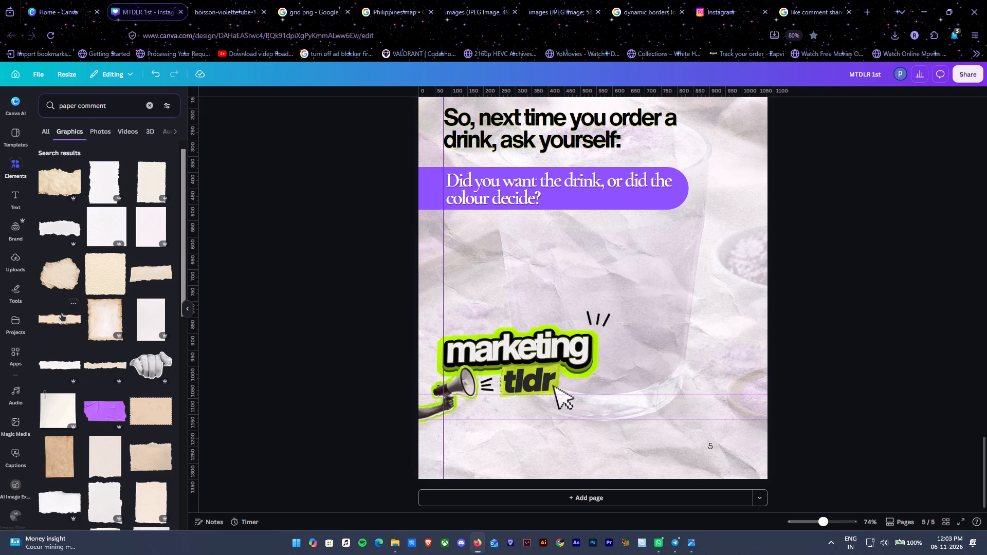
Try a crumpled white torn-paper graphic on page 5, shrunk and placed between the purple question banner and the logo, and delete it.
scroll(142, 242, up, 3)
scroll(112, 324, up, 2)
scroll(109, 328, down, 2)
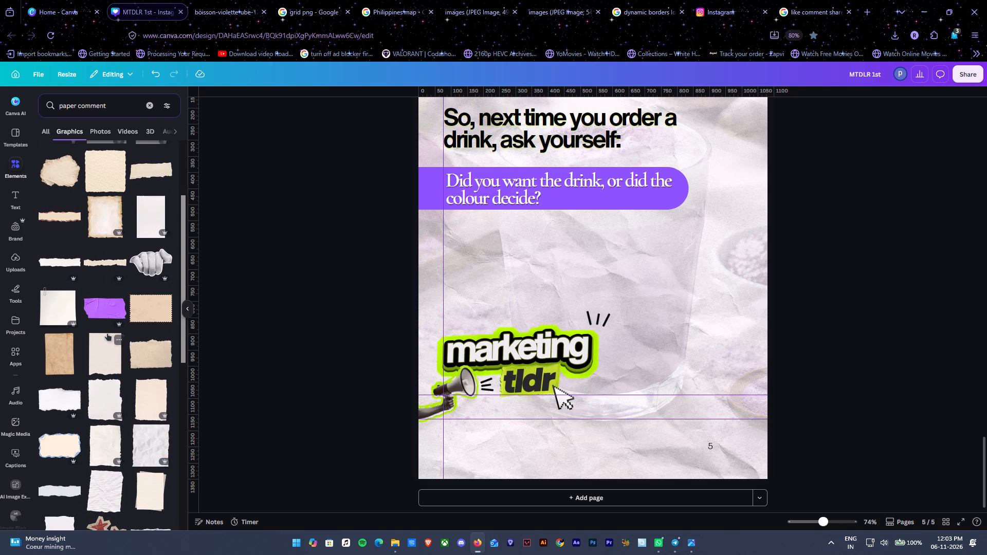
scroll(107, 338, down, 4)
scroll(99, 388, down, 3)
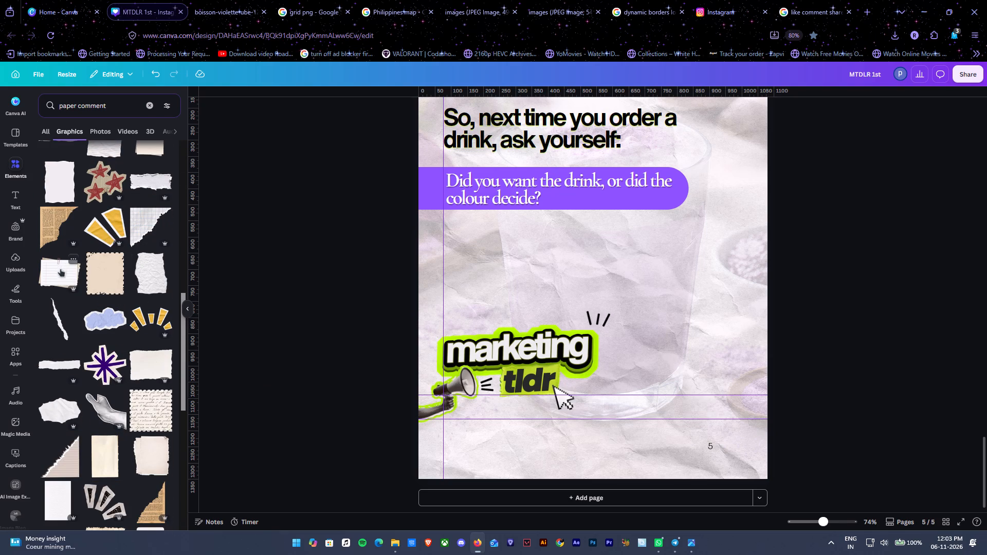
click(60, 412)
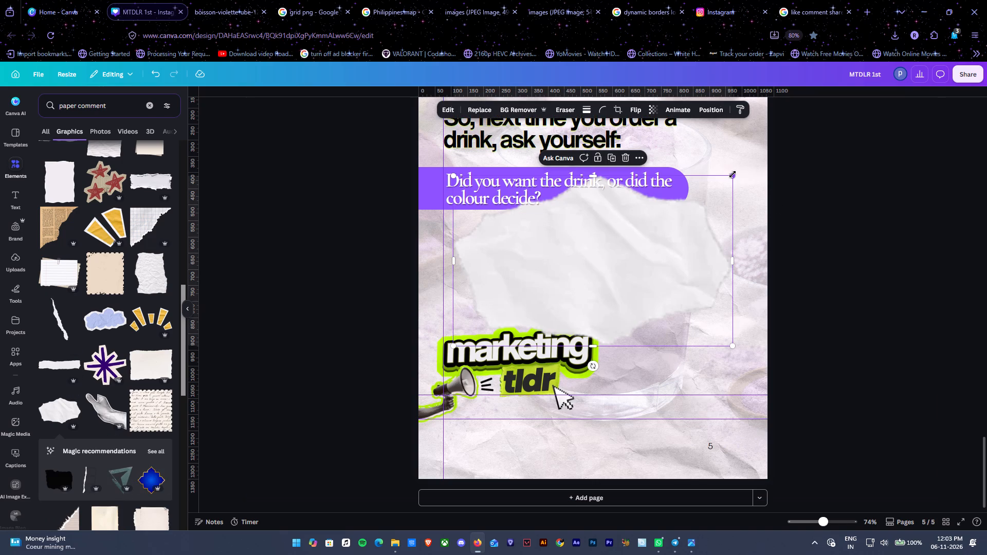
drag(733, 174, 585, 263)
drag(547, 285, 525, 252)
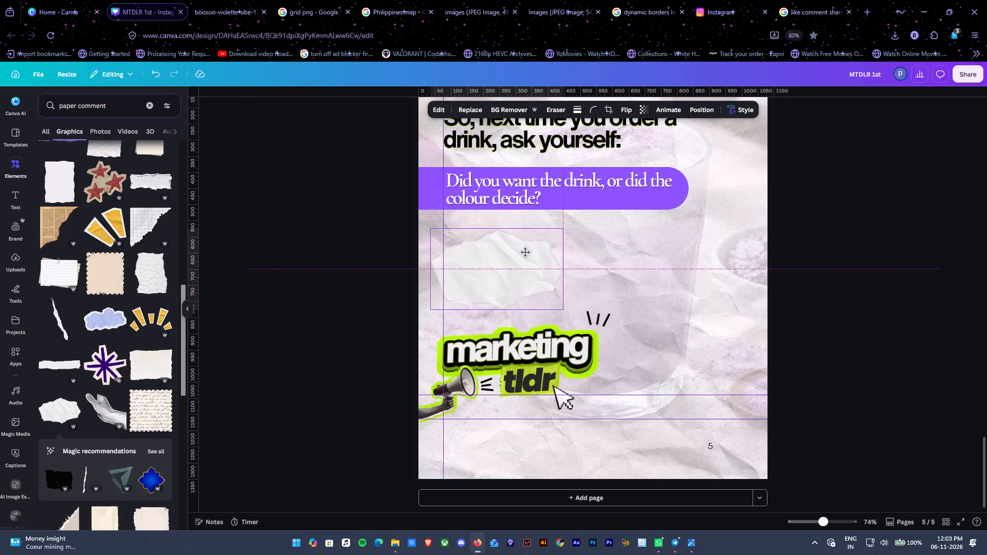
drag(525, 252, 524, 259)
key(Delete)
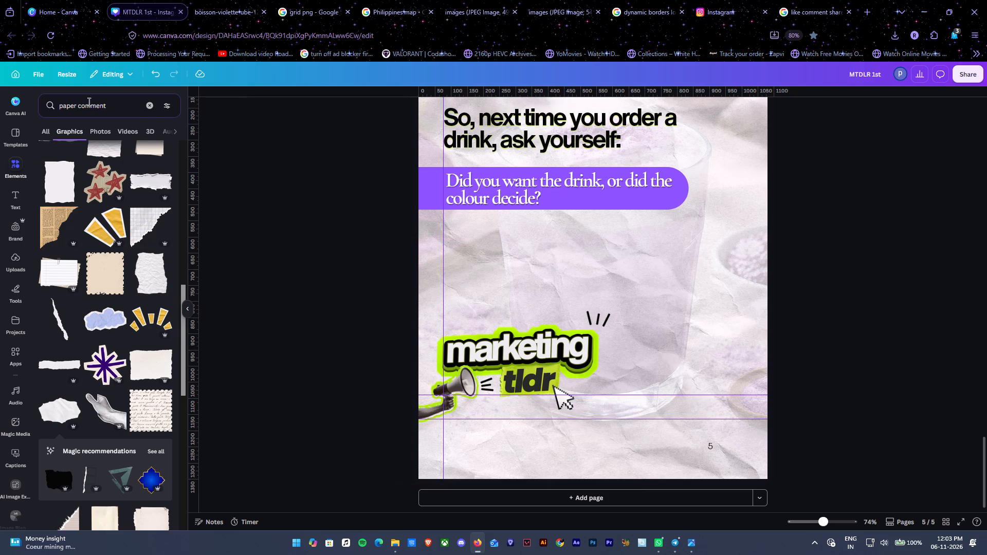
Search the elements library for "neon paper" and look through the graphics, all-category and photo results.
drag(116, 105, 20, 99)
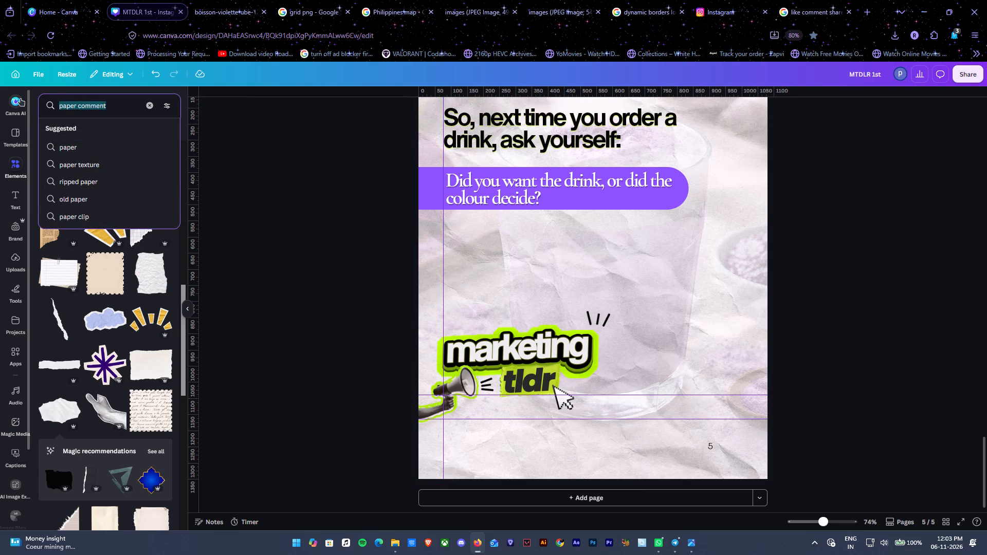
text(neon paper)
key(Return)
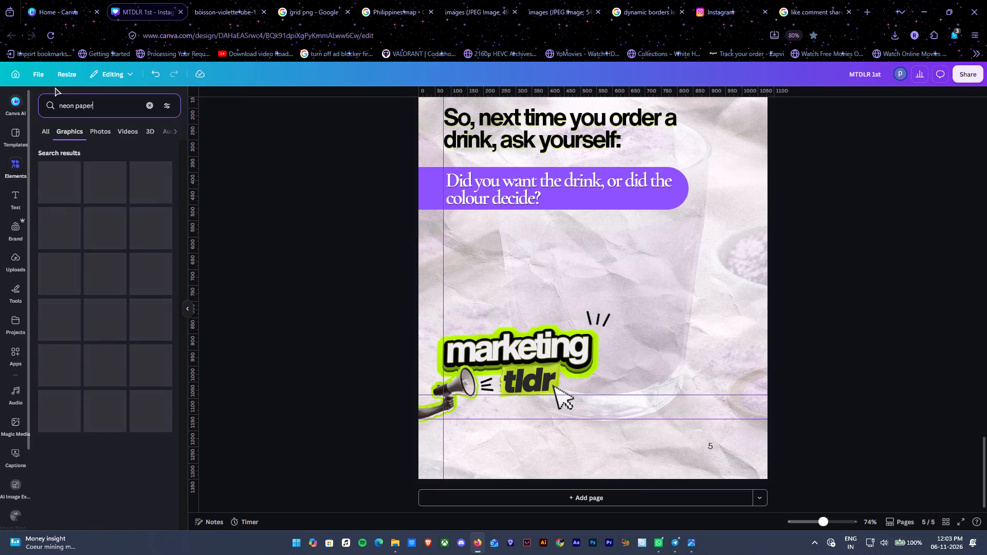
scroll(94, 221, down, 4)
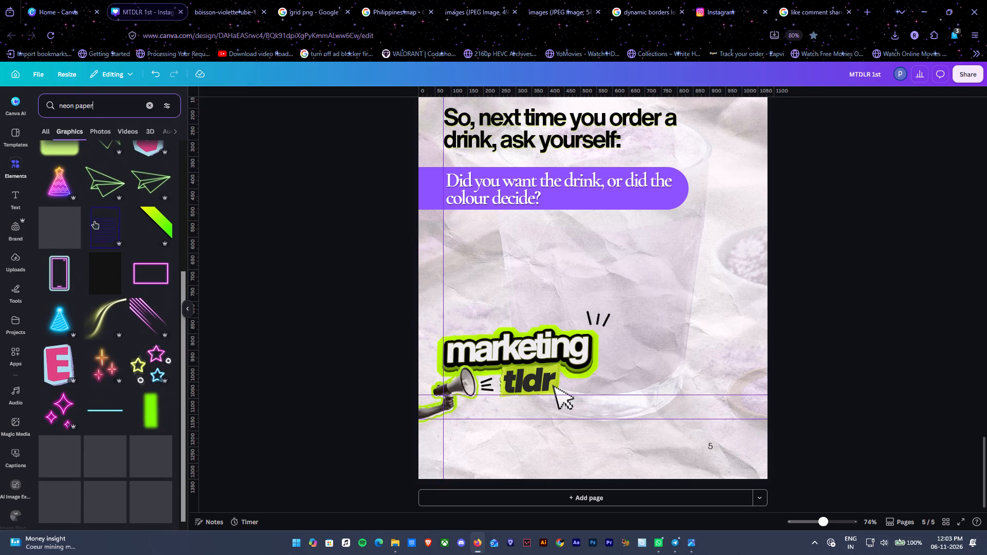
scroll(95, 221, up, 9)
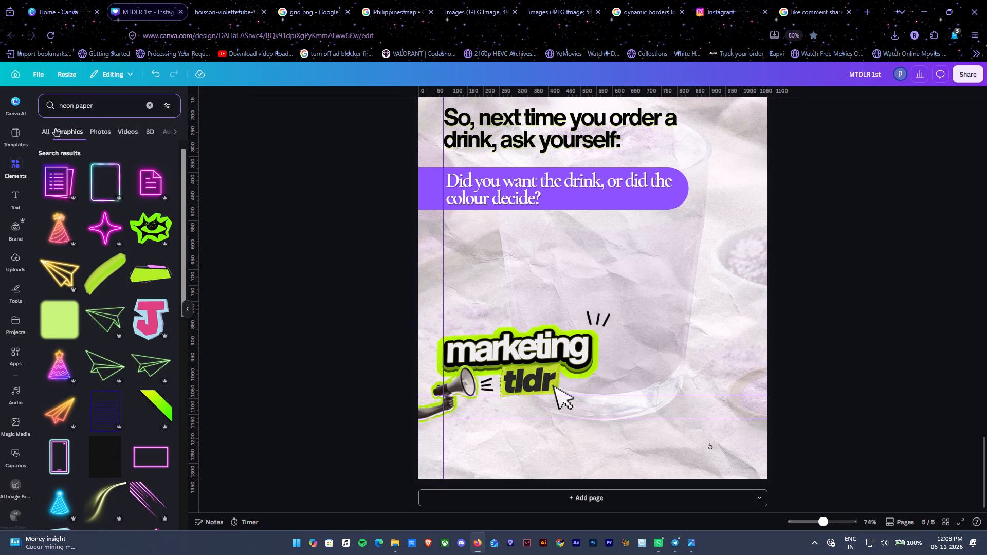
click(50, 129)
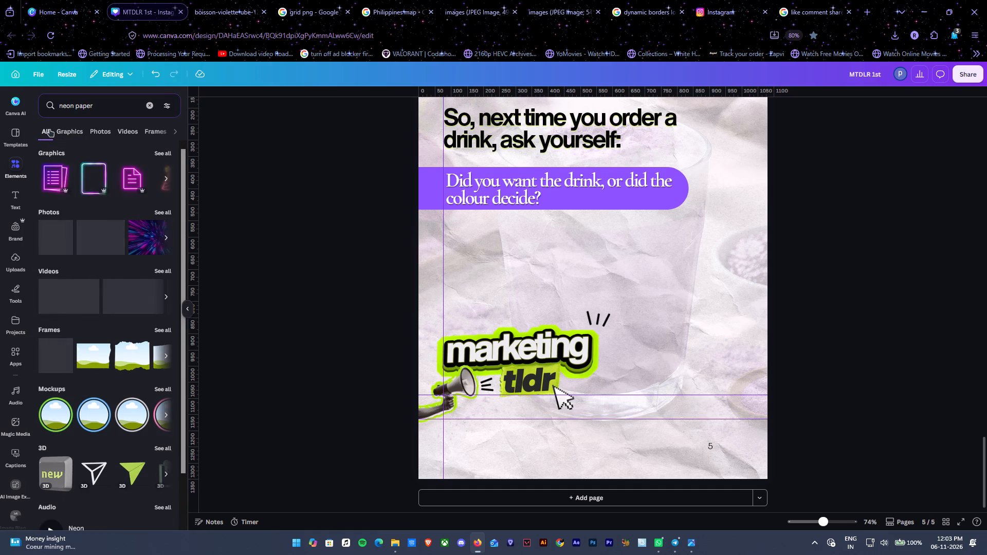
scroll(134, 287, down, 4)
scroll(134, 287, up, 5)
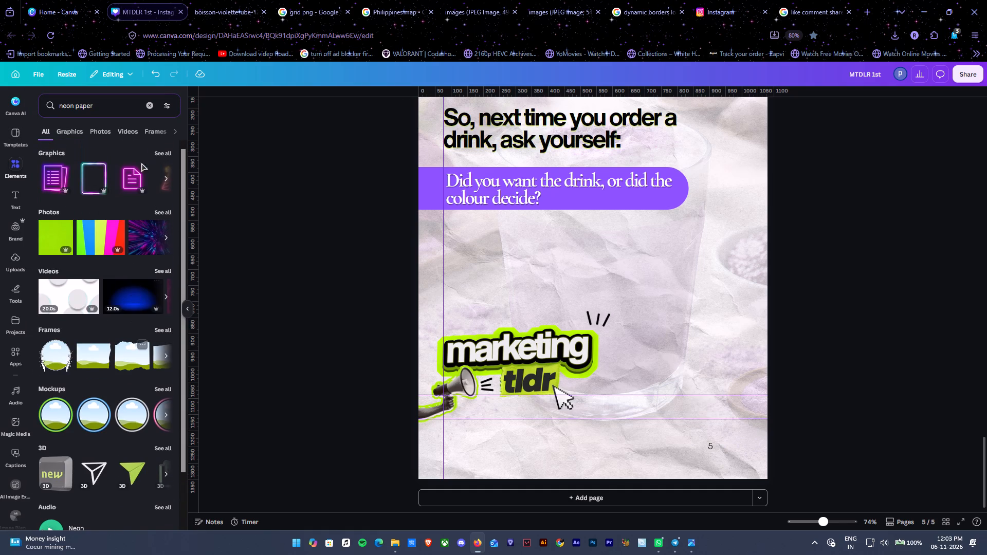
click(100, 133)
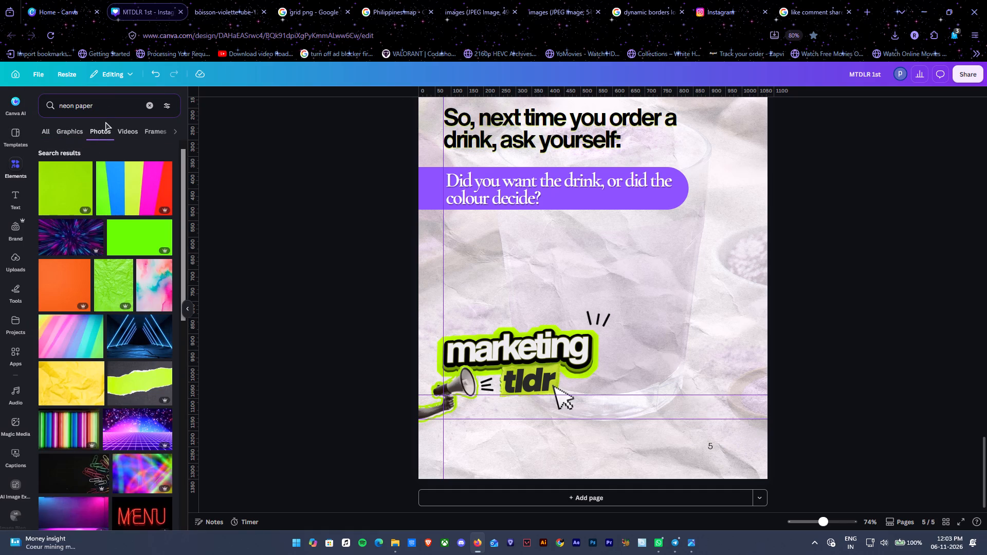
Search the elements library for "neon" and look at the results across all categories.
drag(106, 106, 36, 110)
text(neon)
key(Return)
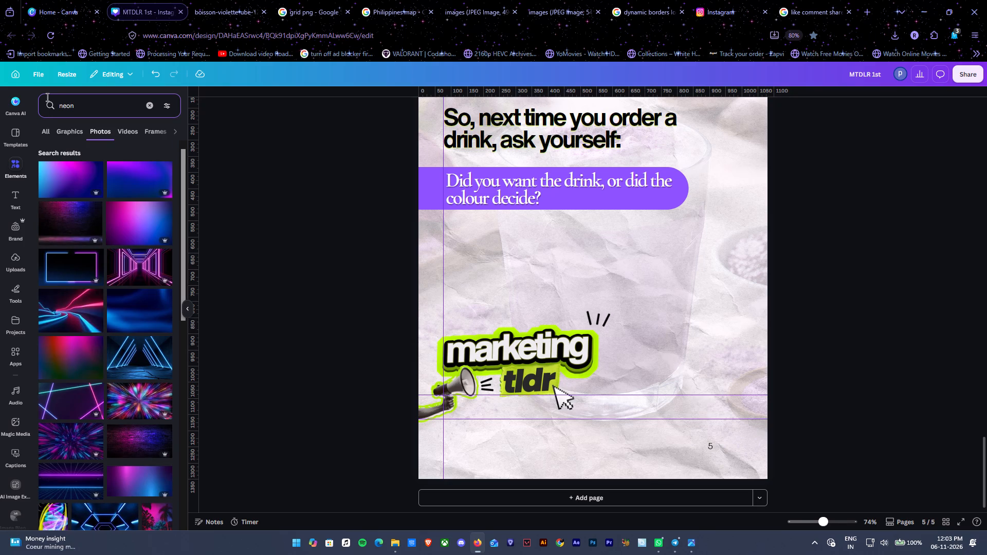
click(49, 127)
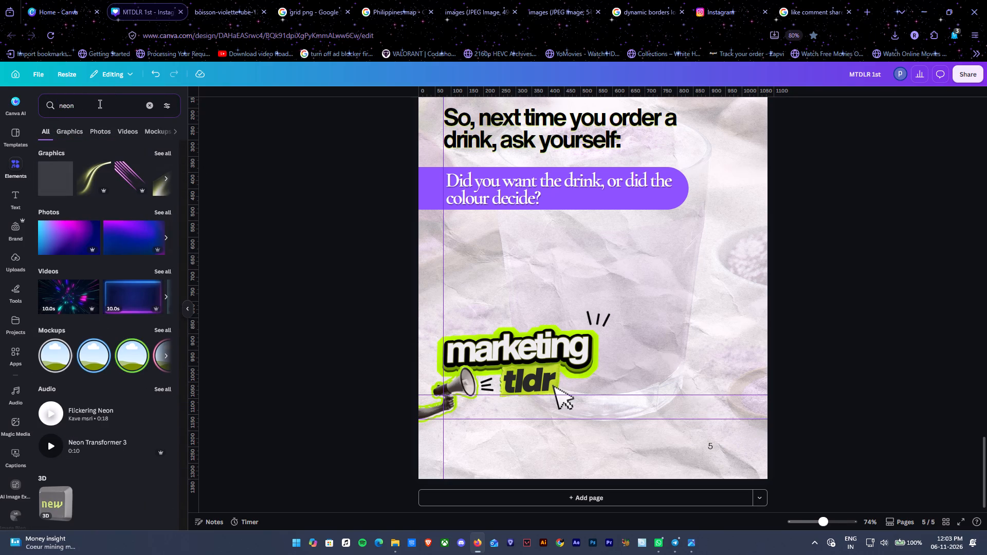
Search the elements library for "paper" across all categories.
drag(100, 104, 29, 102)
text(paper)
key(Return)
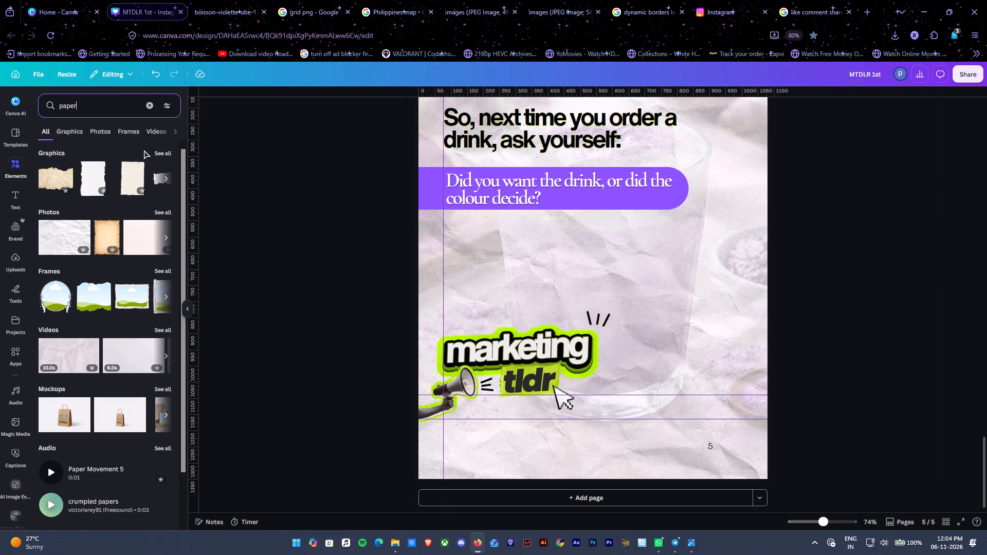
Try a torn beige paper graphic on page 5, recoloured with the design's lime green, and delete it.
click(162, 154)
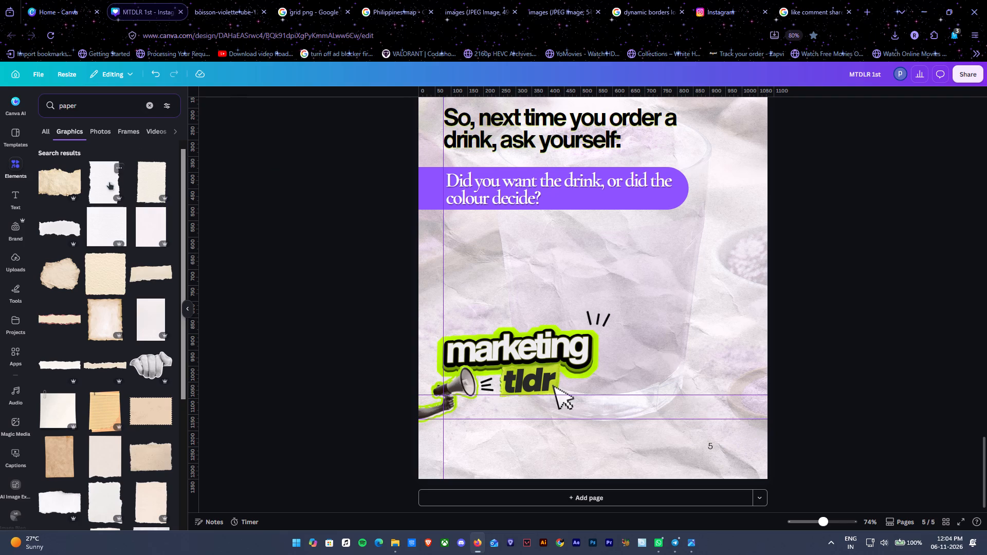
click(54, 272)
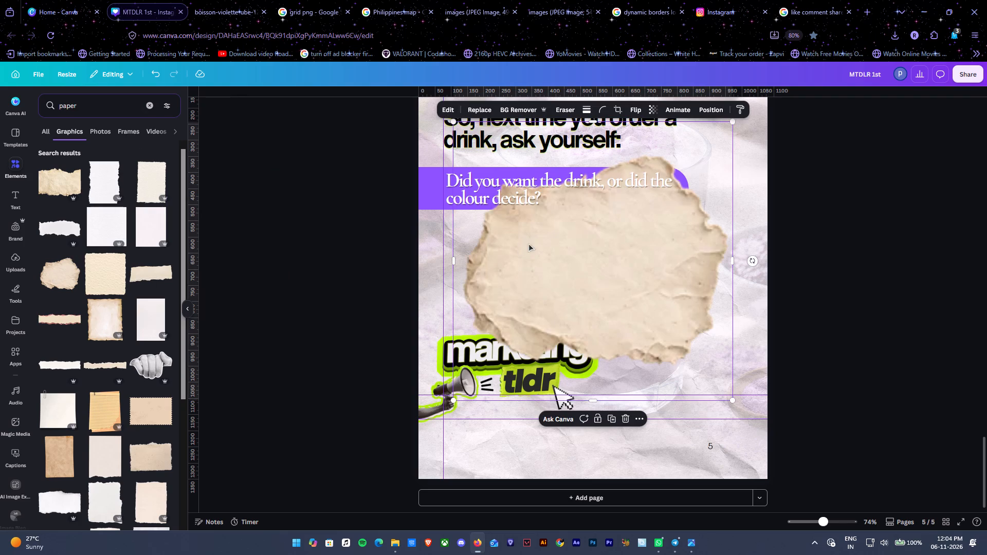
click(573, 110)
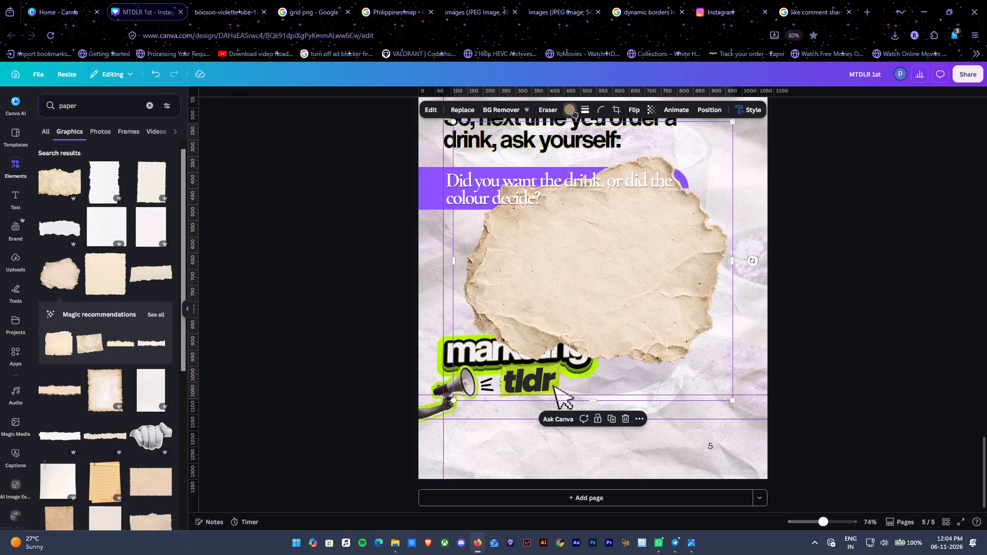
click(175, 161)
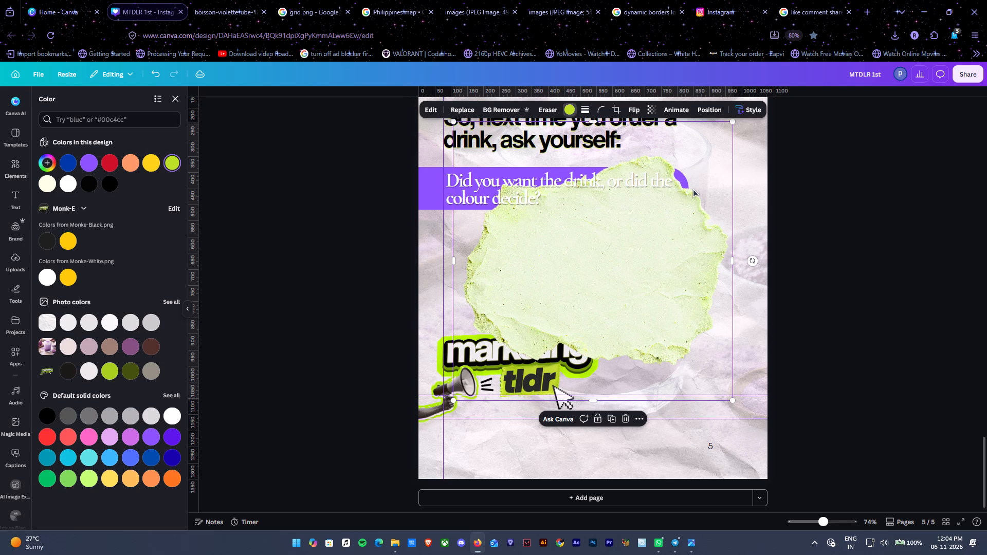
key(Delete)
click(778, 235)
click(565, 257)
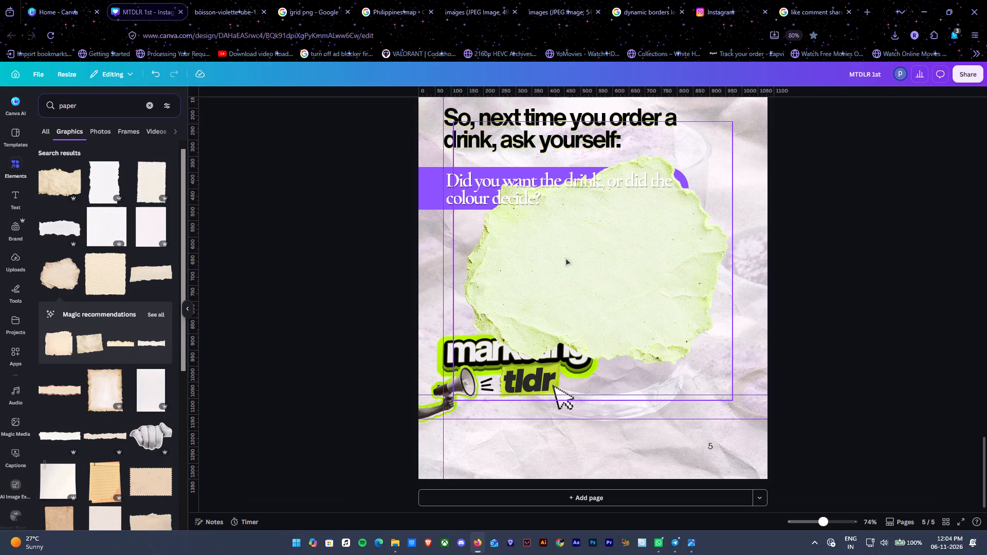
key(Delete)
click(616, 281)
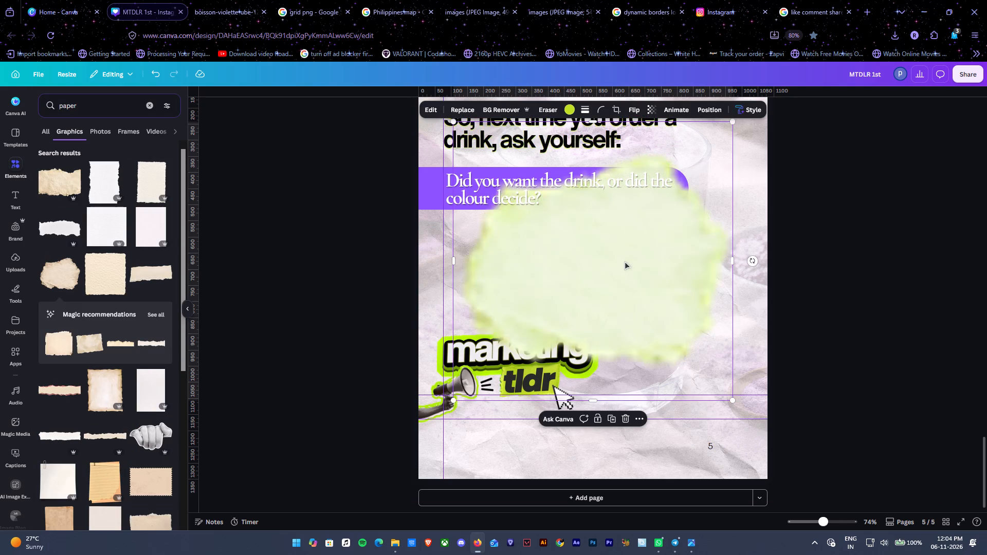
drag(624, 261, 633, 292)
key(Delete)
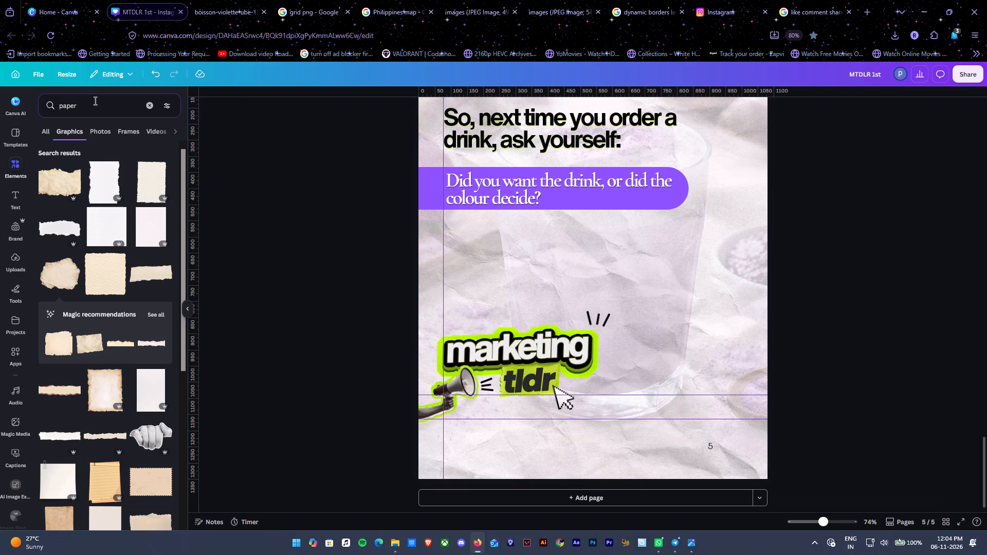
Search the graphics in the elements library for "neon paper".
click(95, 101)
click(59, 110)
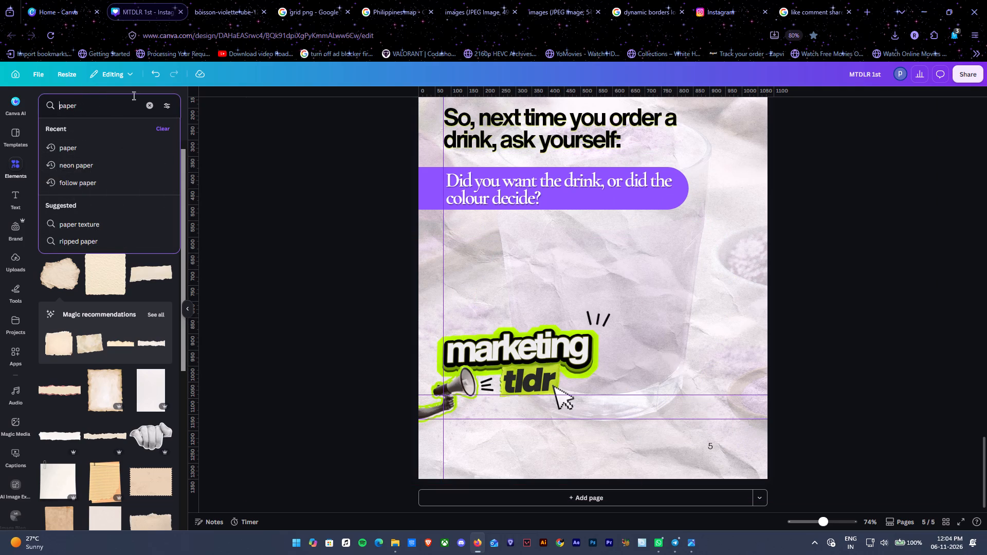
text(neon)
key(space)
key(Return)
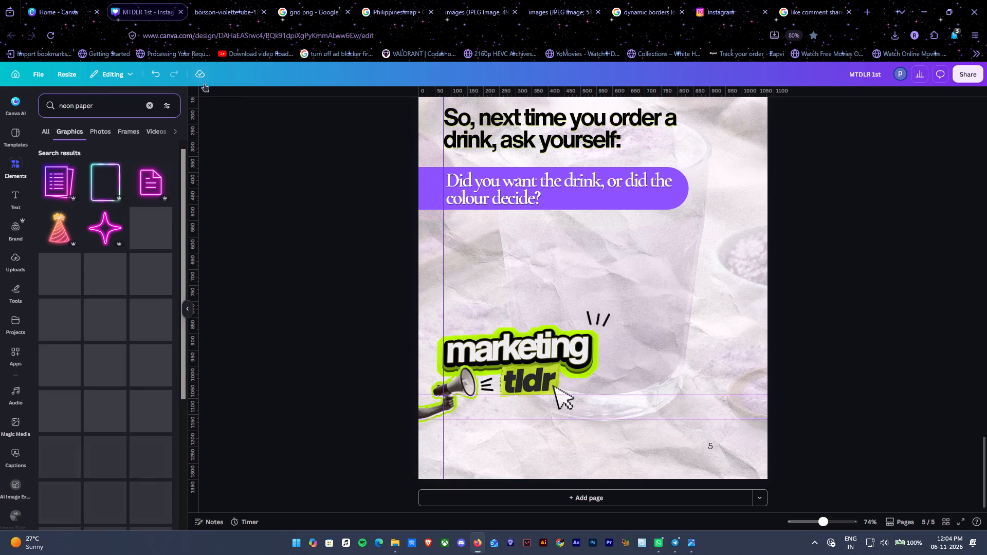
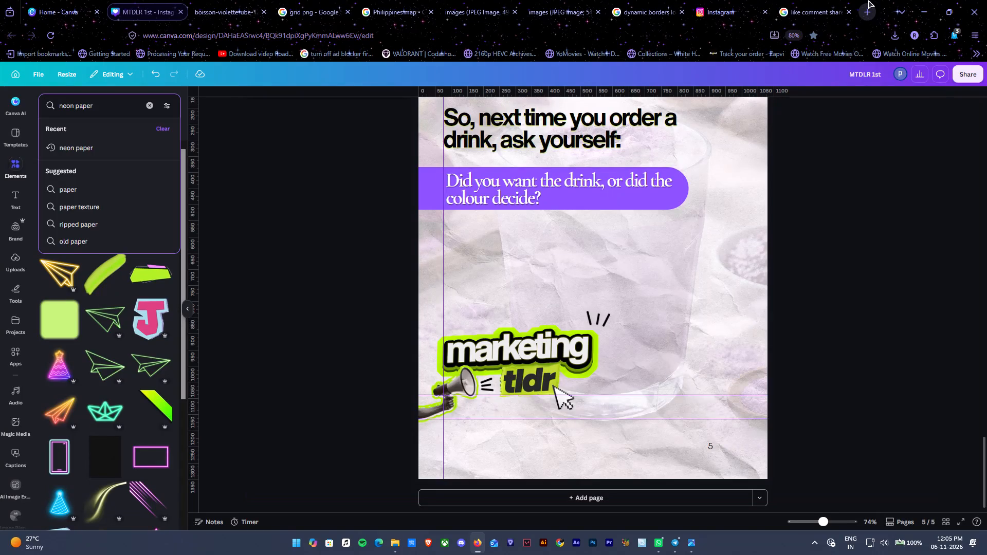
Switch to the Google Images results for like comment share, search for "neon paper" instead, and refine the query to "neon paper png".
click(806, 0)
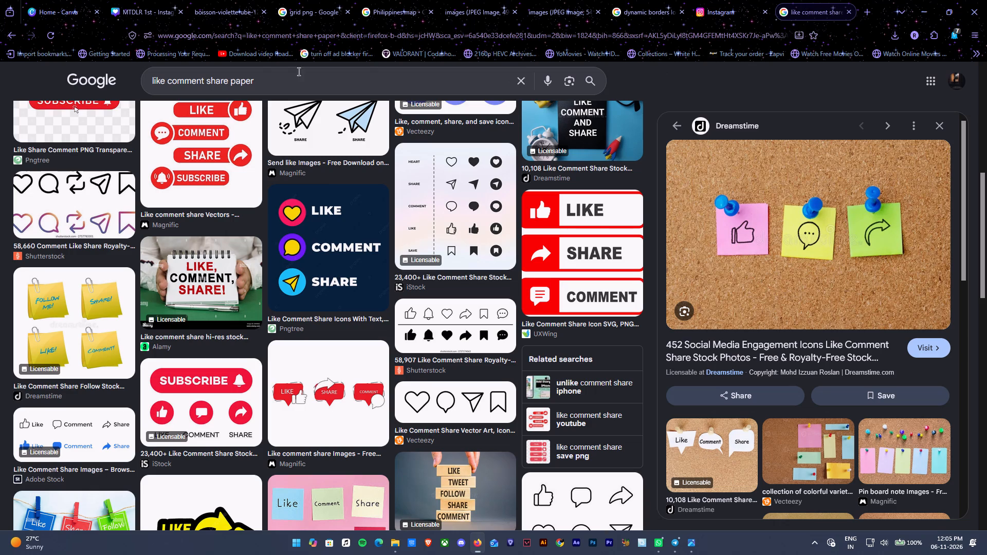
drag(272, 76, 46, 83)
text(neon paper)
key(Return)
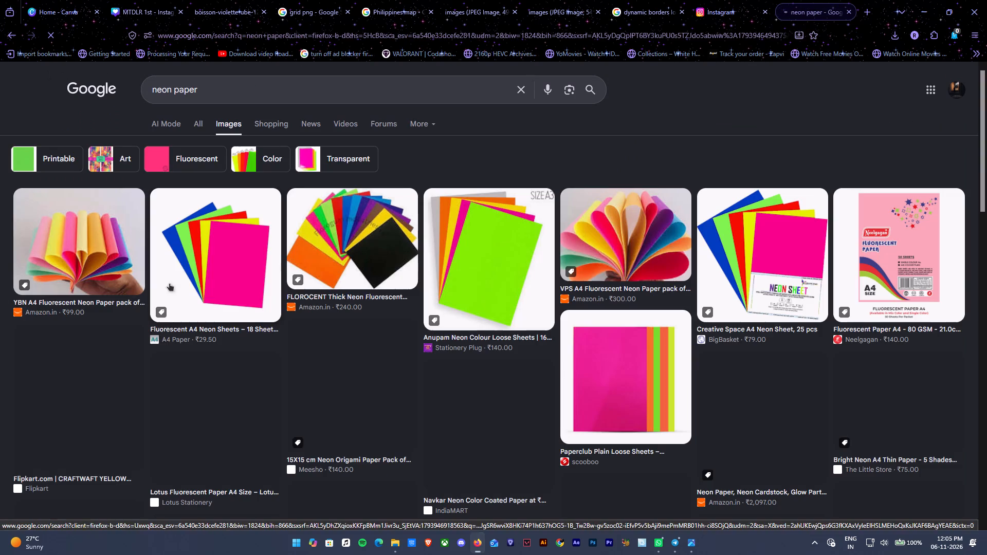
click(240, 92)
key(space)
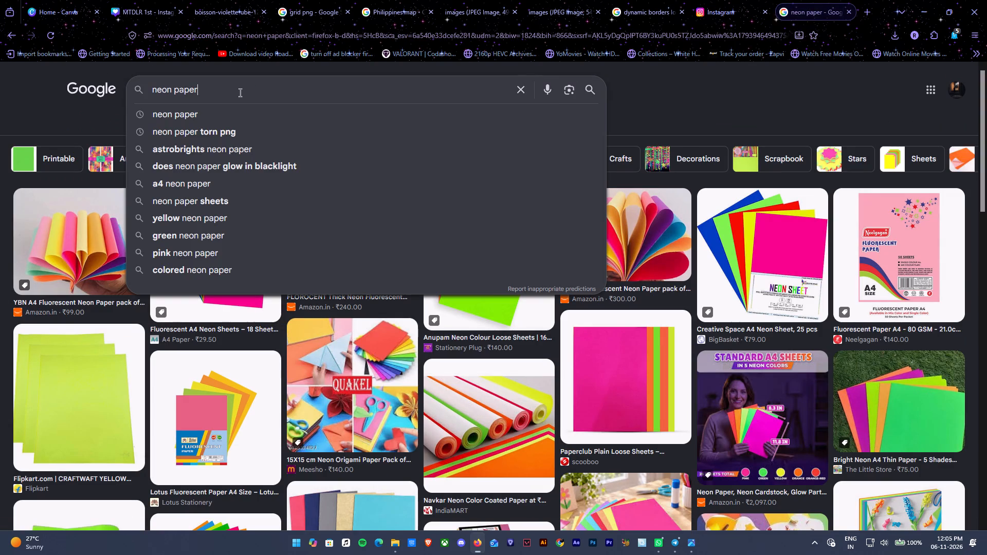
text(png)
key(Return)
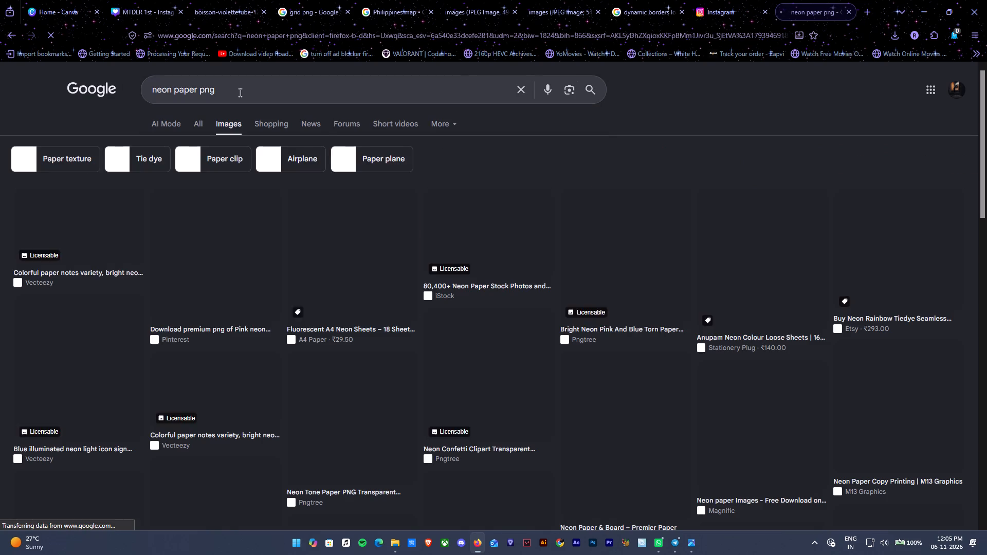
Refine the Google Images search to "neon paper texture png" and look through the results.
scroll(302, 288, down, 4)
scroll(302, 287, up, 7)
click(244, 92)
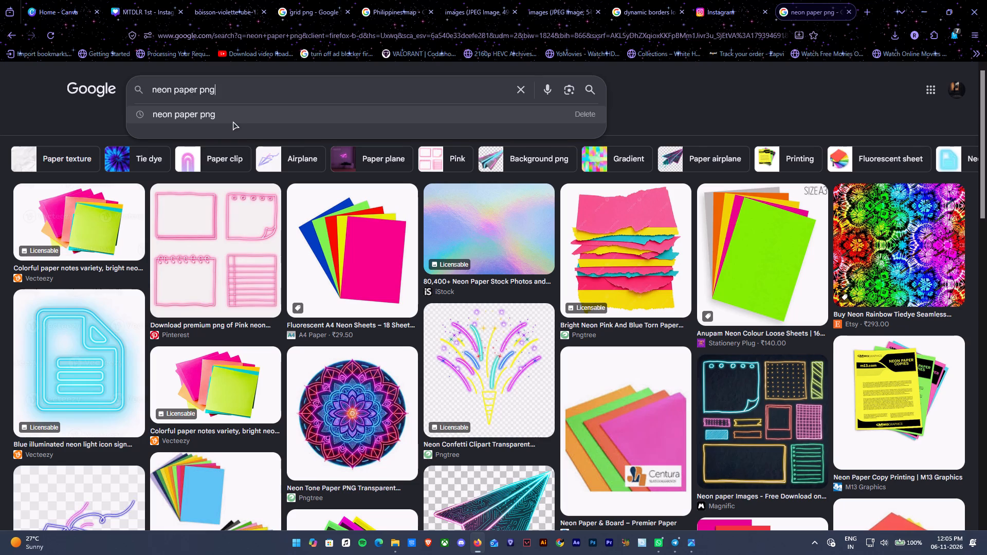
key(BackSpace)
key(BackSpace)
key(BackSpace)
key(BackSpace)
key(space)
text(texture png)
key(Return)
scroll(447, 267, down, 3)
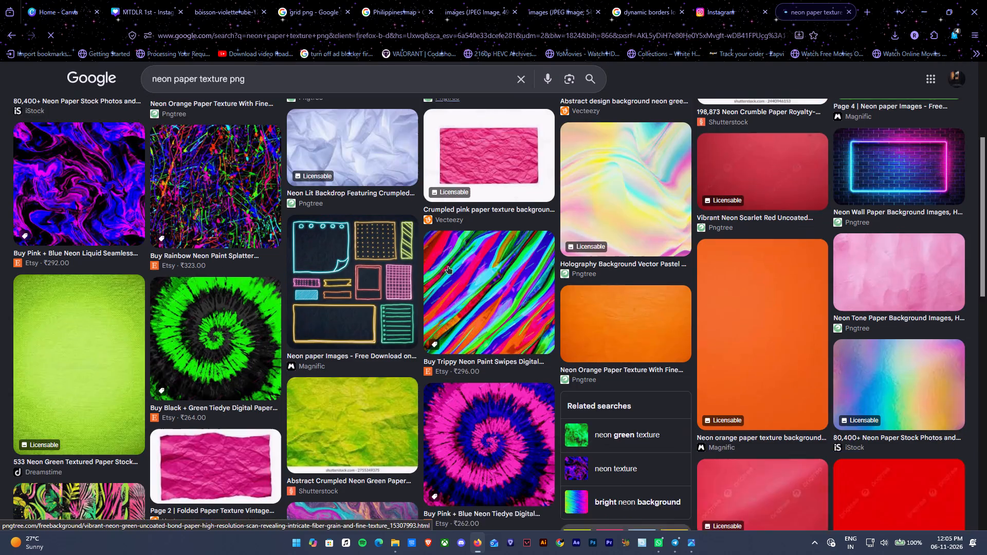
scroll(448, 261, down, 2)
scroll(447, 252, up, 9)
Change the image search to "neon paper texture transparent" and look through the results.
drag(274, 91, 247, 91)
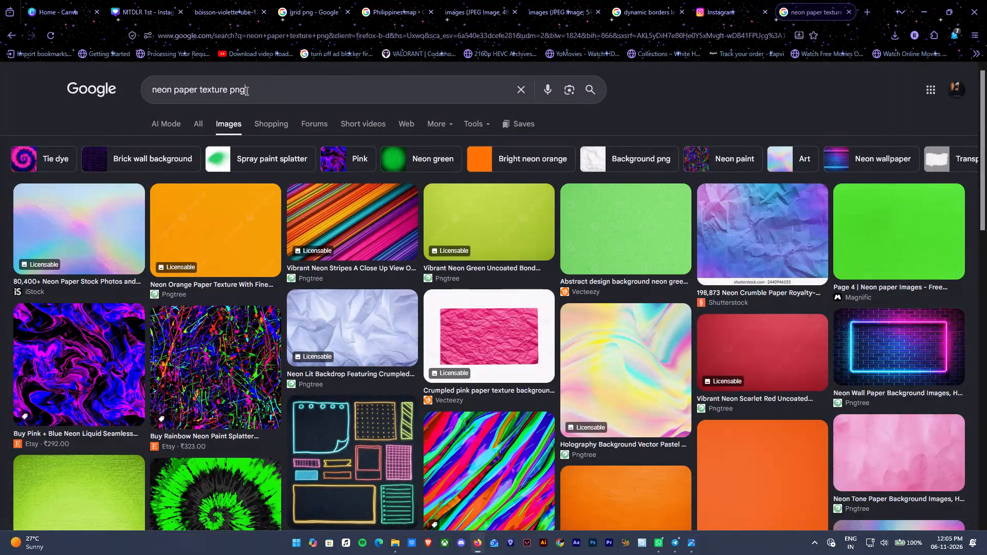
drag(247, 91, 230, 97)
text(transparent)
key(Return)
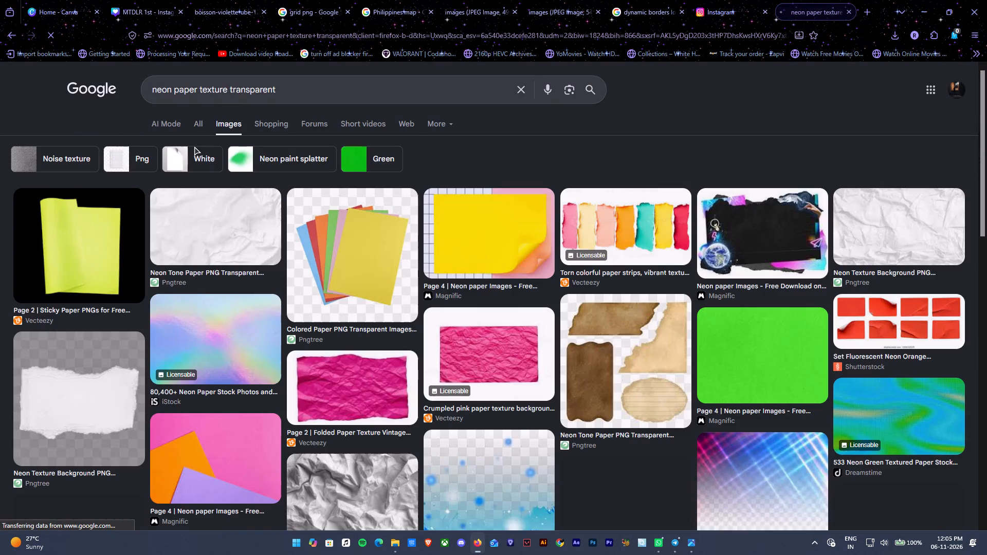
scroll(131, 290, down, 3)
scroll(131, 298, up, 3)
scroll(294, 191, down, 6)
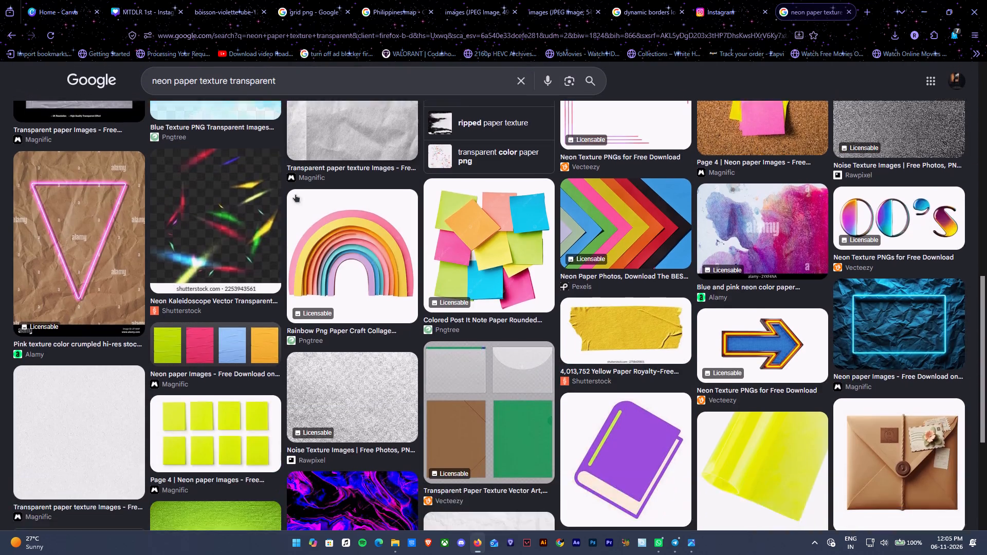
scroll(295, 194, up, 5)
drag(173, 81, 143, 81)
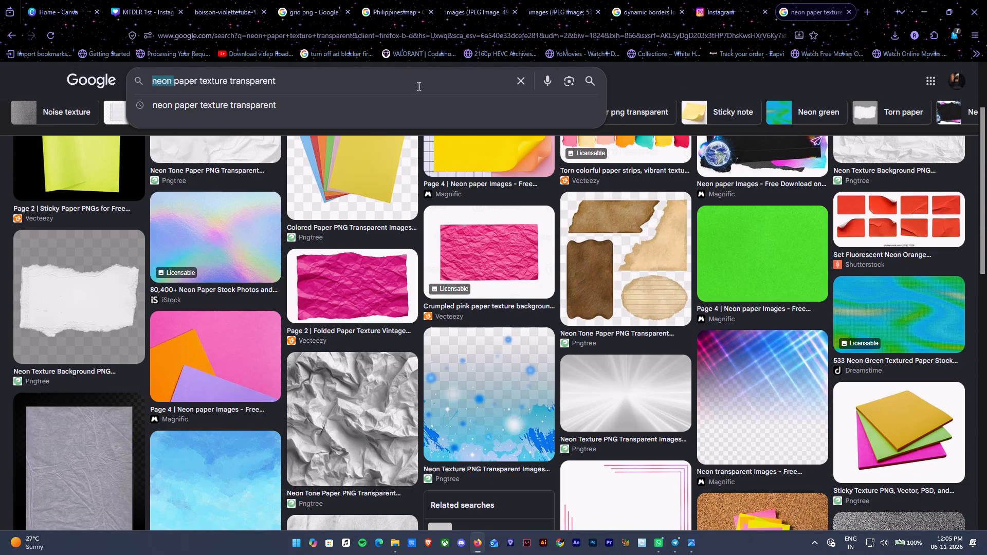
Change the image search to "neon color paper texture transparent" and look through the results.
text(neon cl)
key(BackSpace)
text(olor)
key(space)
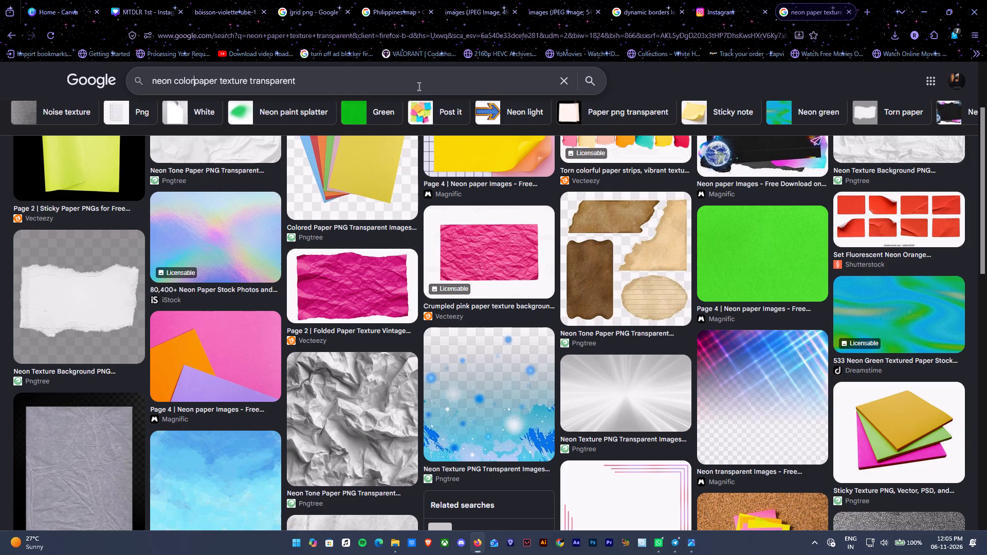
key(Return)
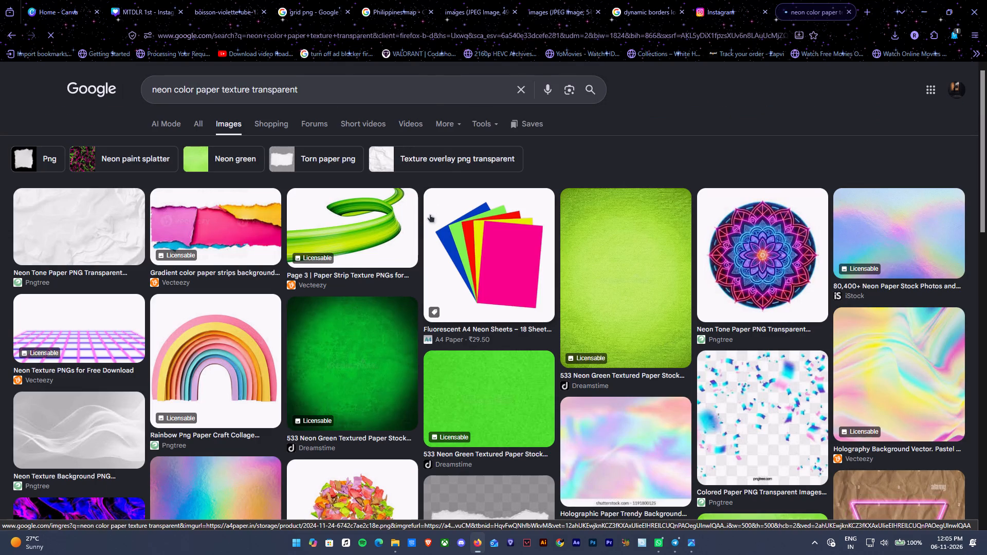
scroll(546, 272, down, 8)
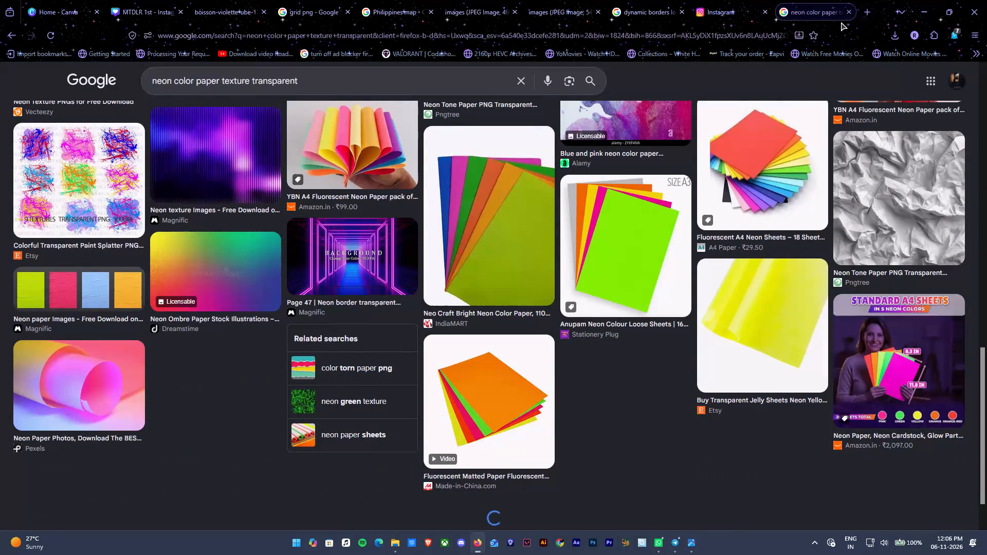
Close the Google Images results and switch back to the MTDLR 1st design in Canva.
click(846, 11)
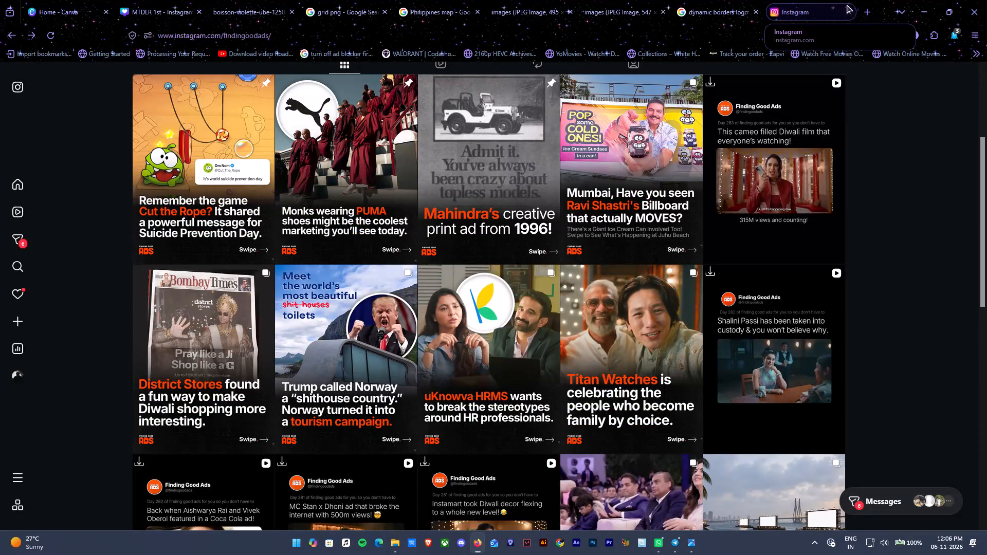
click(191, 0)
click(241, 0)
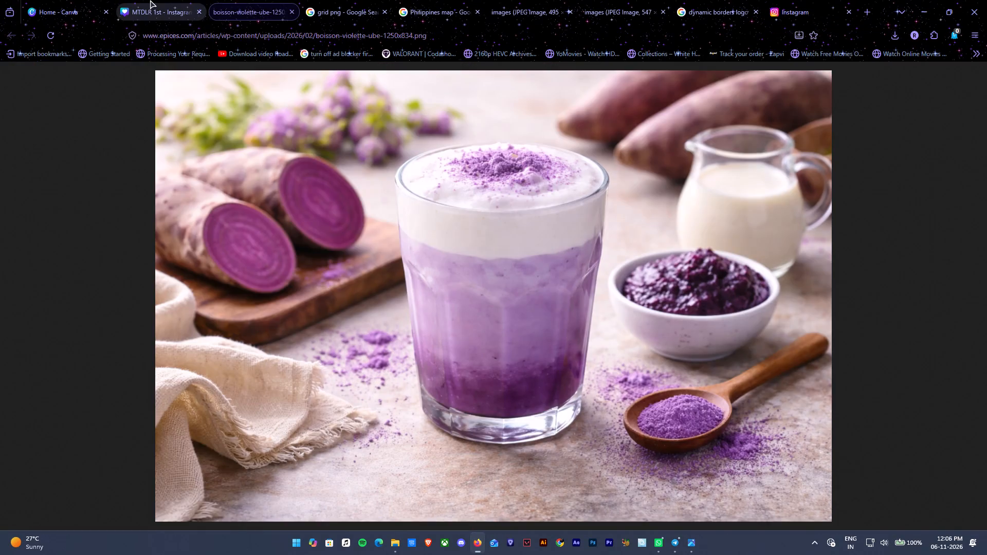
click(150, 0)
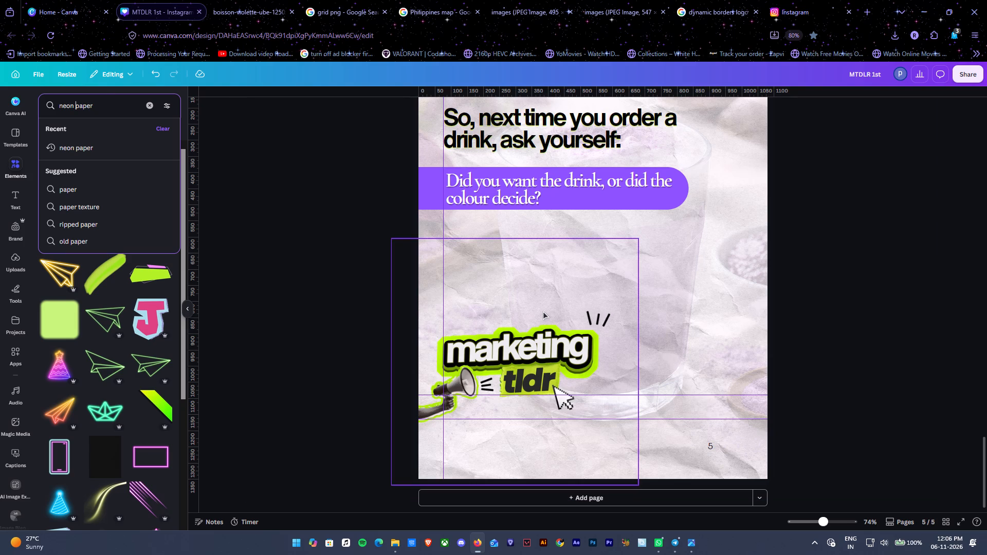
Select the whole "neon paper" query in the elements library search.
drag(102, 109, 32, 110)
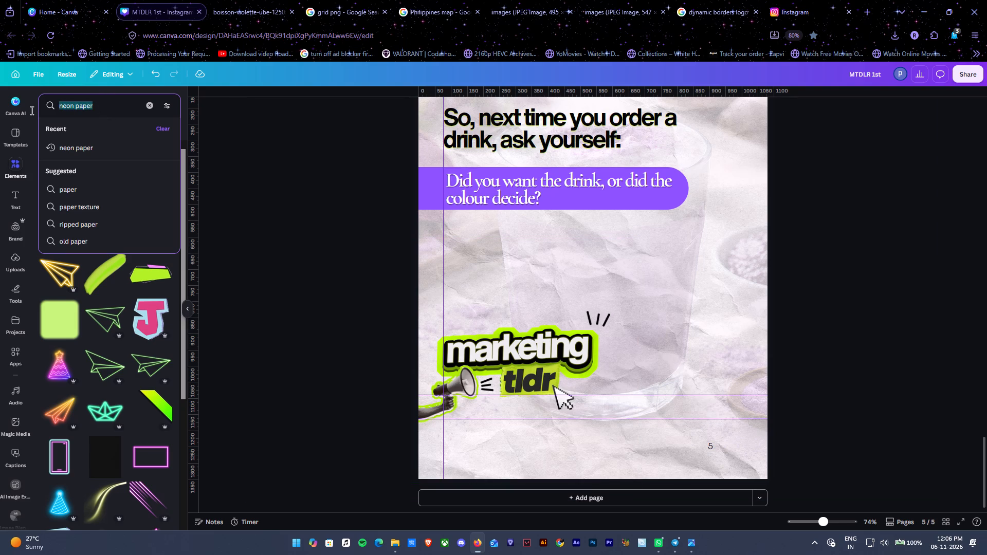
Switch to the MTDLR 1st design in Canva and search the elements library for "paper comment box".
text(paper co)
key(BackSpace)
text(commen)
key(BackSpace)
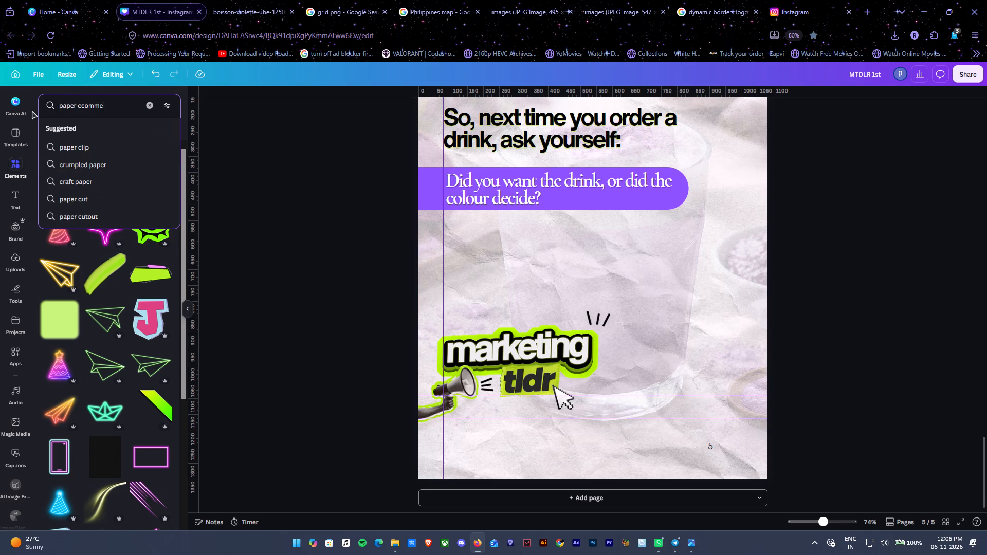
key(BackSpace)
key(BackSpace)
key(BackSpace)
key(BackSpace)
key(BackSpace)
text(omment box)
key(Return)
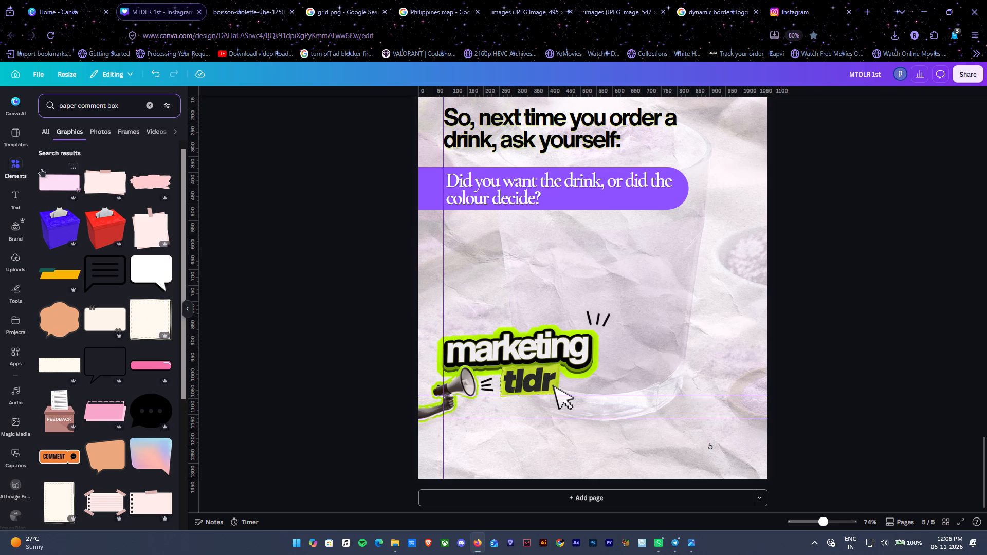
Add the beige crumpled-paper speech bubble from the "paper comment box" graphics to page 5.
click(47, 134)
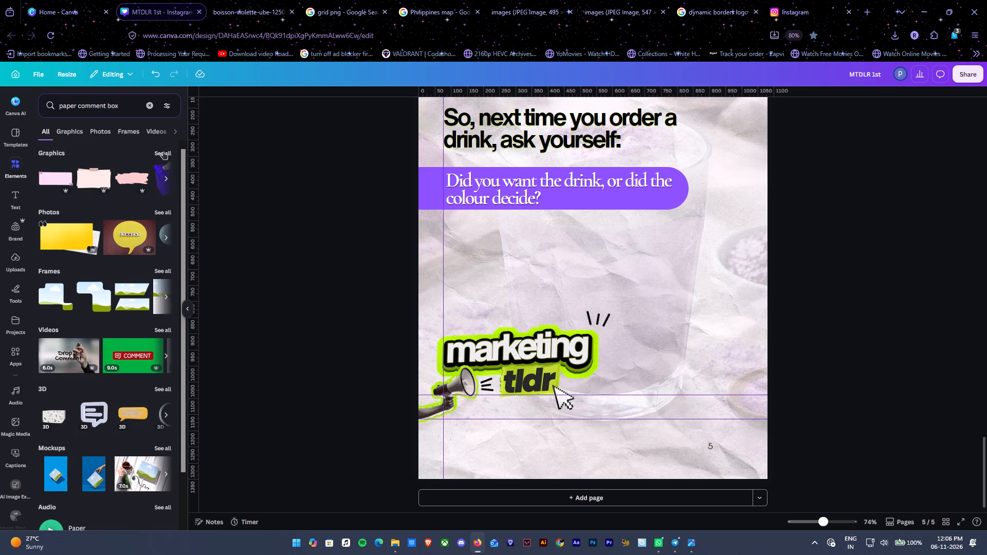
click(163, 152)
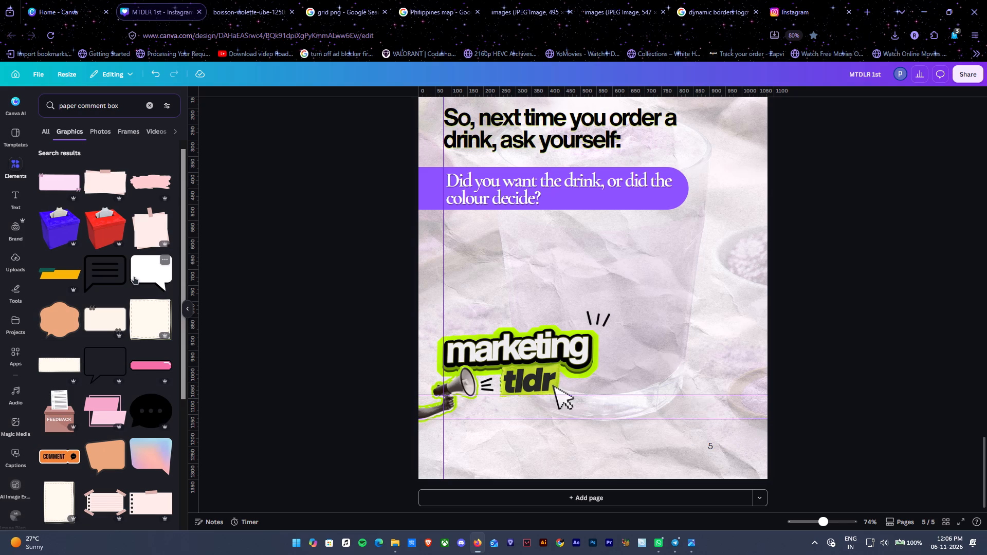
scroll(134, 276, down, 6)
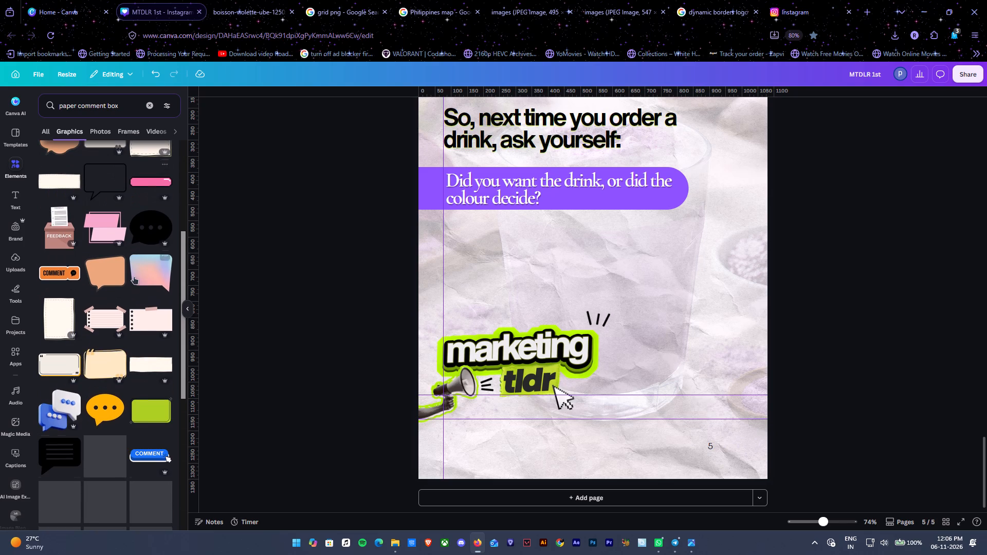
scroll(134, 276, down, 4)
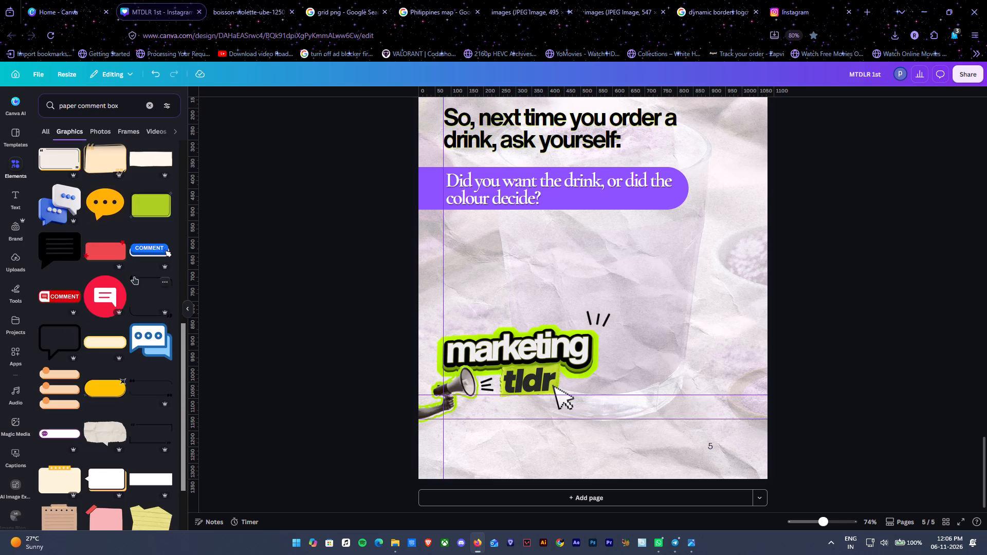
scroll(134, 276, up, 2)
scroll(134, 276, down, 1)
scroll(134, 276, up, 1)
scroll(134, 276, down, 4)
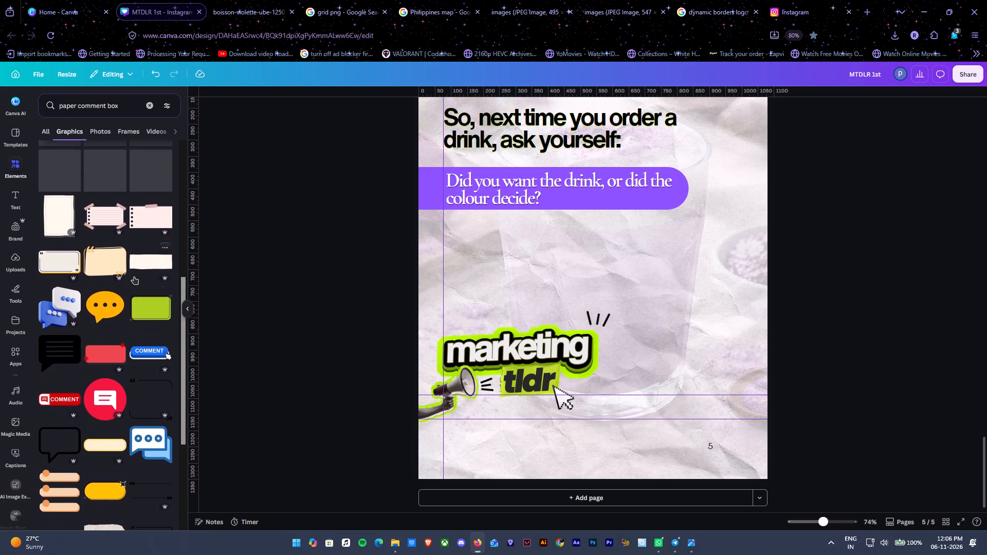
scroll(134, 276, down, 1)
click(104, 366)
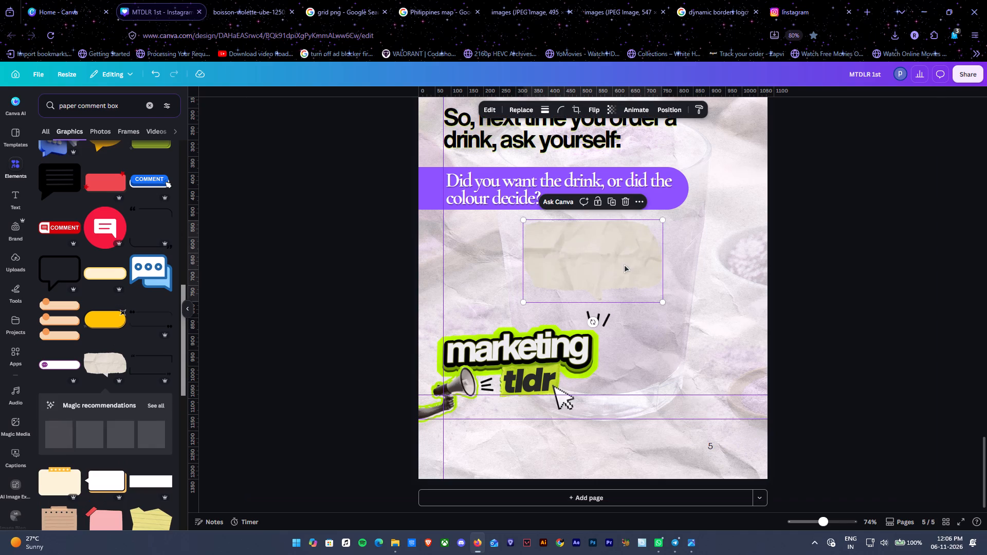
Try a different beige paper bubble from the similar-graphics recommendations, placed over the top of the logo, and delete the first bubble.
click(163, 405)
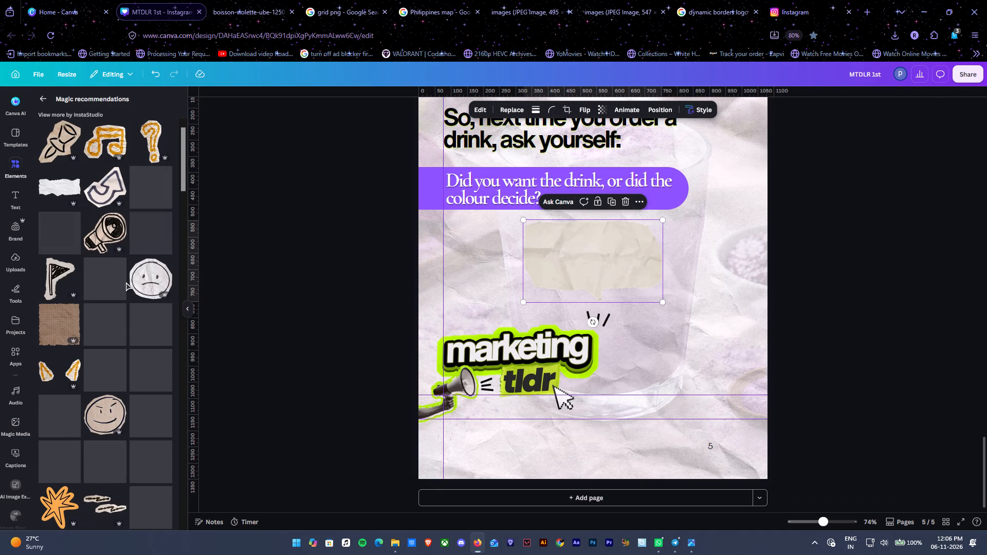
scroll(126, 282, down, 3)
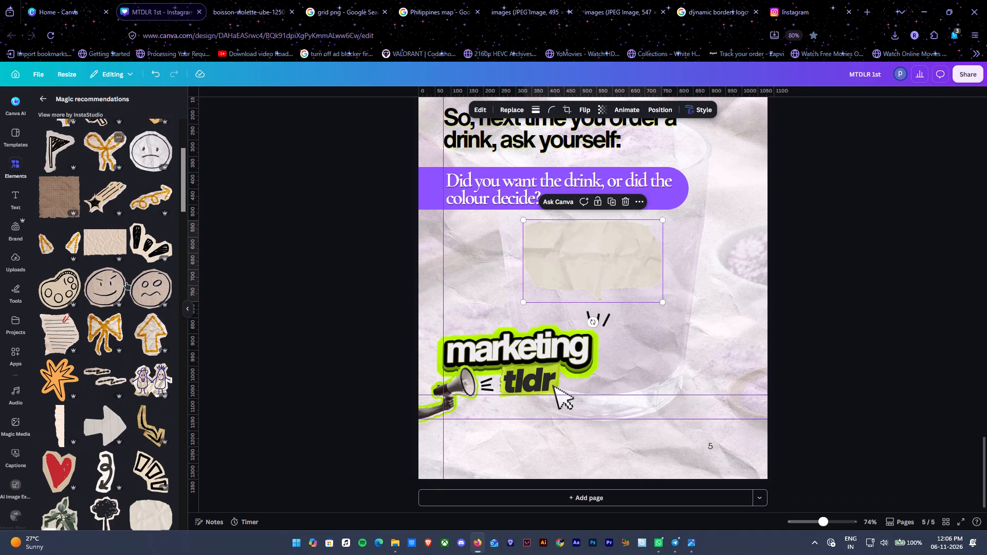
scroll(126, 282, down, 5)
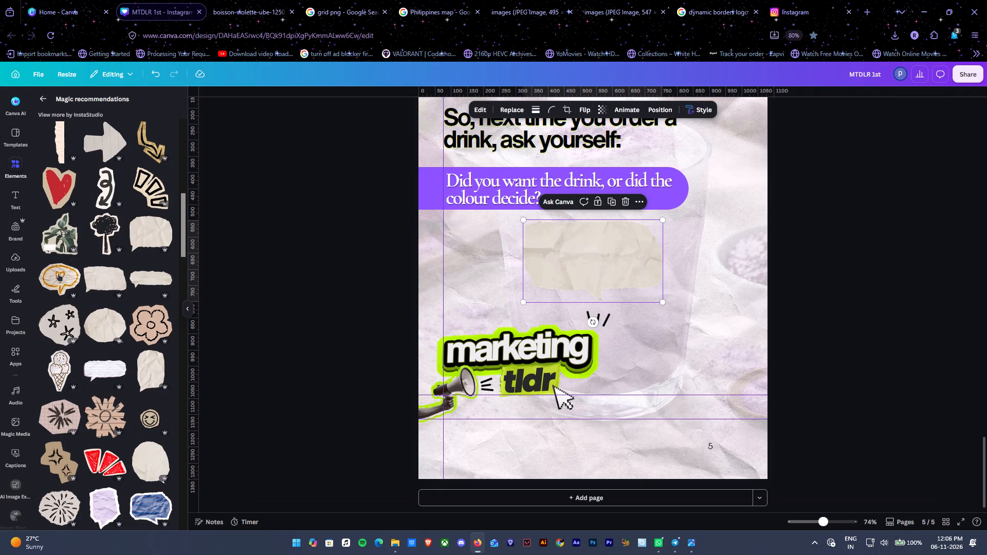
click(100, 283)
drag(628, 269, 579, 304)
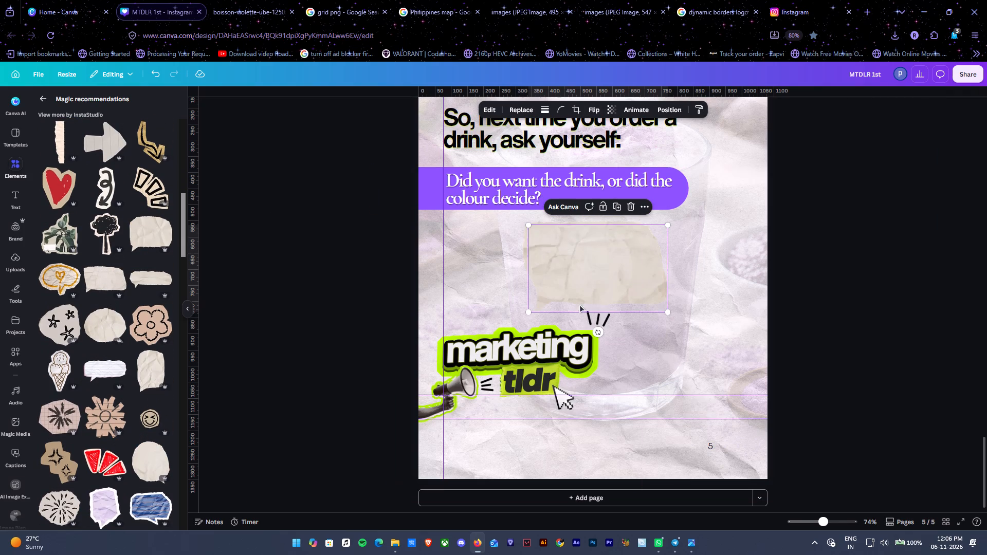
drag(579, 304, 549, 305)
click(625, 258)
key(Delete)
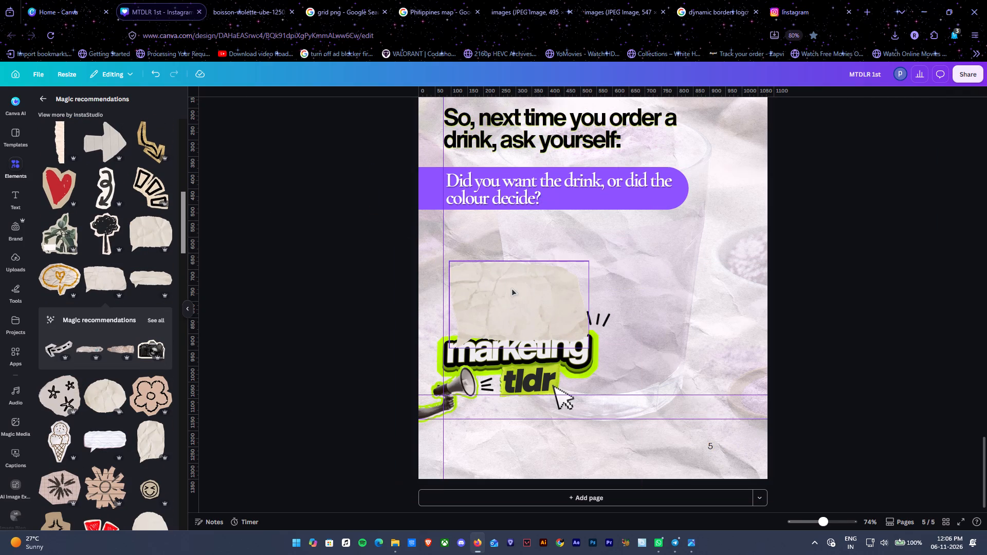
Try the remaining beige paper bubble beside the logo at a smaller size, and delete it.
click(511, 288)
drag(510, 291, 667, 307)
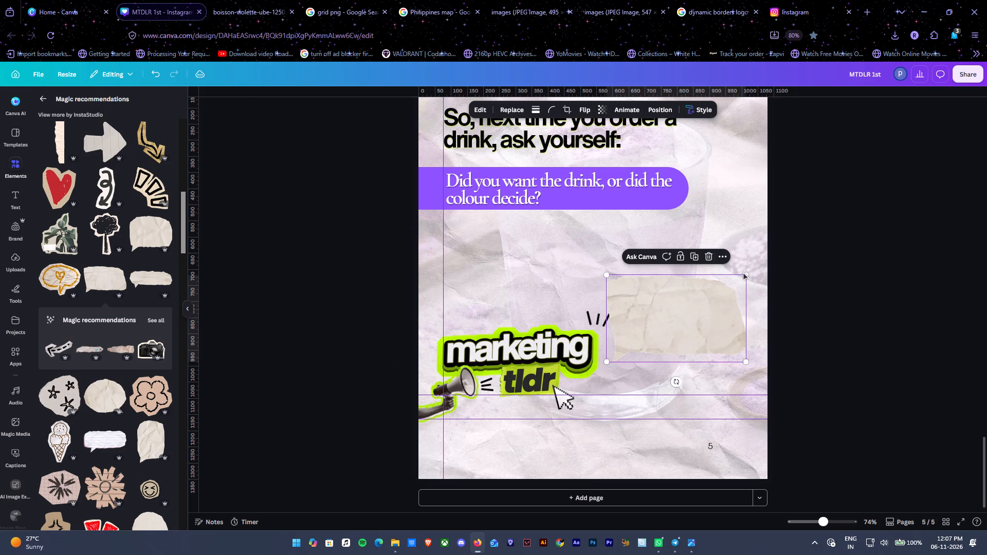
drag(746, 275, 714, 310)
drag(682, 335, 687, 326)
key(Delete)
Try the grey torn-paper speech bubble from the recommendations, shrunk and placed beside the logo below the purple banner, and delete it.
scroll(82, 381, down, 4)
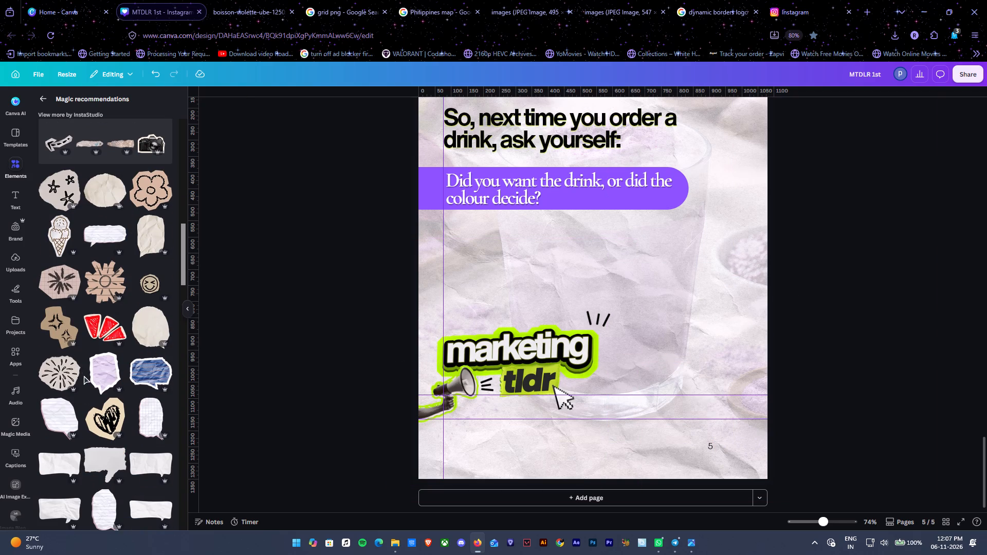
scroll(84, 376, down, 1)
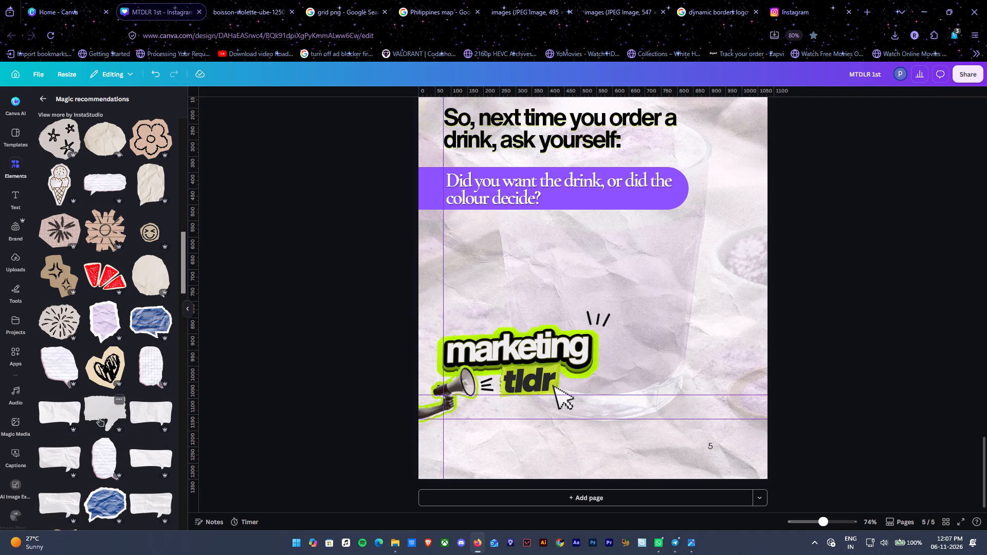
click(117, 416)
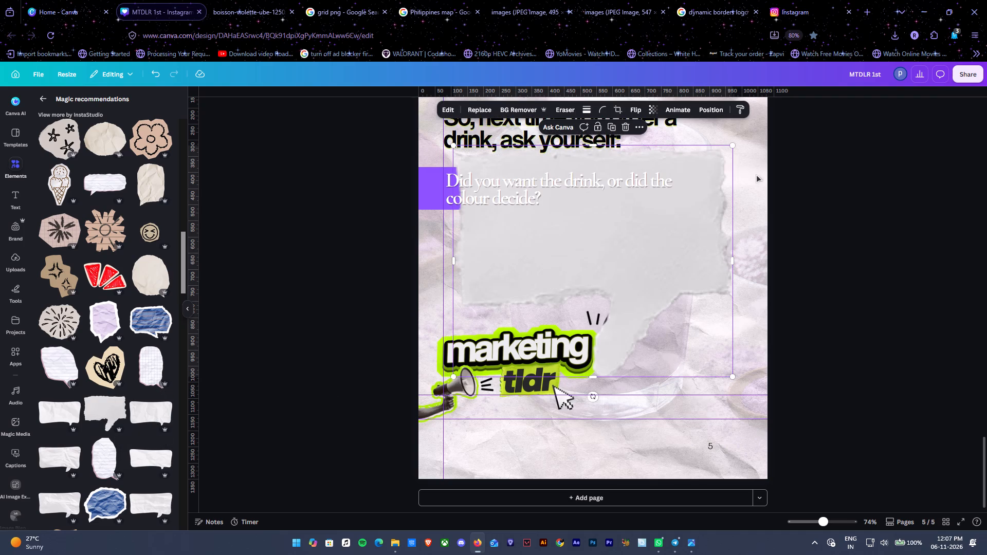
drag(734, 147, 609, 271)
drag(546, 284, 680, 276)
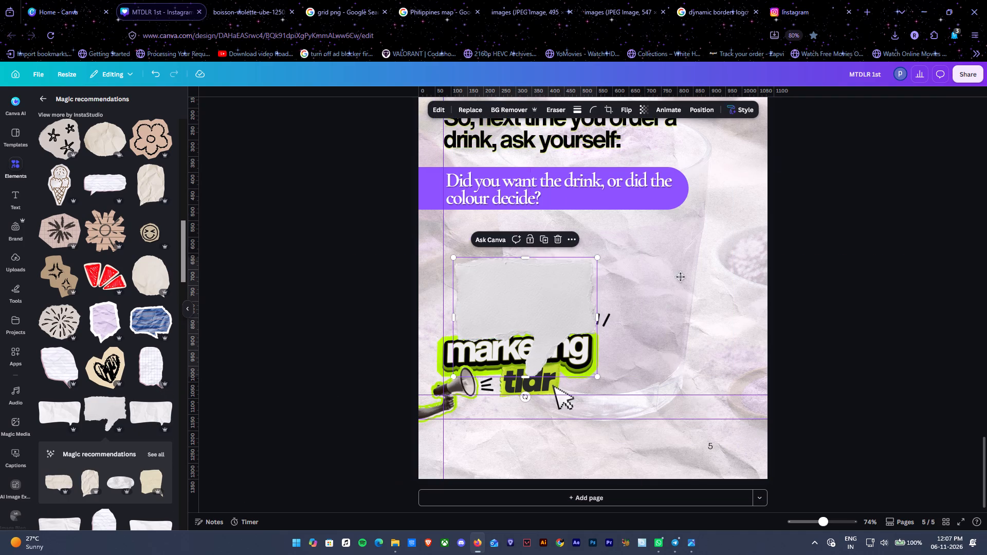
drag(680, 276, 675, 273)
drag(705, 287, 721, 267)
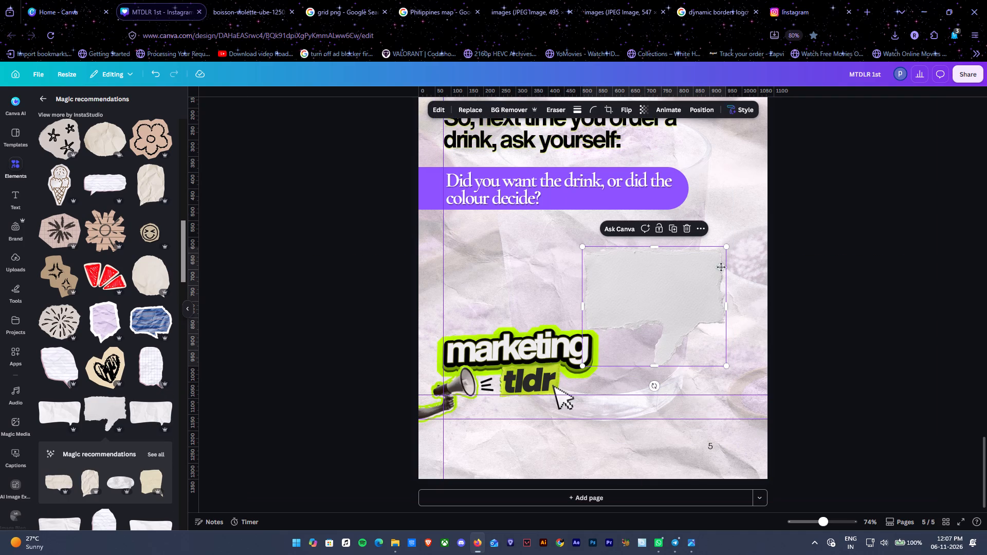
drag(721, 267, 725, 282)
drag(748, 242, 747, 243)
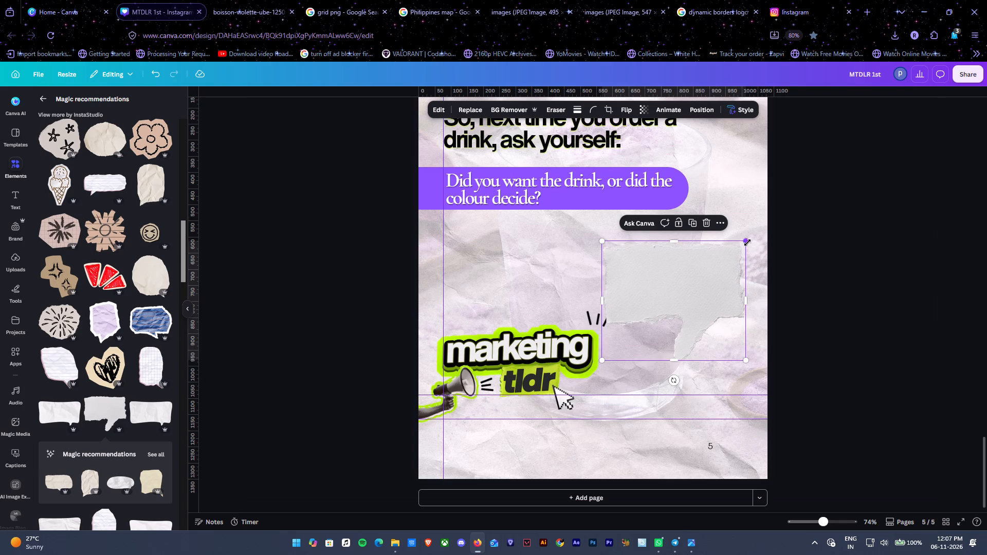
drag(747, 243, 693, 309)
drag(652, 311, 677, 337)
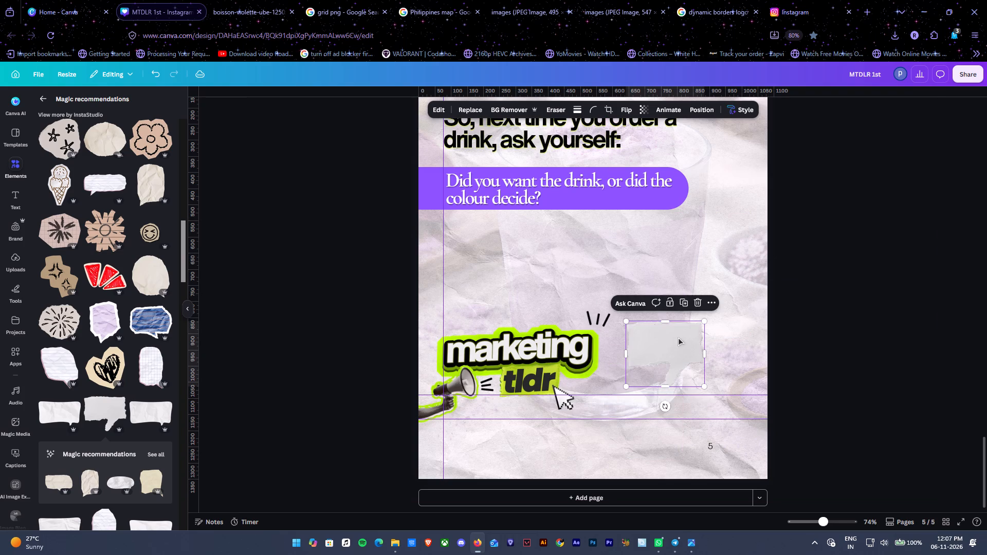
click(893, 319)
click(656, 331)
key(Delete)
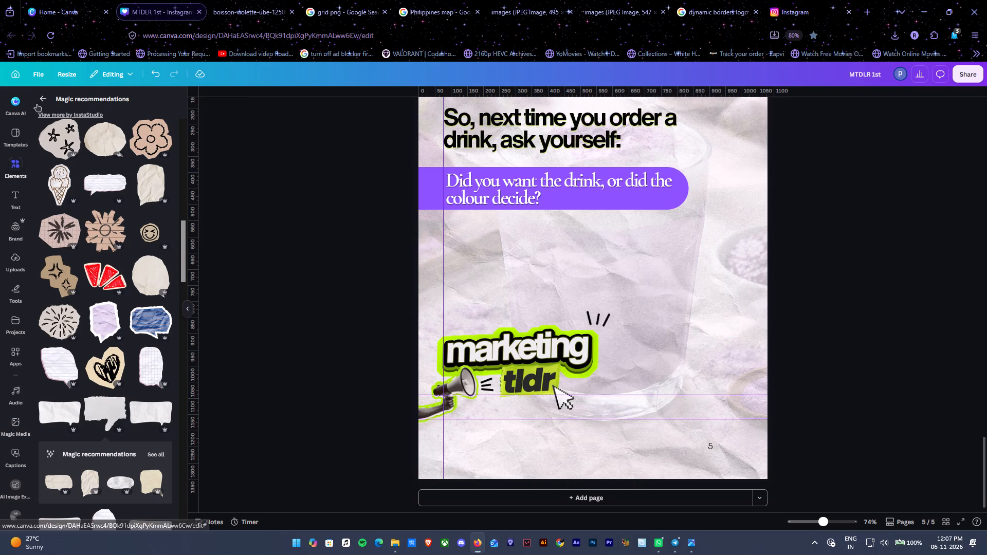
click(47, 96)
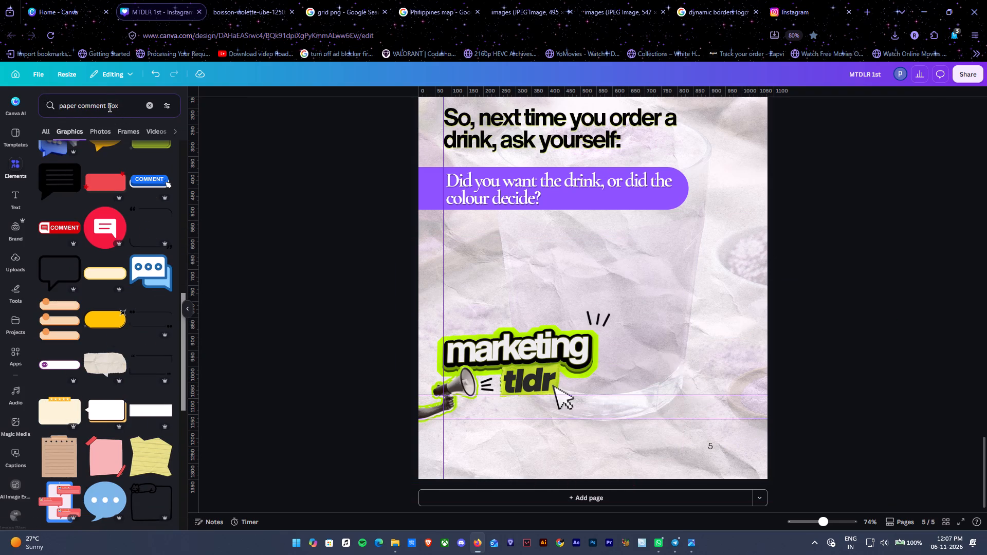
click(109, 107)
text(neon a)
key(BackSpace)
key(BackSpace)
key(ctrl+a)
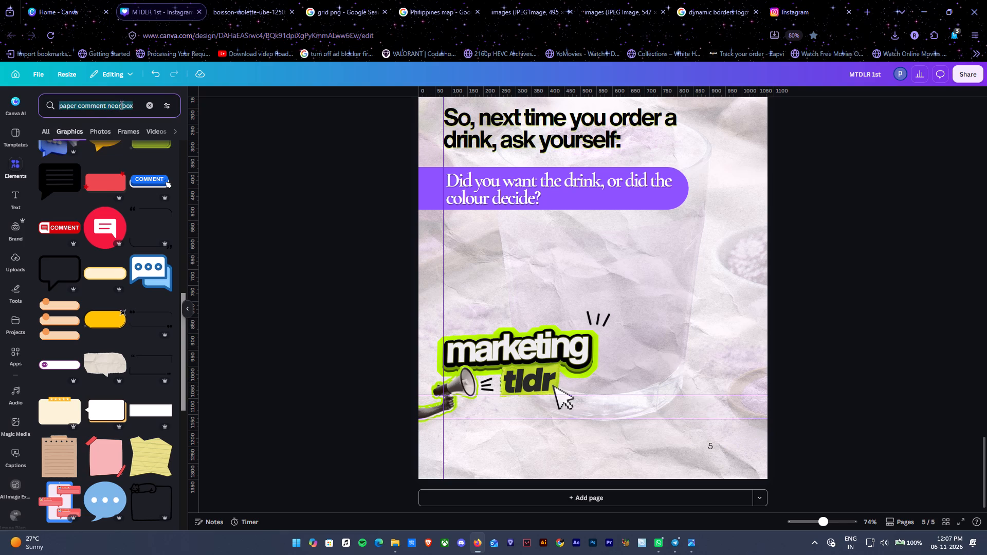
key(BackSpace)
Search Google Images in a new browser tab for "neon paper texture".
click(857, 0)
click(865, 1)
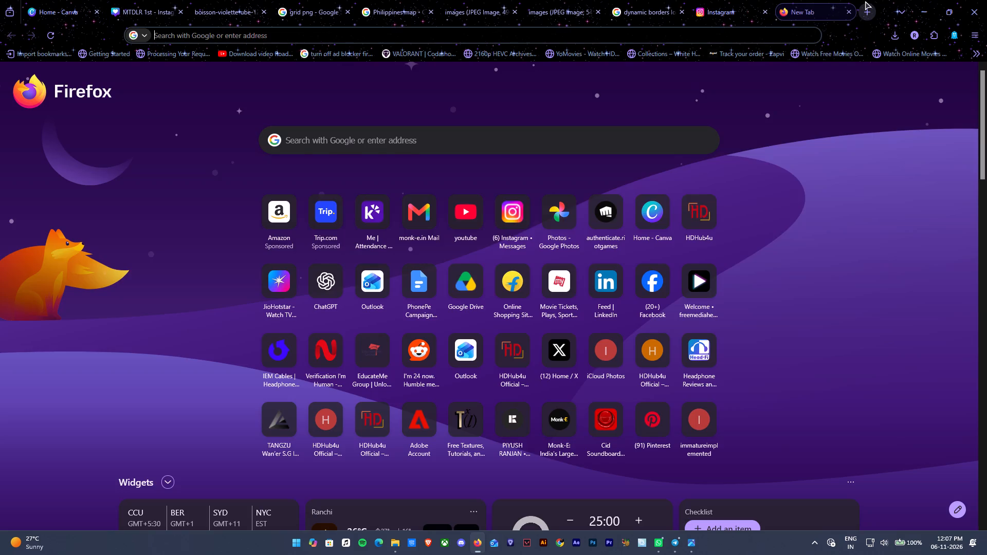
text(neon paper texture)
key(Return)
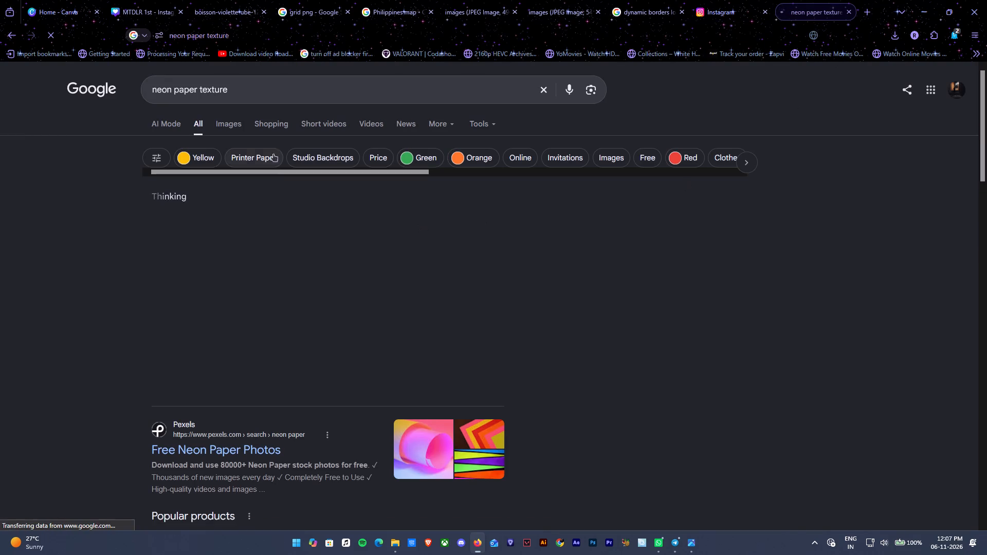
click(221, 128)
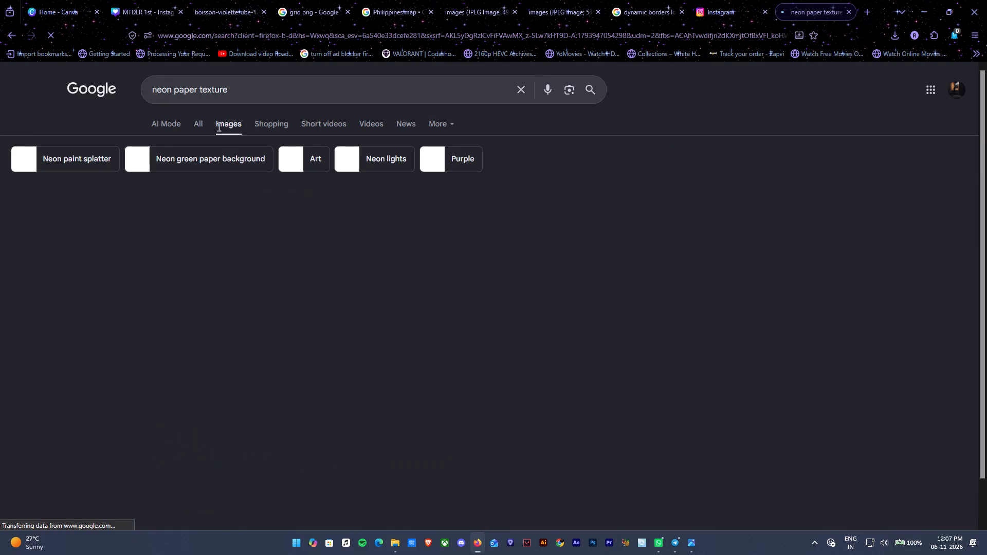
scroll(285, 159, down, 3)
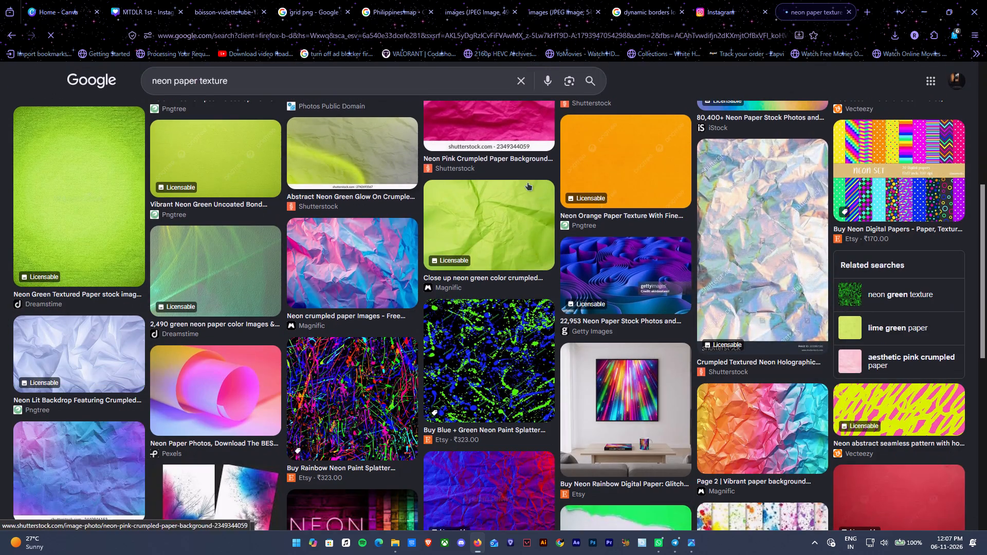
Refine the Google Images search to "neon paper texture torn".
scroll(516, 108, up, 4)
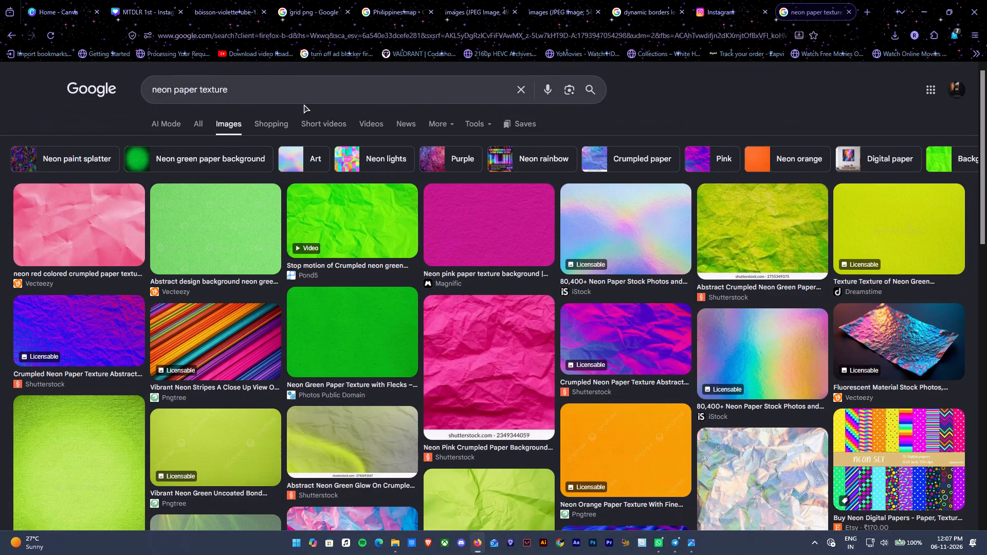
click(301, 80)
key(space)
text(torn)
key(Return)
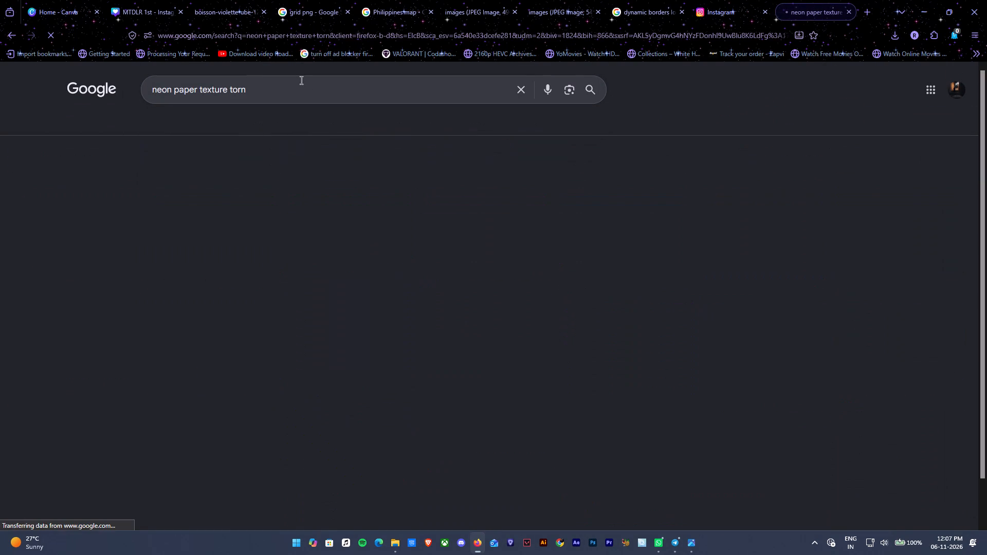
Browse the torn neon paper image results, and examine the Pngtree white torn paper and its related images.
scroll(419, 223, down, 3)
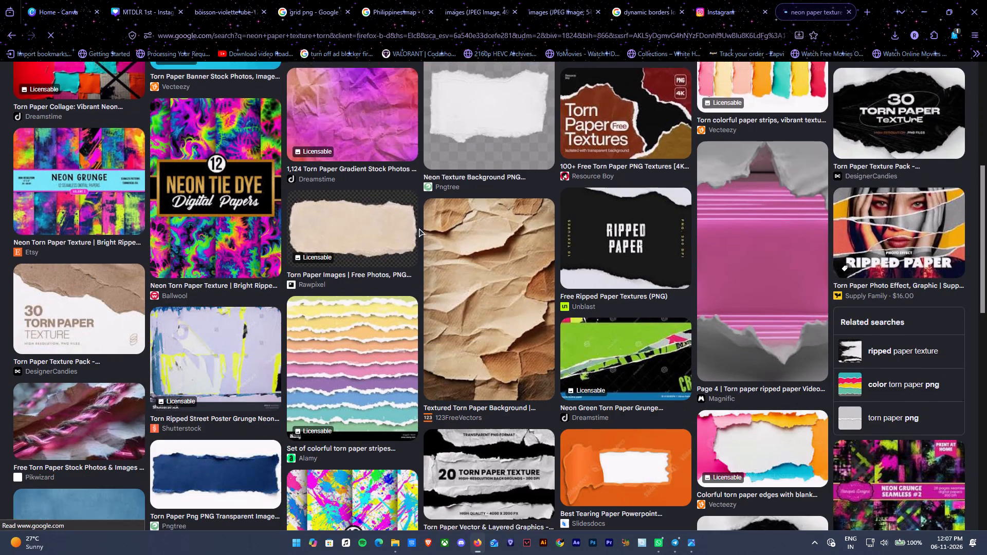
scroll(419, 228, down, 7)
scroll(422, 199, up, 3)
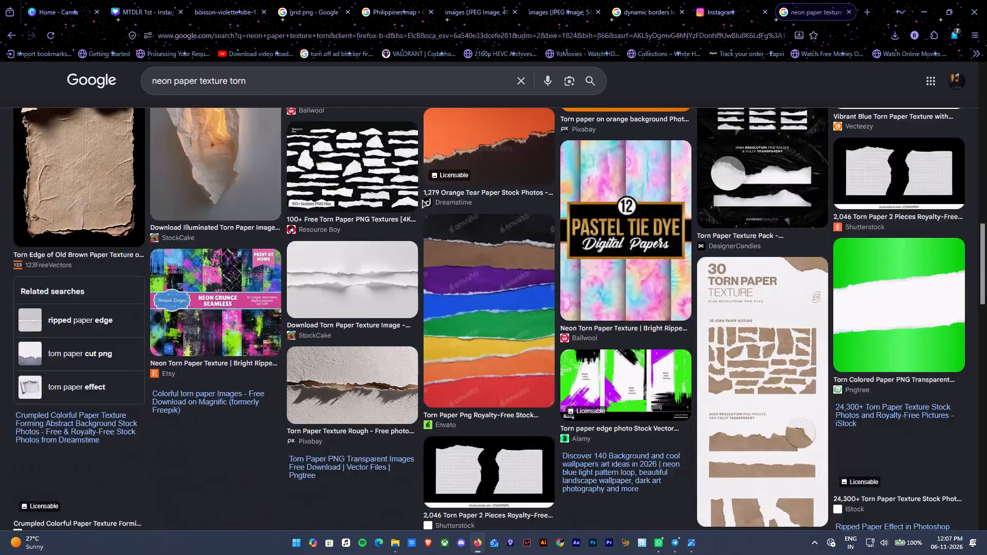
scroll(422, 199, up, 2)
scroll(468, 186, up, 4)
click(486, 284)
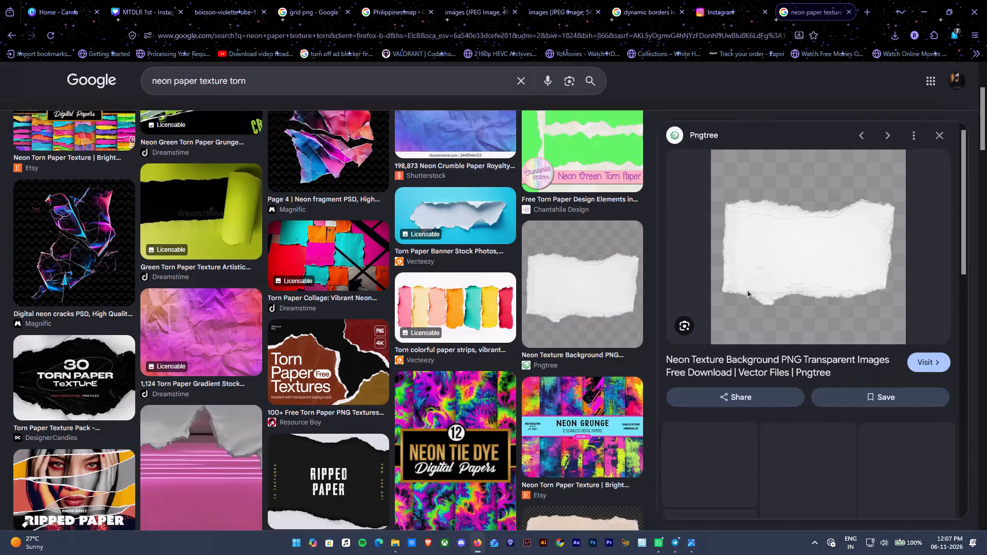
scroll(747, 289, down, 5)
scroll(747, 289, up, 6)
scroll(747, 289, down, 4)
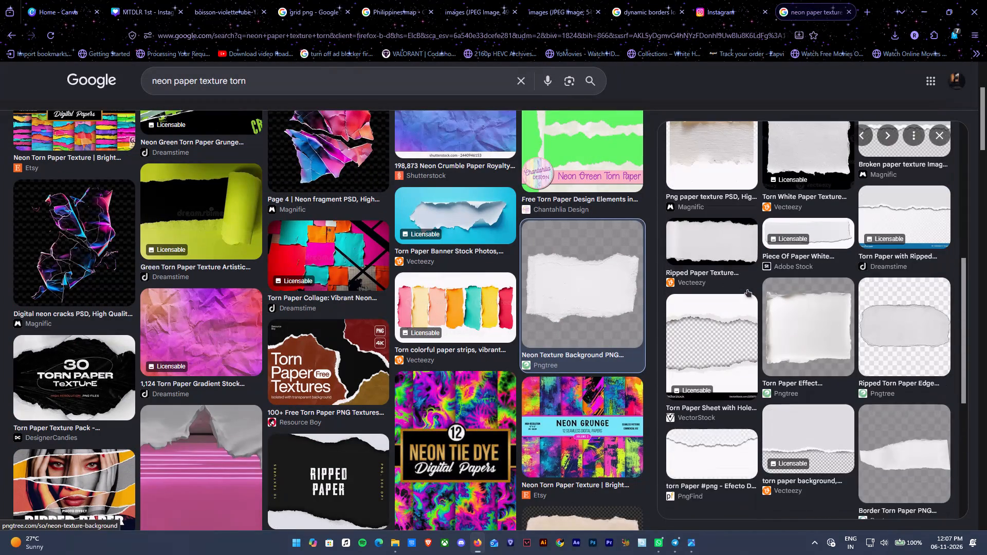
scroll(747, 289, up, 1)
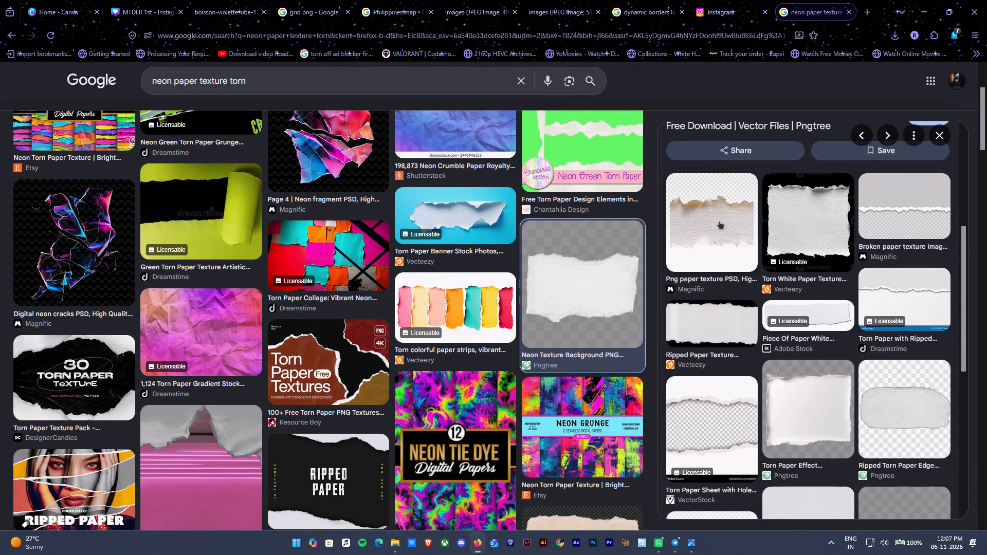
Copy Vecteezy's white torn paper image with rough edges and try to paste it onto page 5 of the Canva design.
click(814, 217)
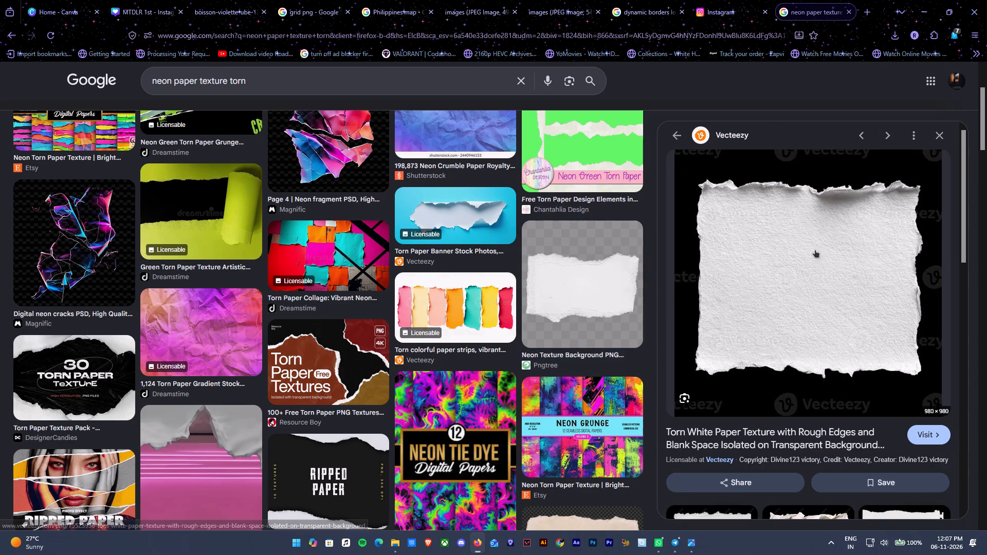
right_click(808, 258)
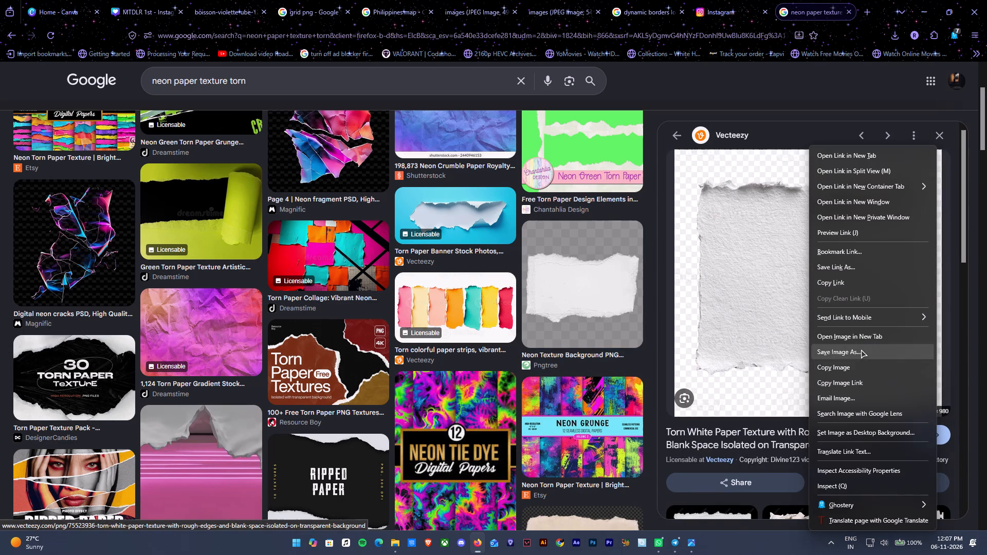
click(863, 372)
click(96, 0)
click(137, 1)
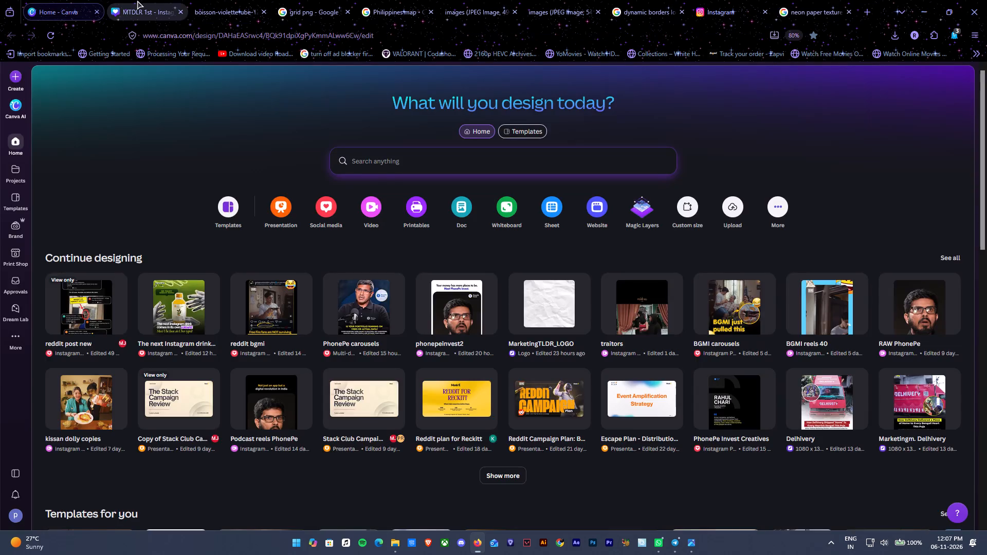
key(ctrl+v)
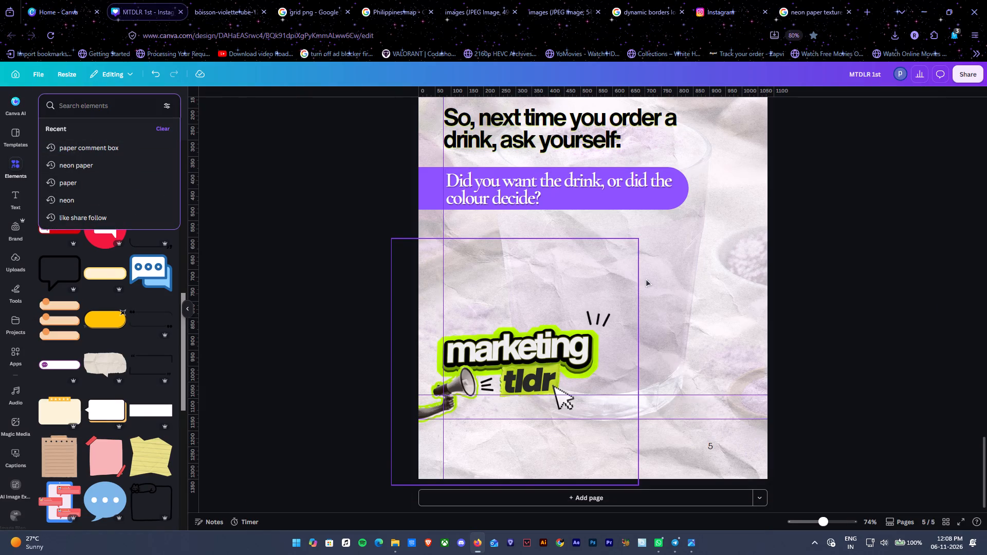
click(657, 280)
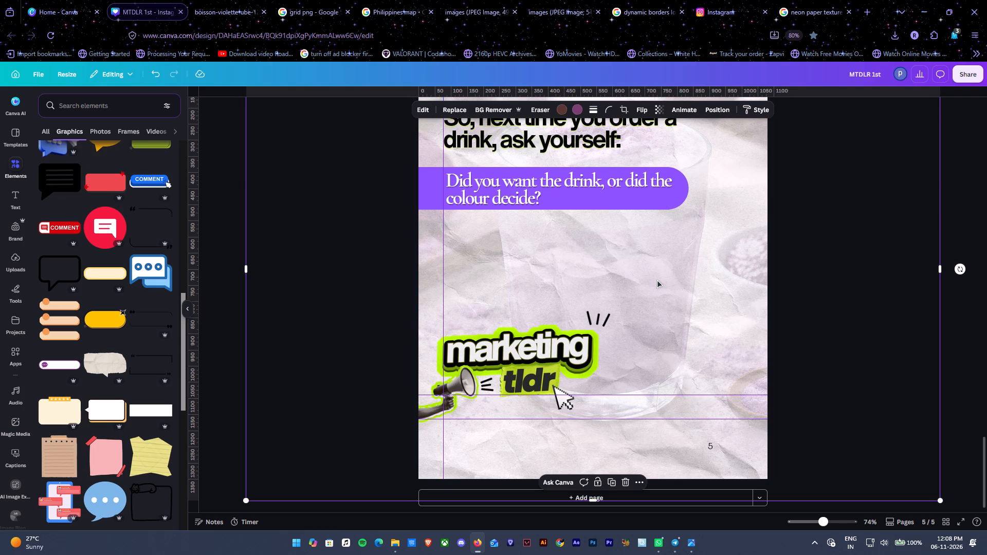
Search Canva's elements for "torn paper".
scroll(657, 280, up, 2)
click(108, 101)
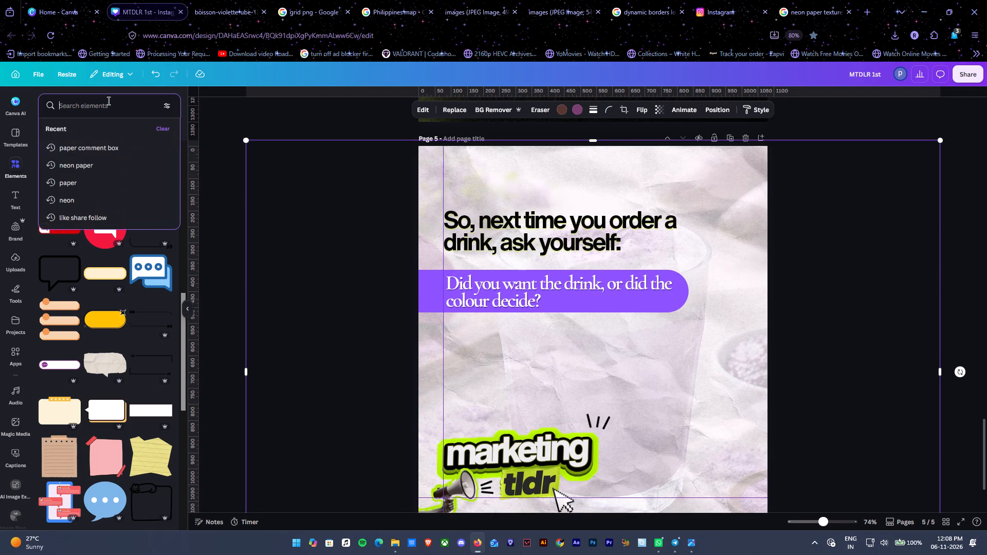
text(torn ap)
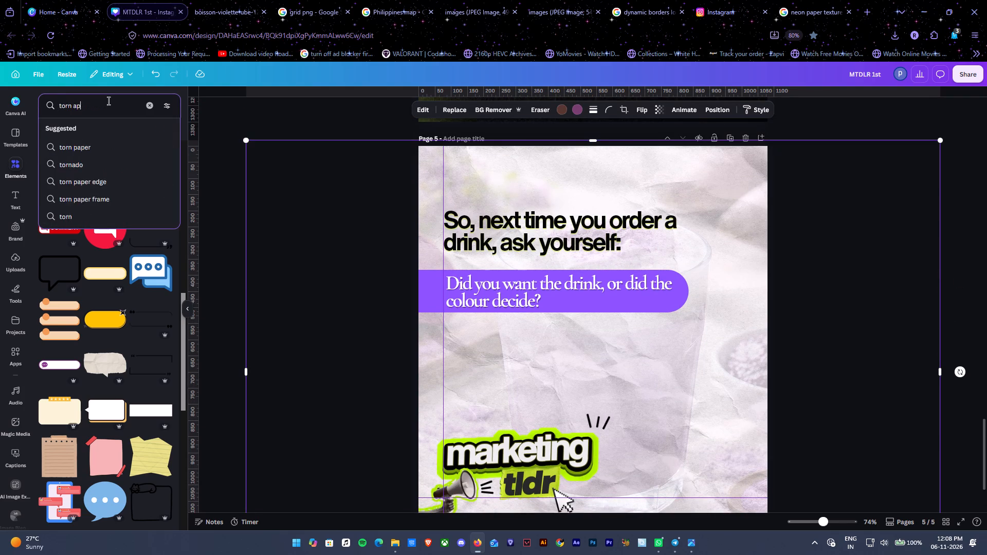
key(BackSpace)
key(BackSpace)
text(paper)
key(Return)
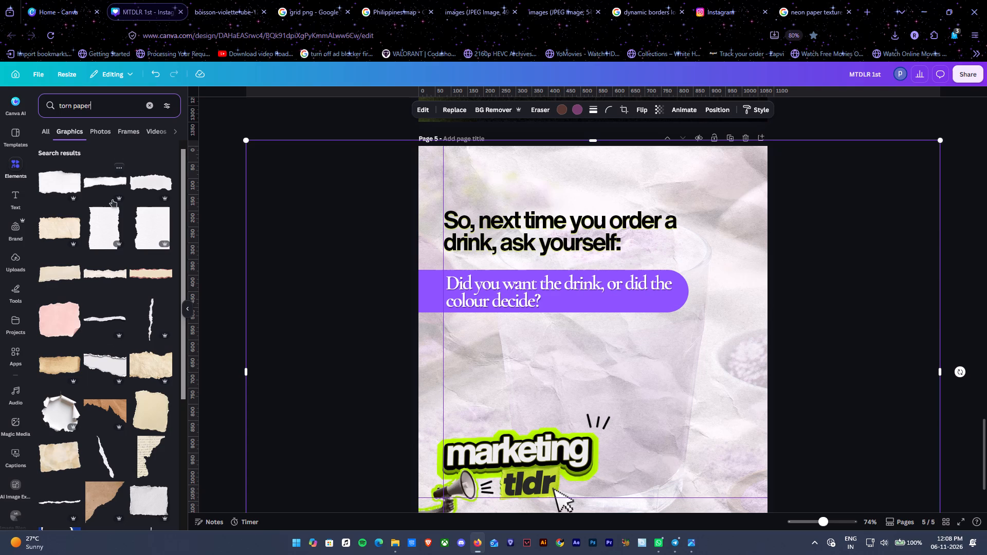
Add the white paper graphic with a round torn hole to page 5 and shrink it toward the logo.
click(64, 414)
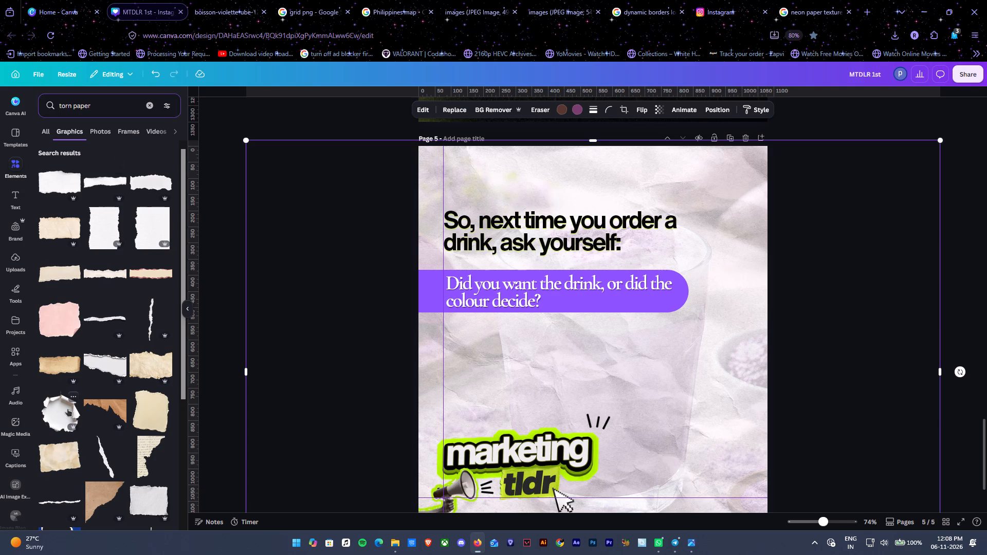
drag(734, 221, 560, 432)
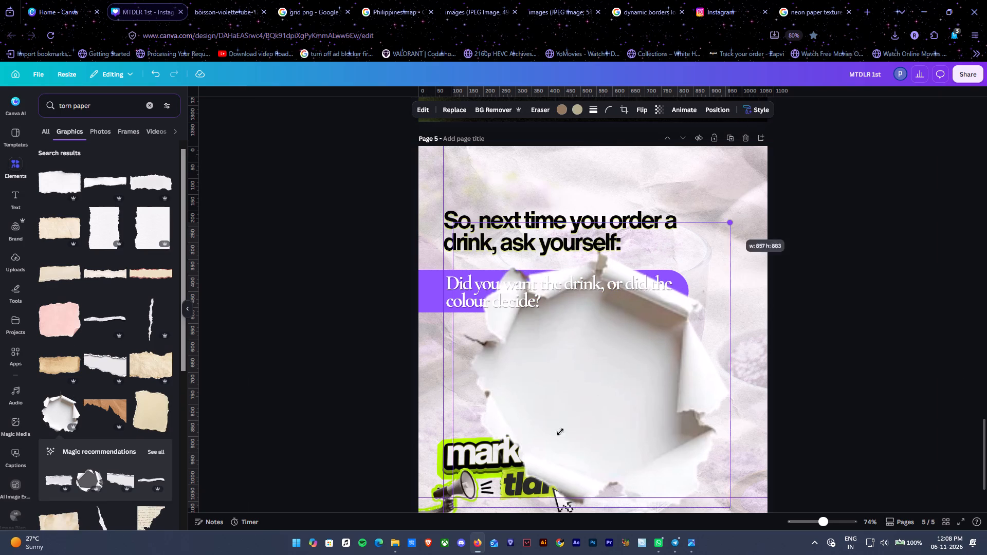
Shrink the round torn-paper hole graphic and place it near the margin guide, between the purple banner and the marketing tldr logo.
drag(560, 432, 542, 457)
drag(491, 478, 480, 375)
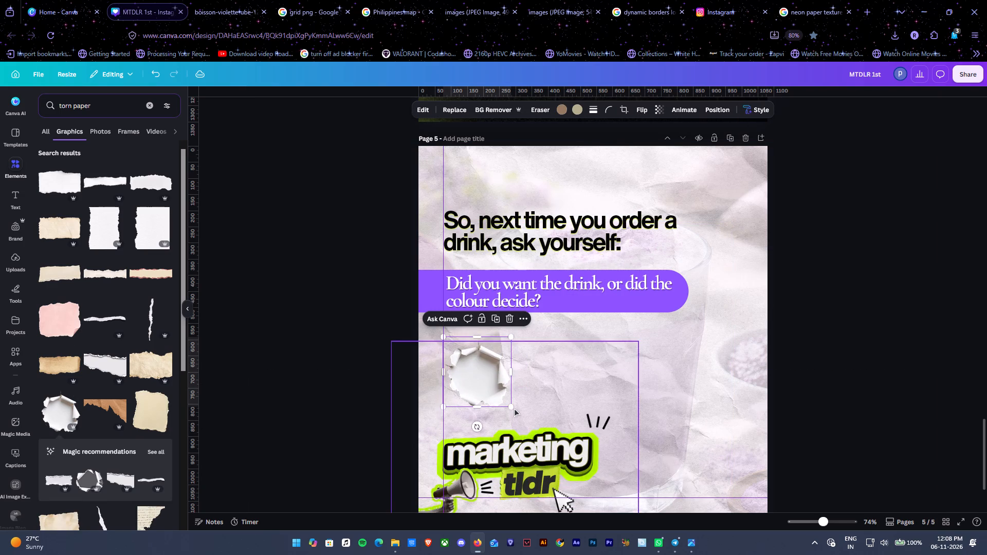
drag(514, 405, 529, 413)
drag(504, 388, 502, 383)
drag(519, 410, 513, 395)
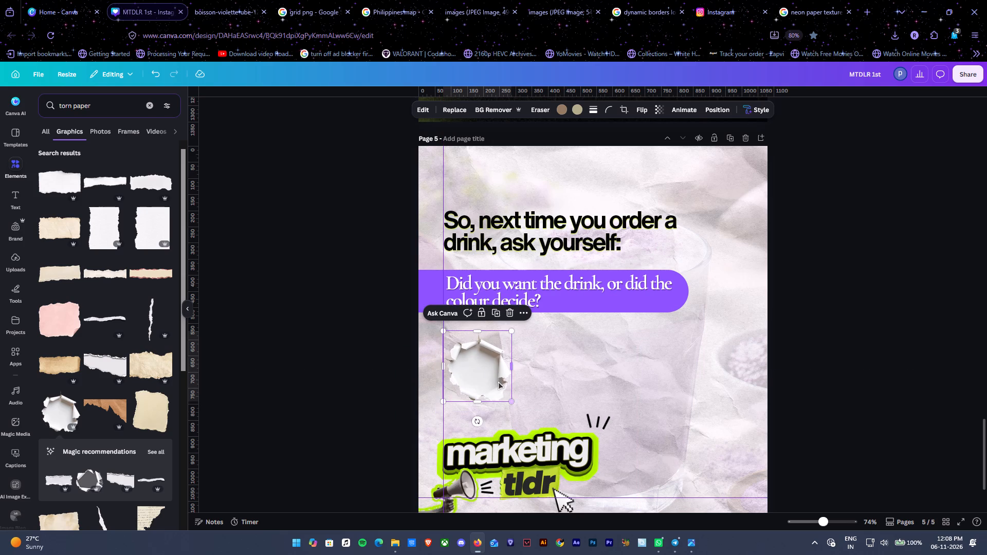
Recolour both colours of the torn-paper hole graphic with the design's lime green.
click(491, 371)
click(561, 108)
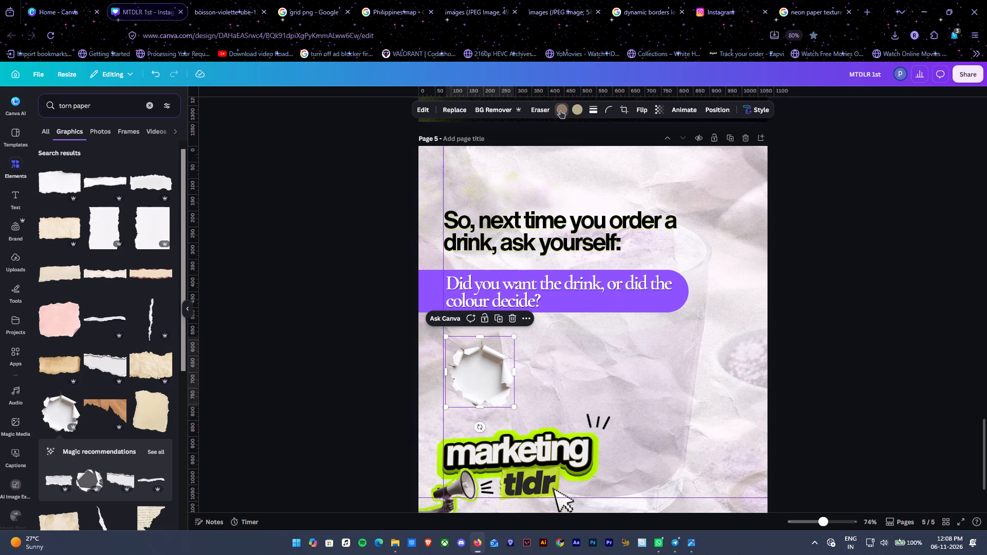
click(178, 155)
click(177, 158)
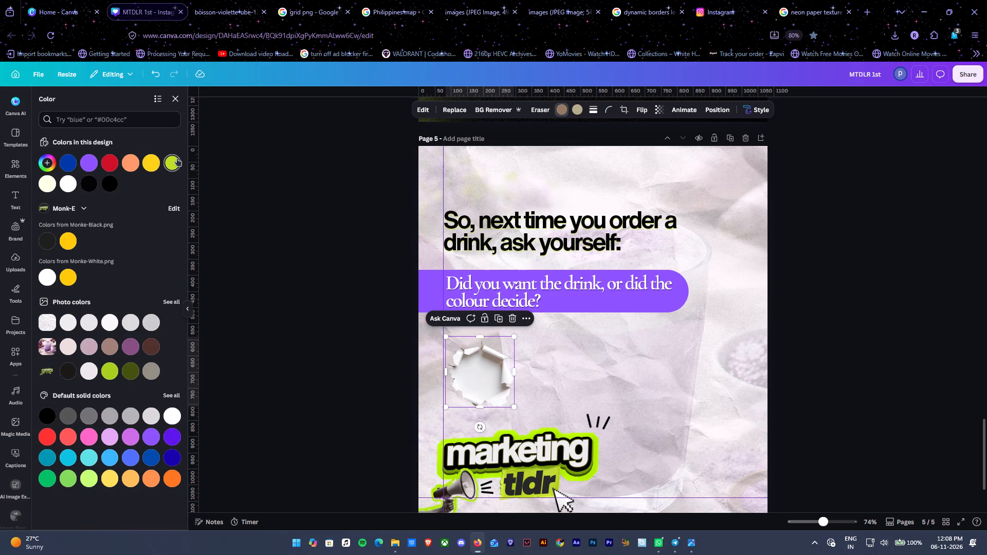
click(579, 110)
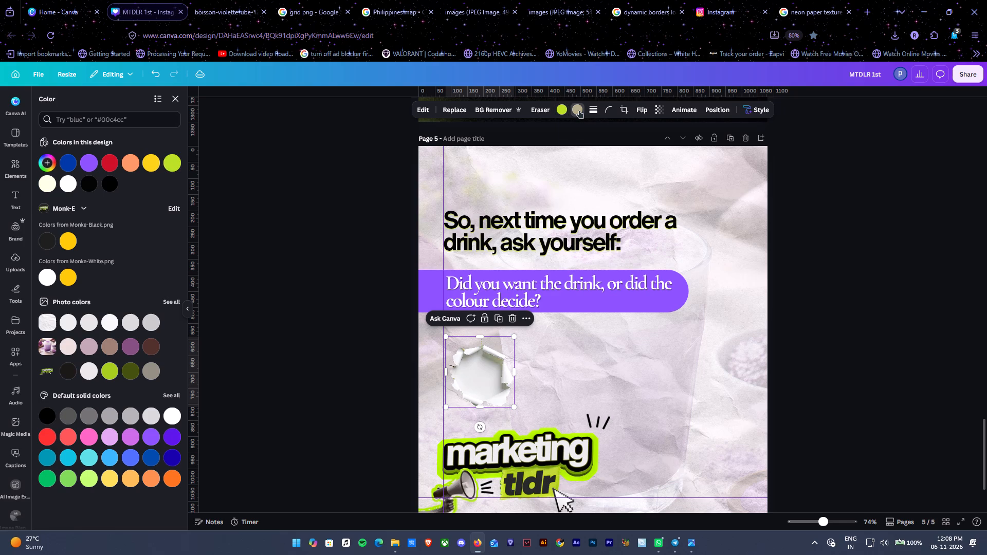
click(169, 167)
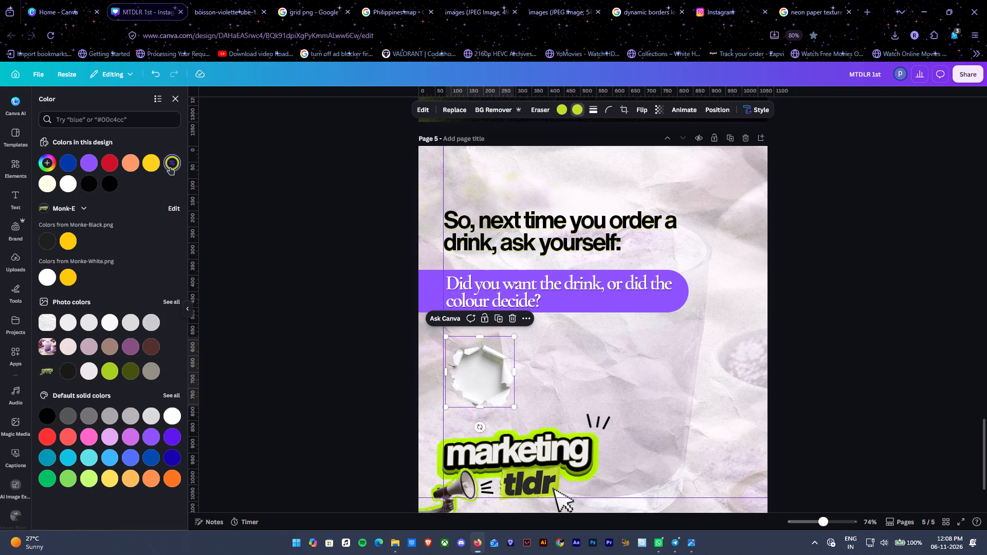
Duplicate the torn-paper hole twice and arrange the three holes in an evenly spaced row below the purple banner.
scroll(568, 366, down, 1)
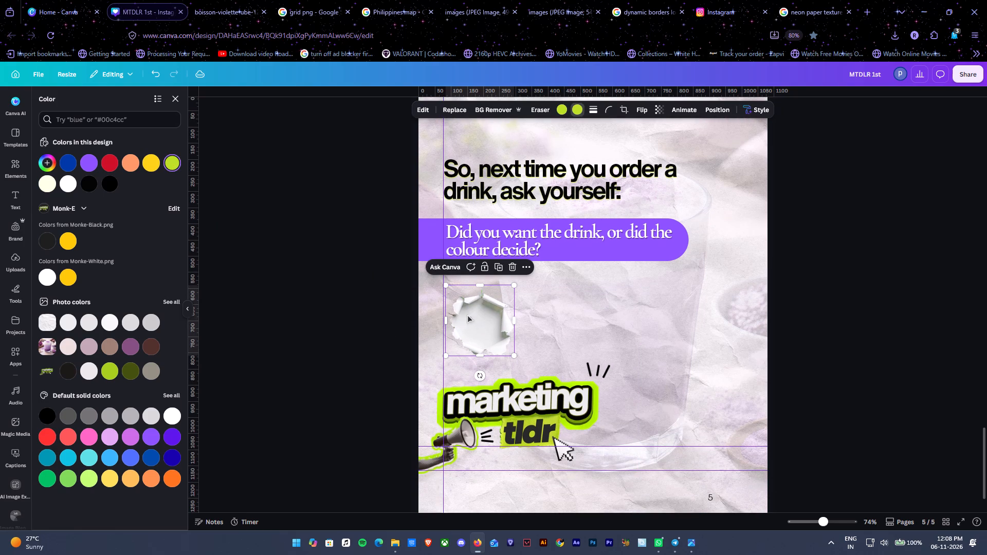
key(ctrl+d)
click(873, 240)
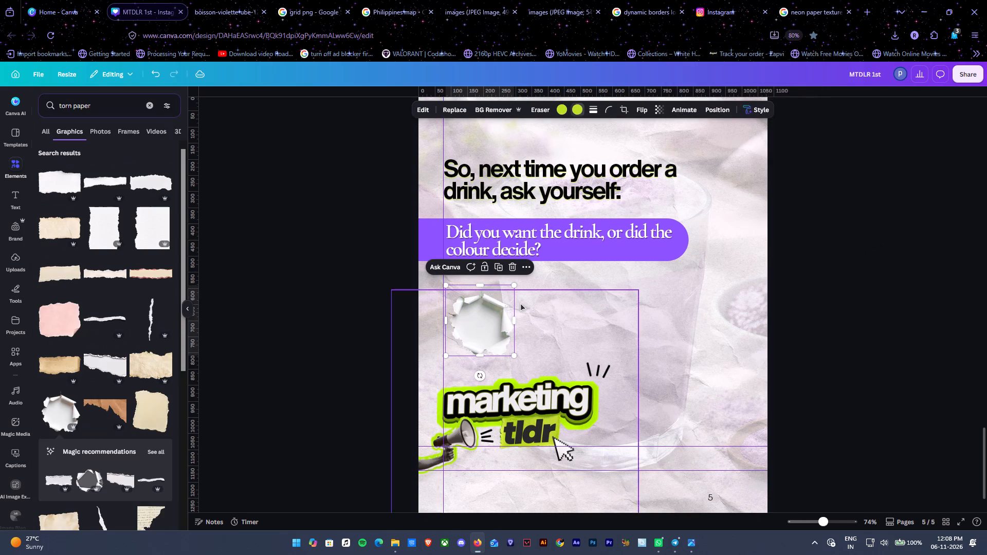
click(864, 294)
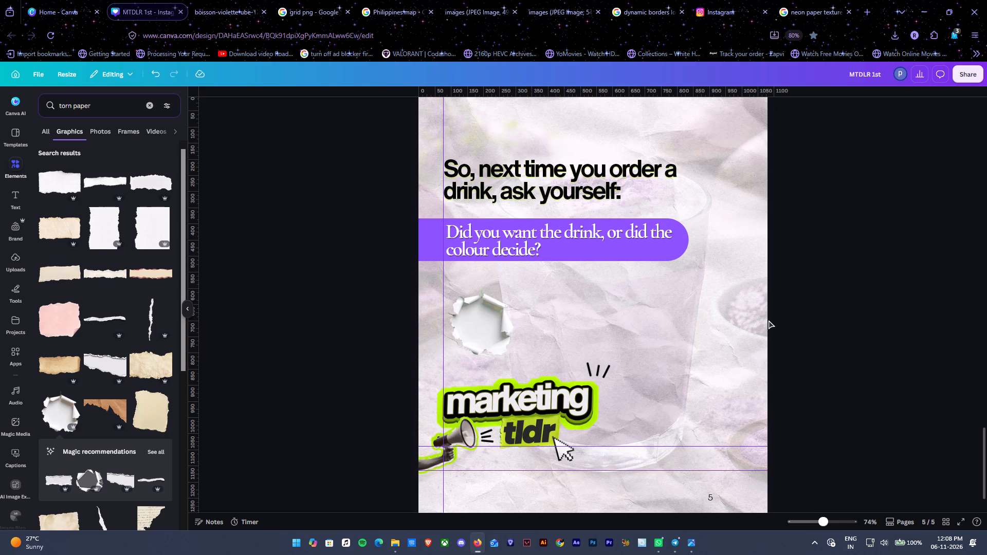
click(769, 320)
click(484, 327)
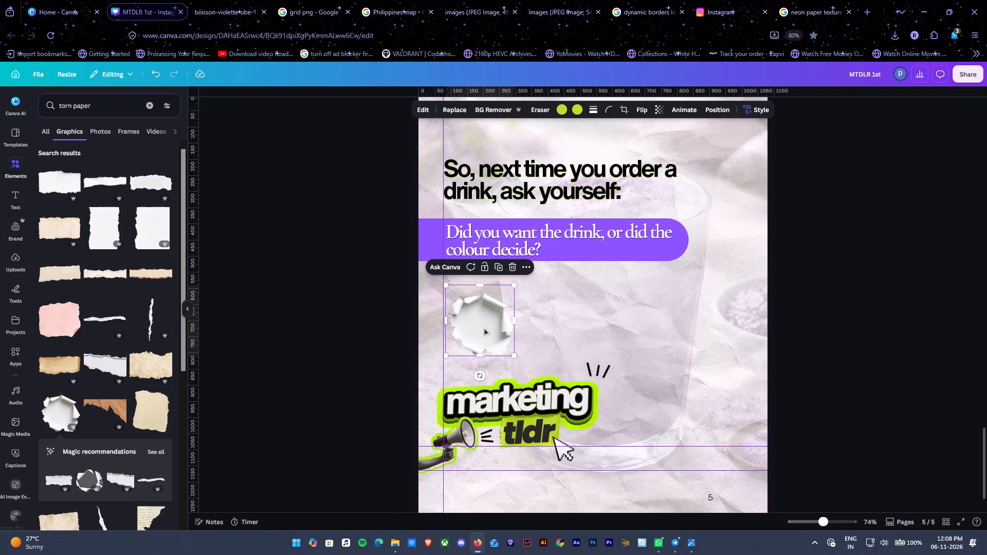
key(ctrl+d)
drag(492, 334, 564, 328)
key(ctrl+d)
drag(641, 322, 646, 320)
Search the graphics for "like" and add the yellow thumbs-up with the hand-drawn black outline to page 5.
drag(92, 106, 43, 100)
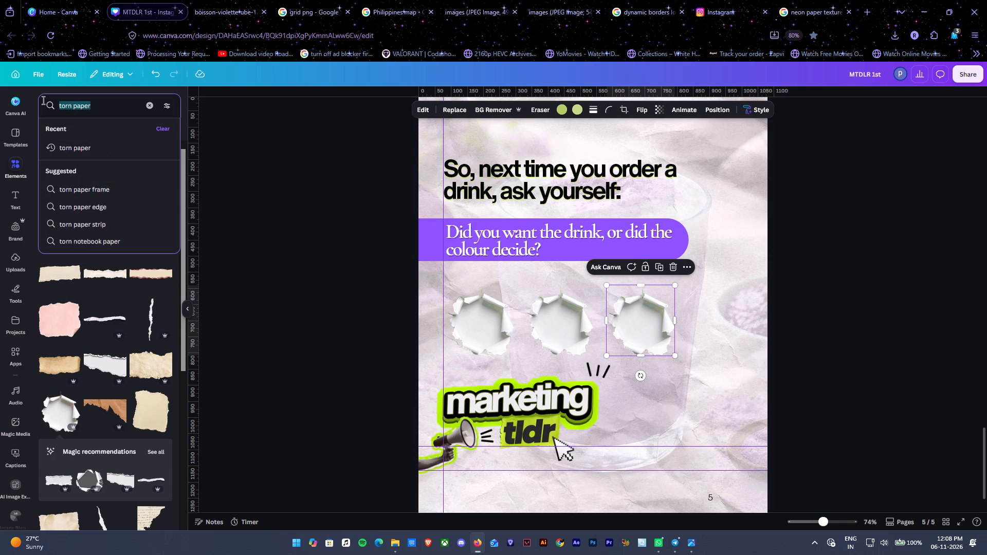
text(like)
key(Return)
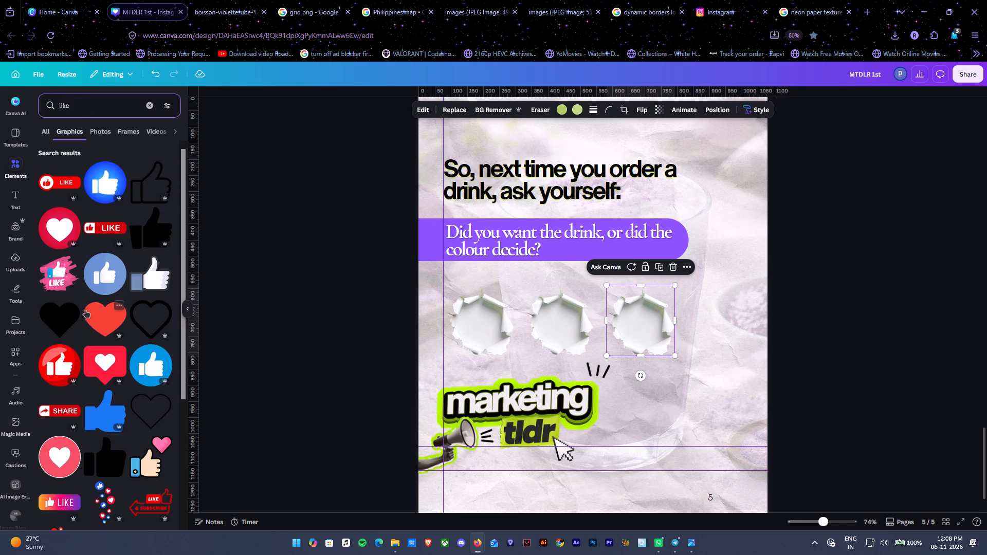
scroll(85, 310, down, 6)
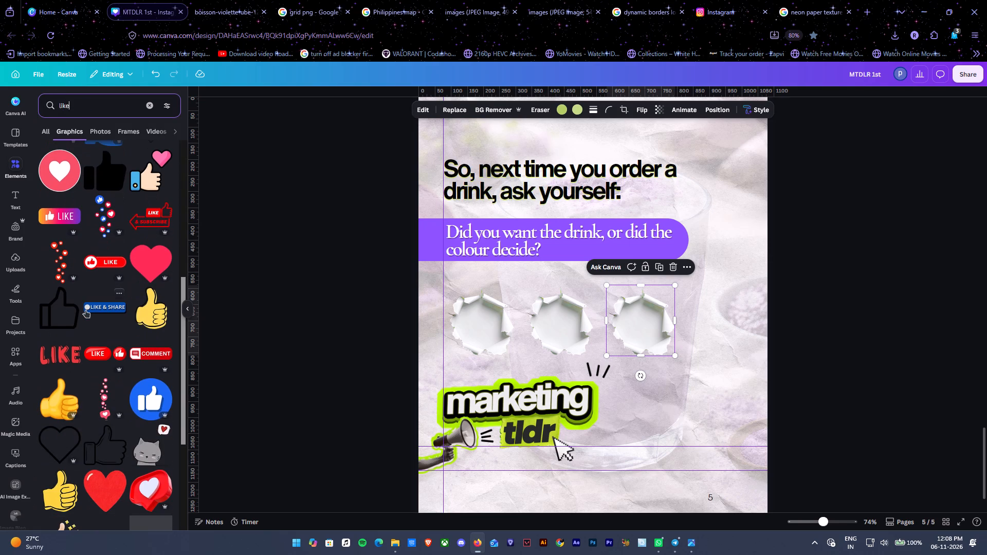
scroll(85, 310, down, 2)
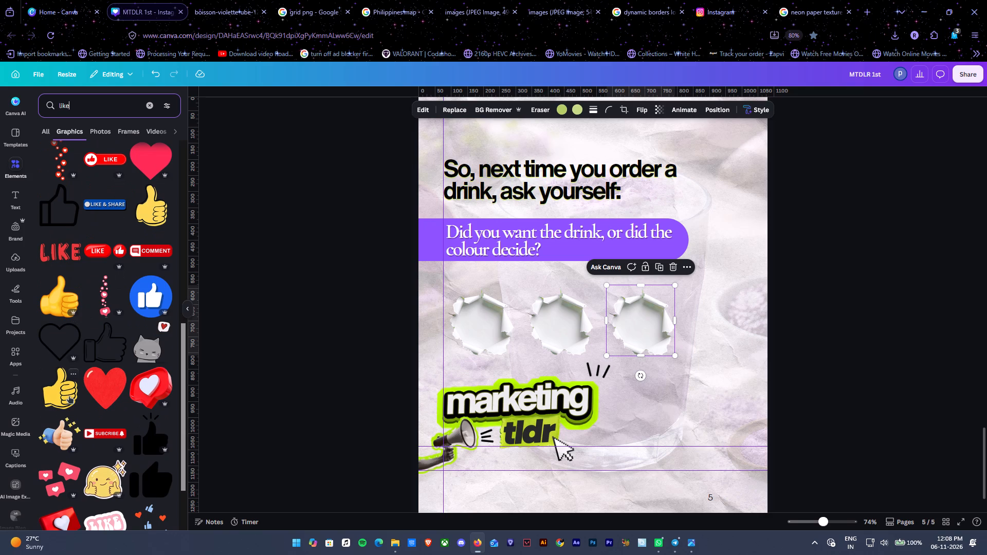
click(69, 392)
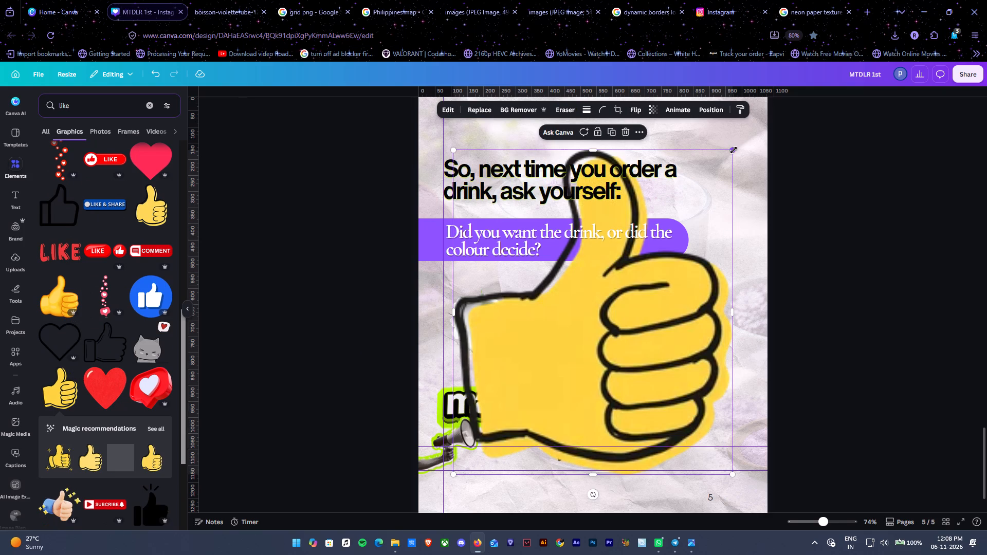
Shrink the thumbs-up graphic to icon size and centre it inside the first torn-paper hole.
drag(734, 150, 476, 438)
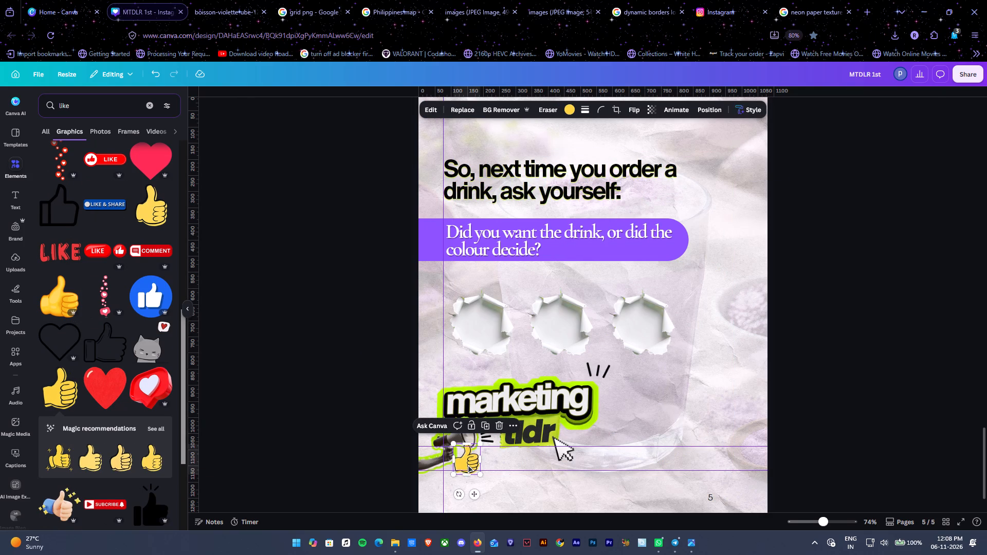
drag(468, 465, 481, 339)
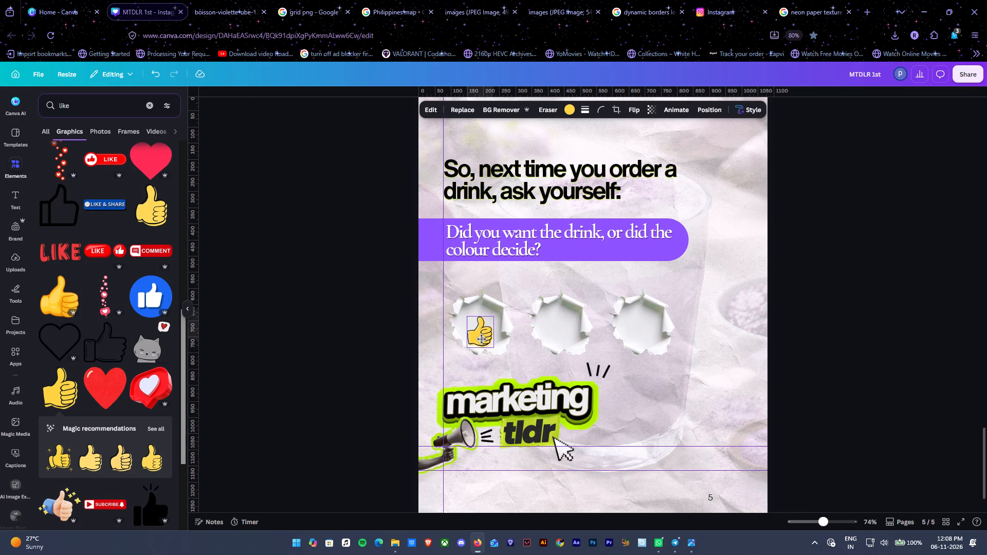
drag(481, 339, 479, 331)
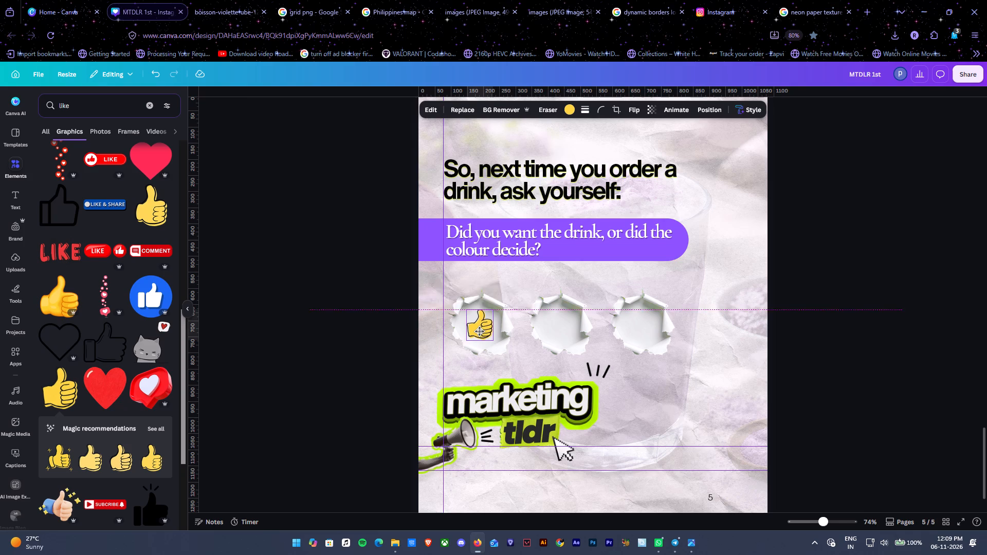
Recolour the thumbs-up's yellow fill with the design's lime green.
click(566, 109)
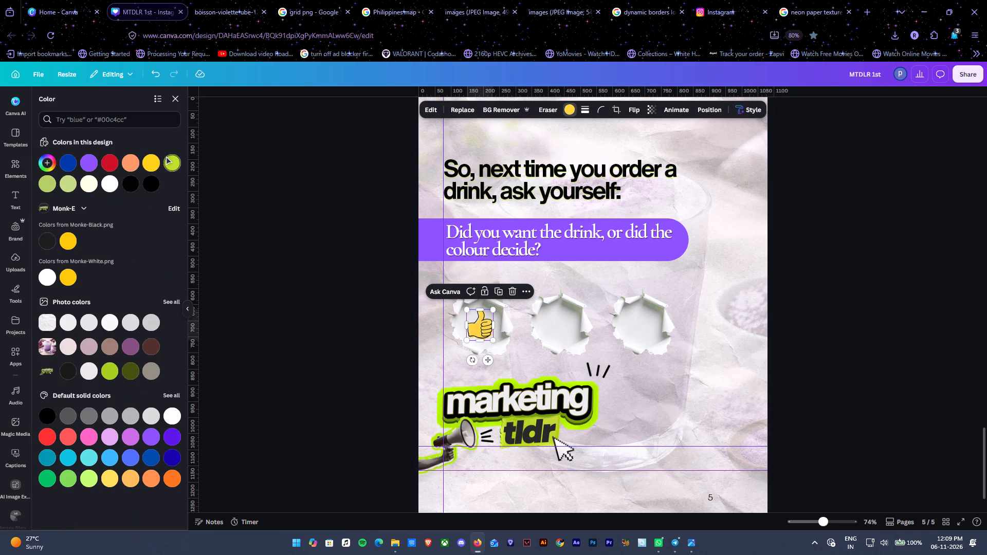
click(173, 165)
Search the graphics for "comment" and add the orange oval speech bubble with three dots to page 5.
click(12, 175)
drag(114, 109, 41, 104)
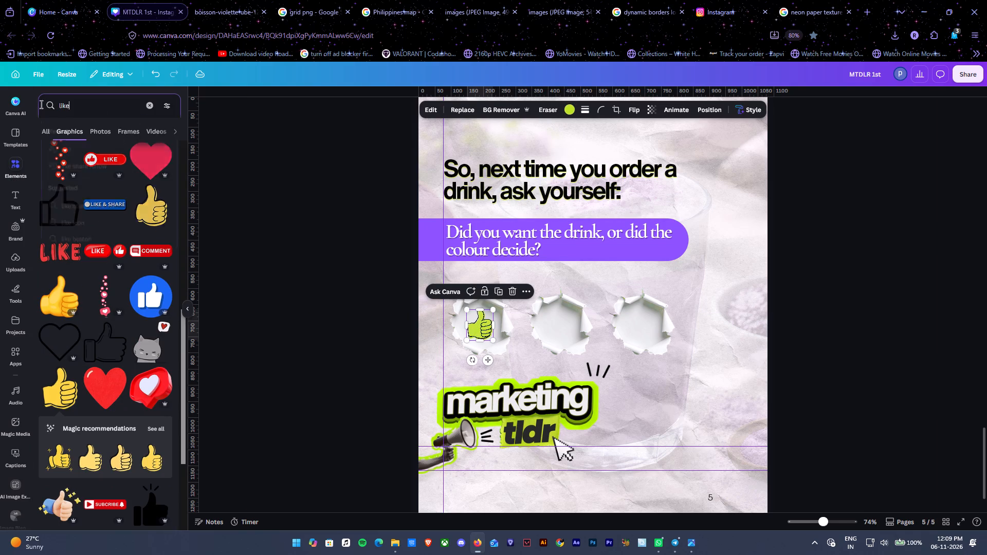
drag(41, 104, 41, 104)
text(comment)
key(Return)
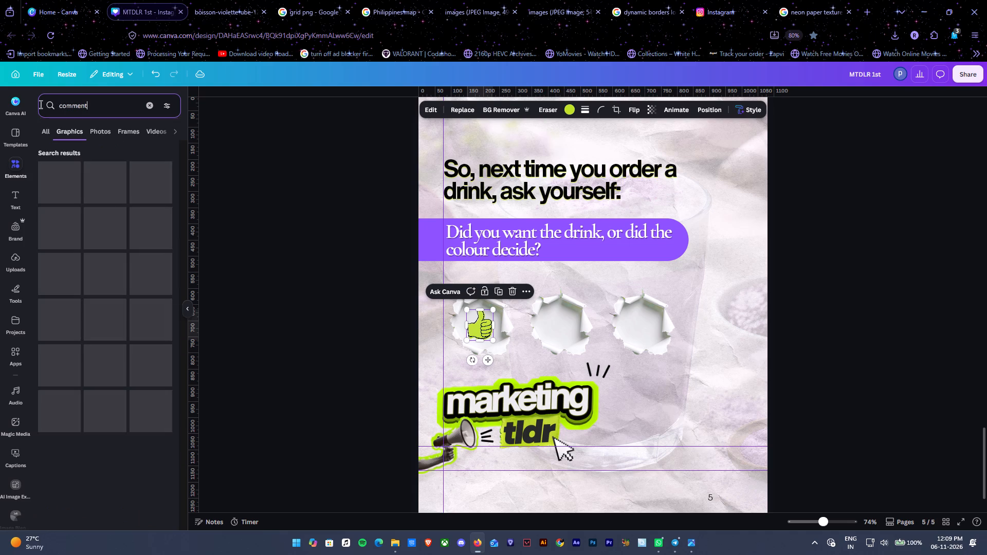
scroll(107, 292, down, 2)
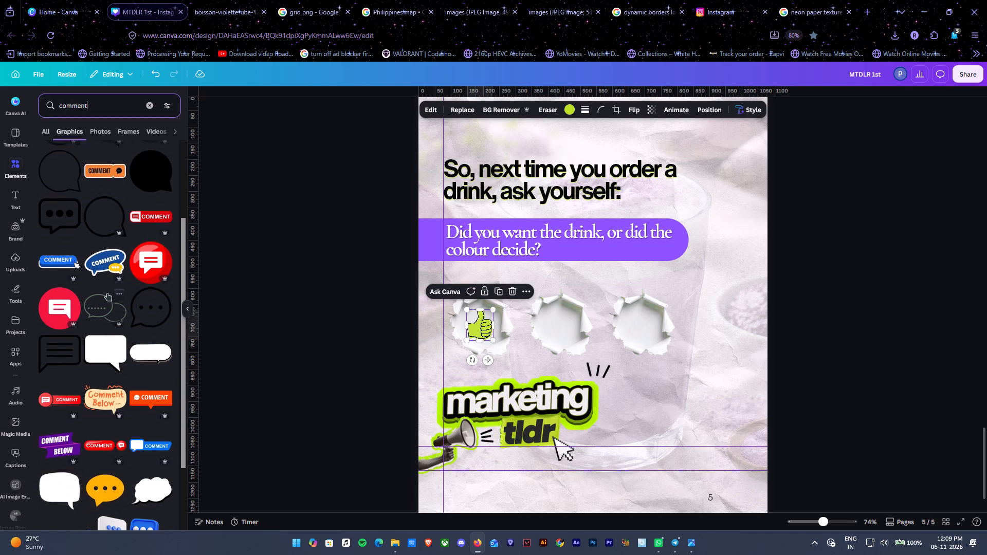
scroll(107, 293, down, 3)
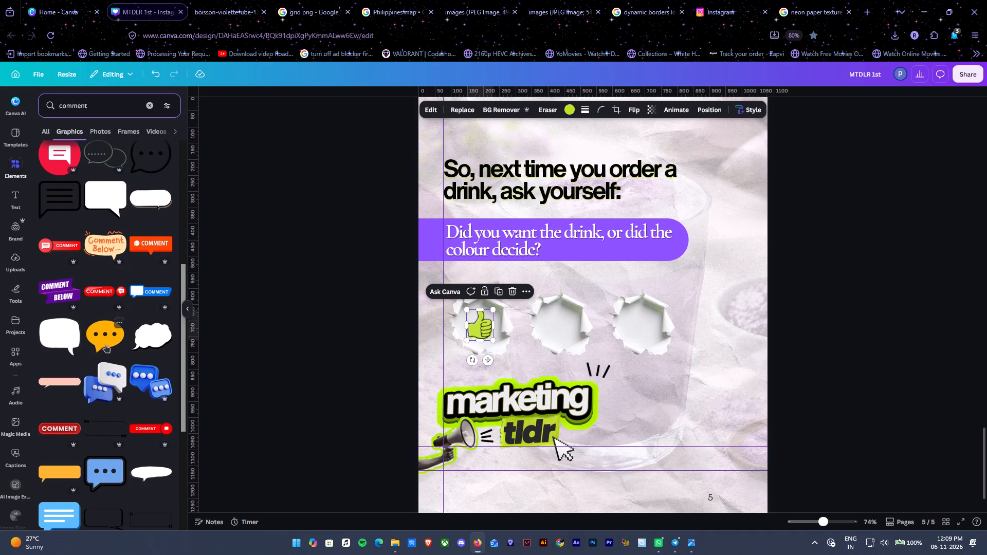
click(103, 338)
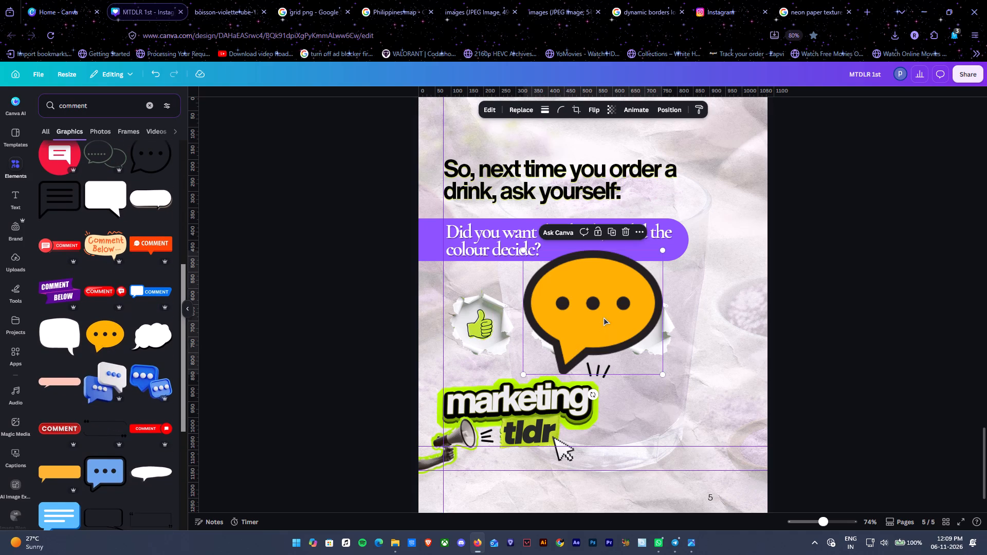
Shrink the orange speech bubble to match the thumbs-up and centre it inside the middle torn-paper hole.
drag(664, 254, 605, 325)
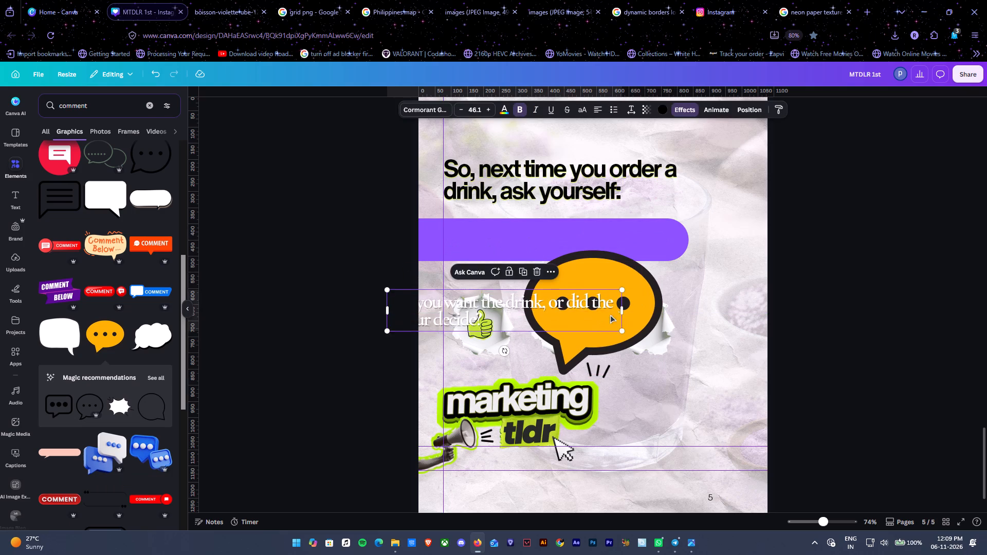
key(ctrl+z)
click(648, 282)
drag(662, 252, 590, 340)
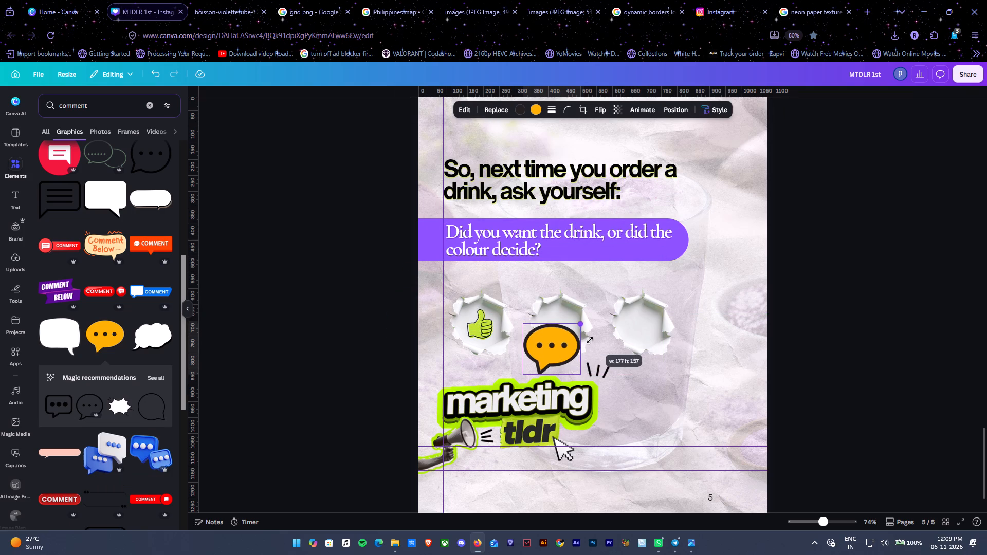
drag(590, 340, 569, 354)
drag(548, 355, 565, 328)
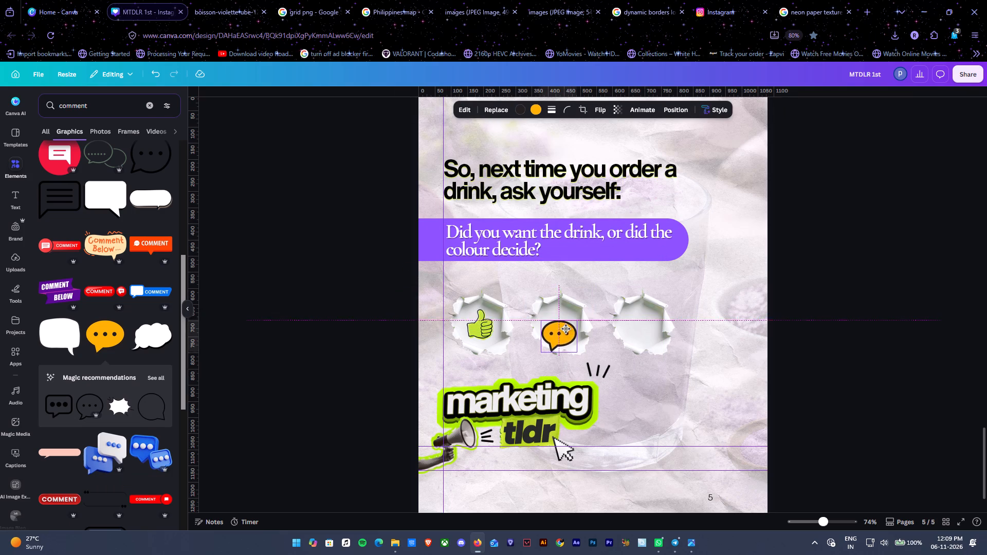
drag(565, 328, 566, 326)
drag(578, 315, 572, 321)
click(564, 332)
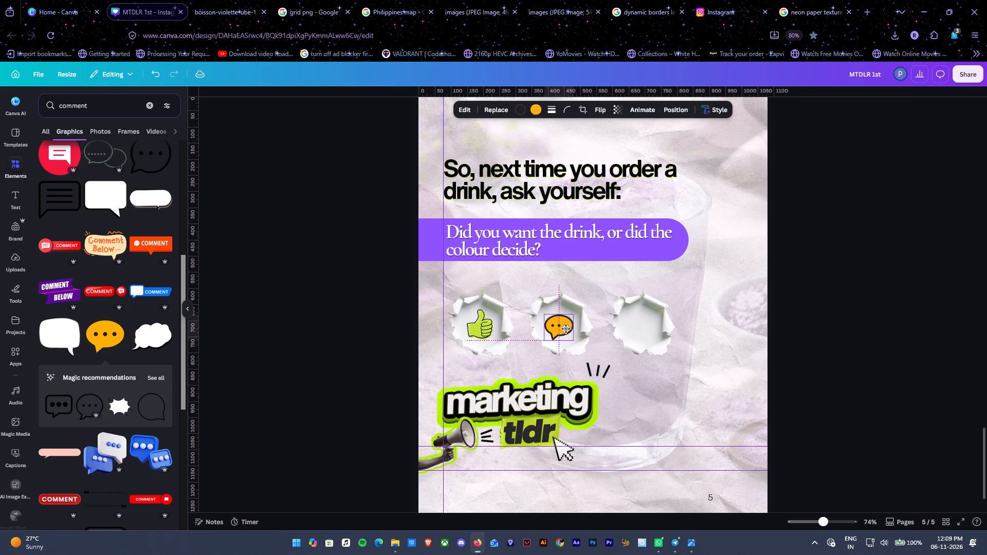
click(575, 341)
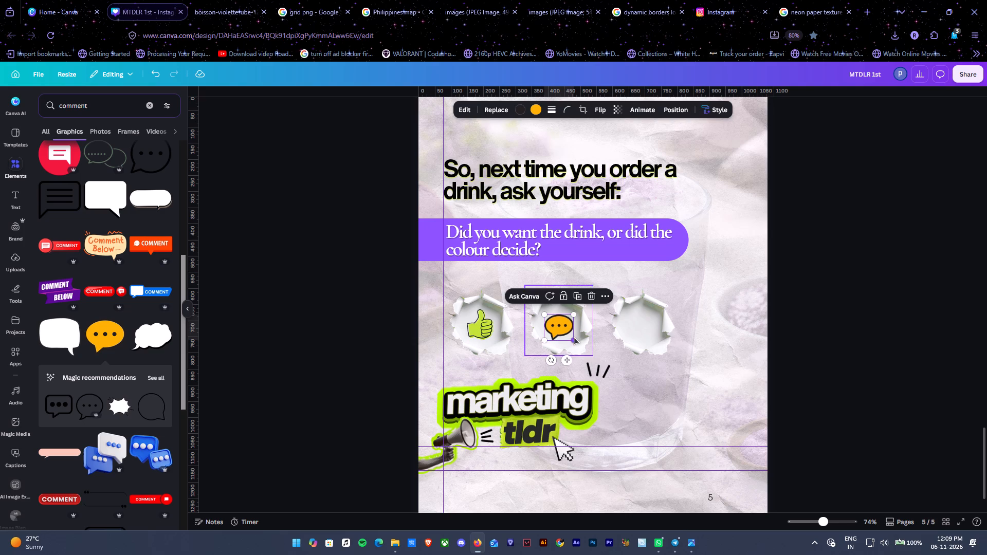
click(574, 337)
click(561, 320)
click(572, 338)
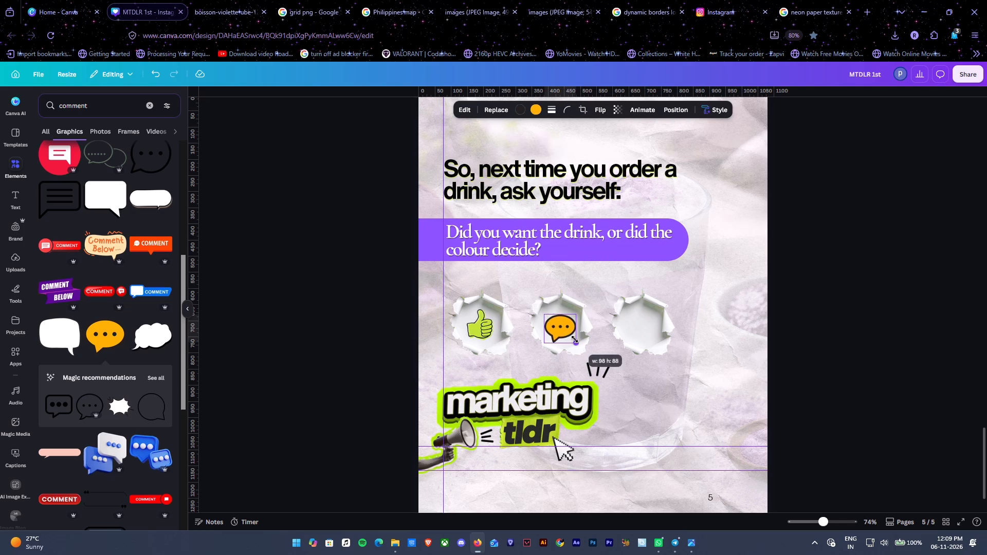
click(566, 327)
Recolour the speech bubble's orange fill with the design's lime green.
drag(539, 108, 545, 109)
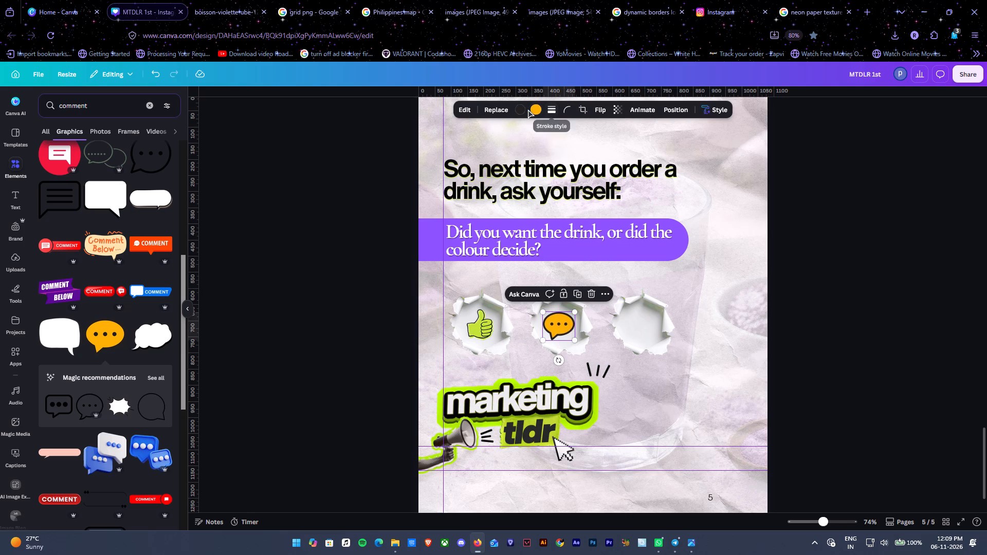
click(533, 109)
click(171, 161)
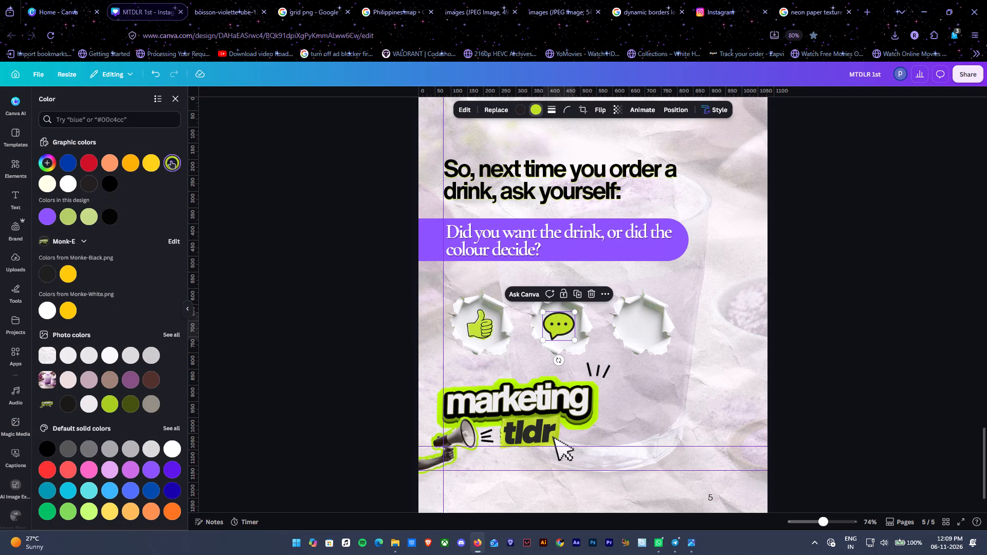
Search the graphics for "share" and add the yellow SHARE sticker with blue accents to page 5.
click(7, 162)
drag(107, 103, 28, 104)
text(share)
key(Return)
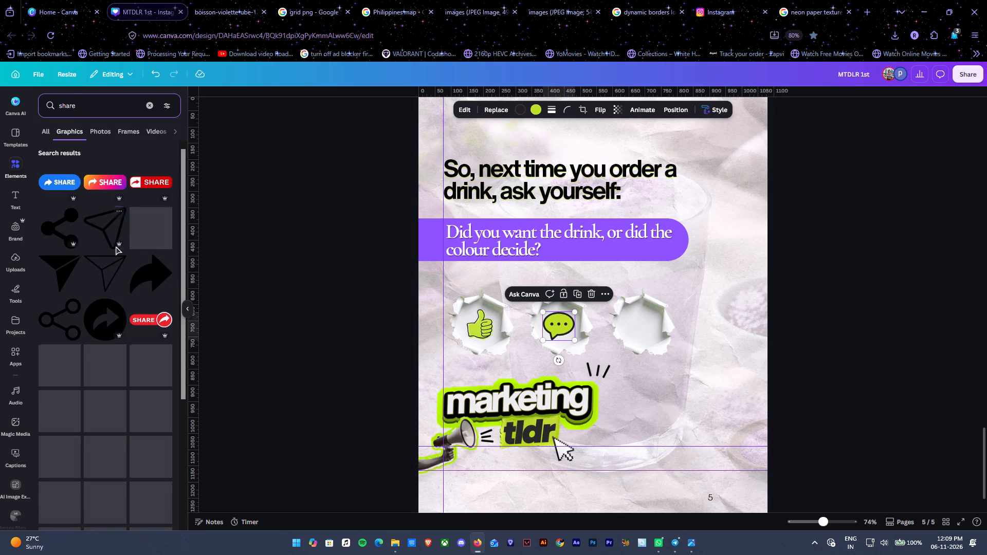
scroll(134, 348, down, 3)
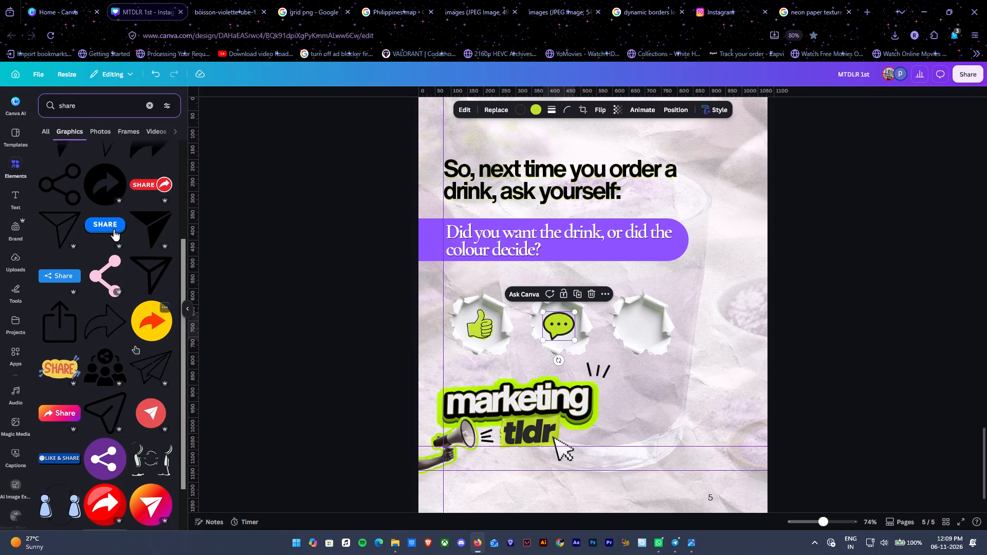
scroll(135, 346, down, 2)
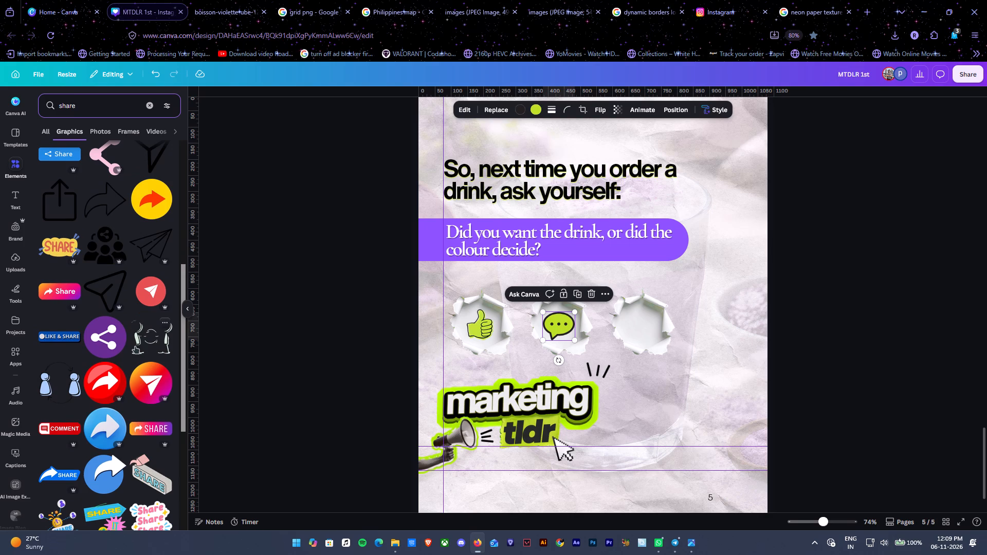
scroll(135, 346, up, 1)
scroll(135, 346, down, 1)
click(57, 250)
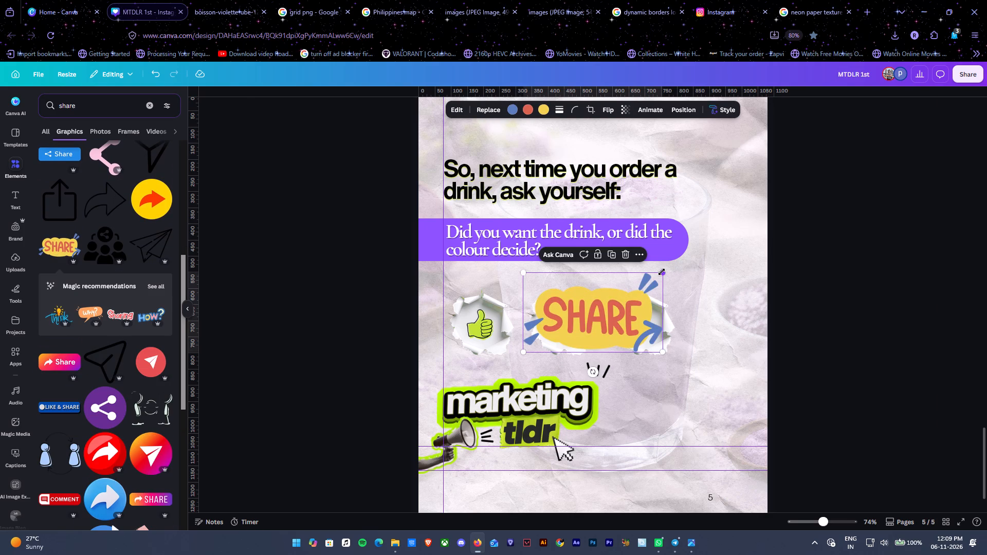
Shrink the SHARE sticker to fit the third torn-paper hole and centre it inside.
drag(662, 272, 573, 340)
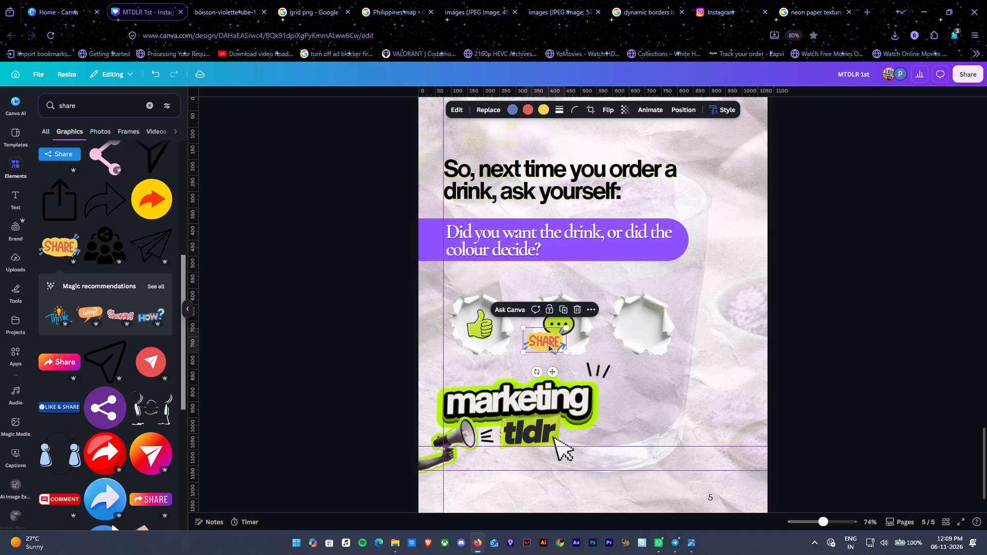
drag(548, 344, 645, 328)
Recolour the SHARE sticker with a lime-green background, black lettering and the design's purple for the accent marks.
click(539, 109)
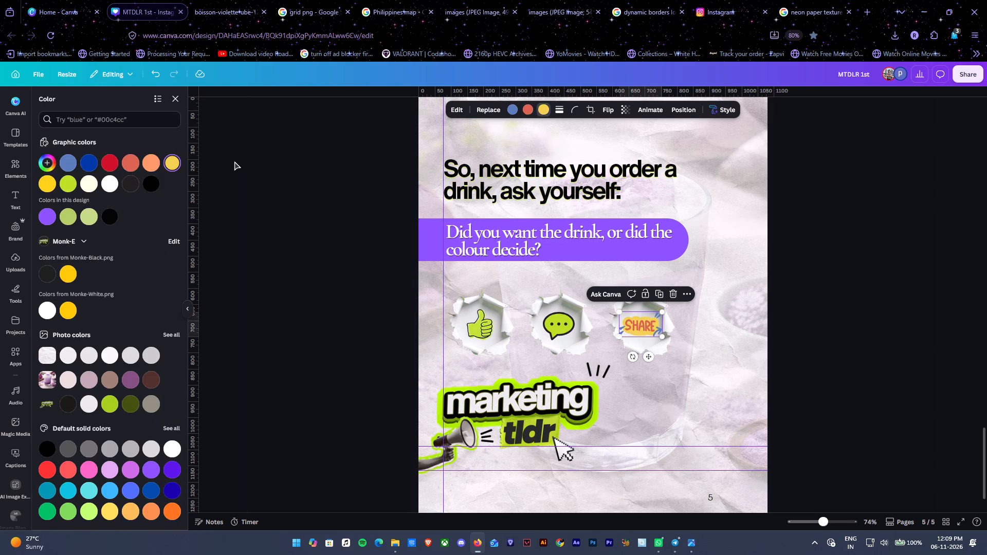
click(68, 186)
click(524, 106)
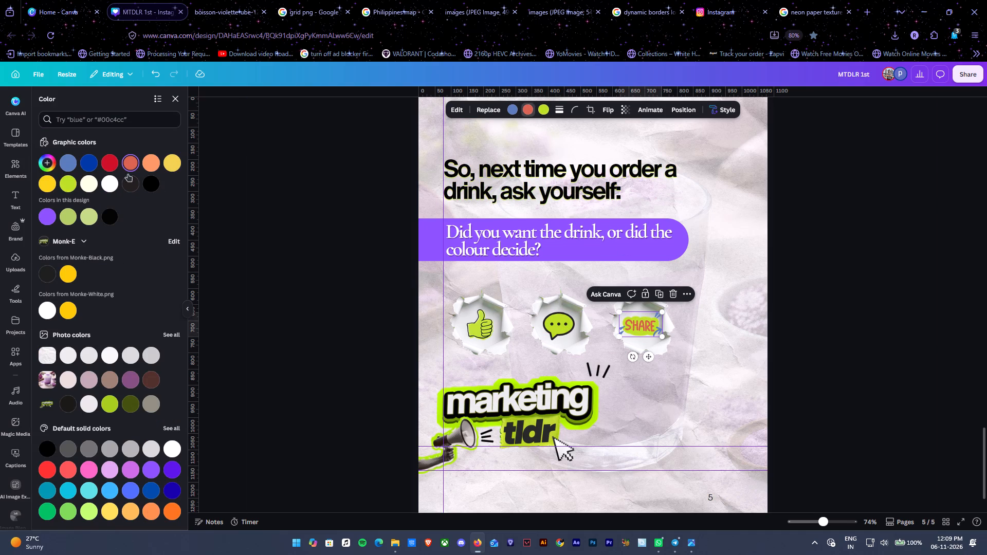
click(152, 181)
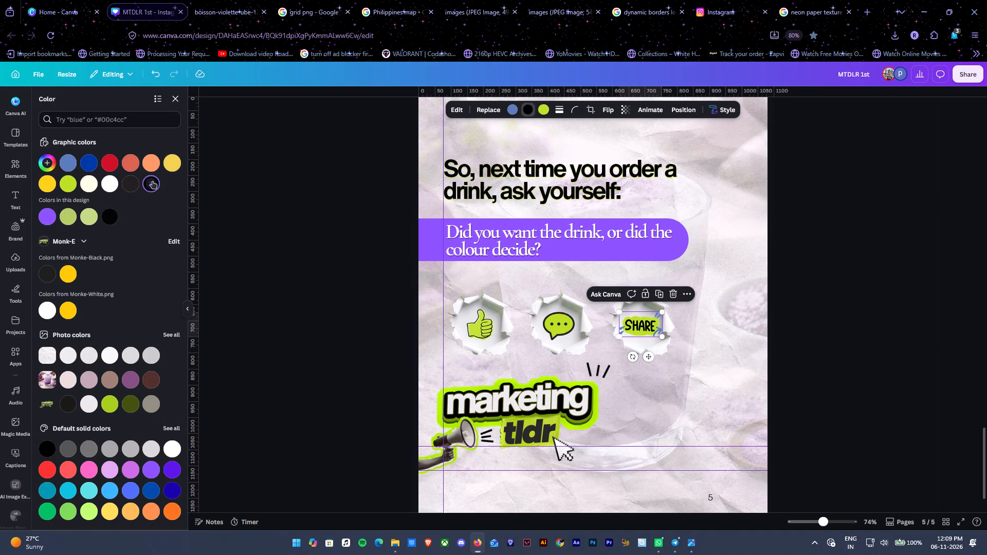
click(517, 106)
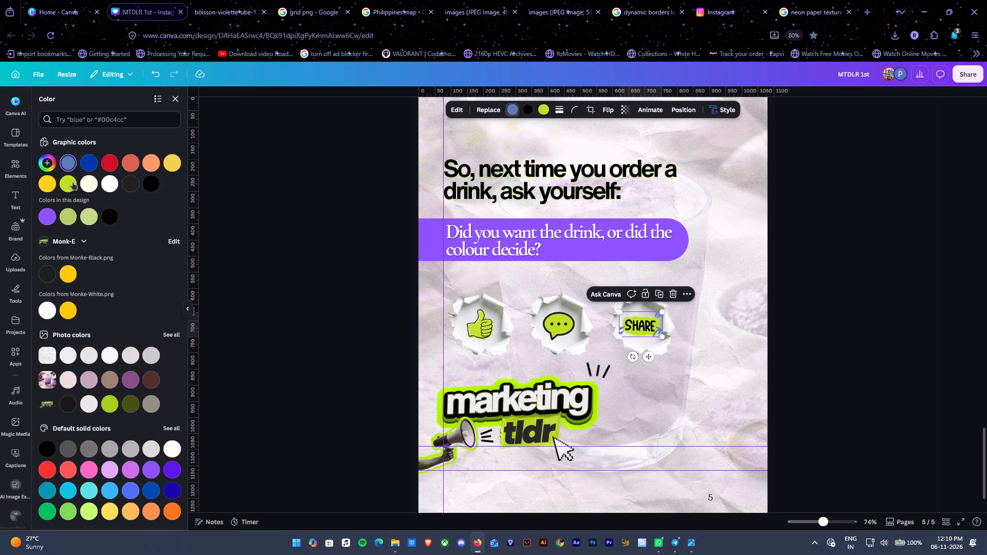
click(50, 213)
double_click(810, 270)
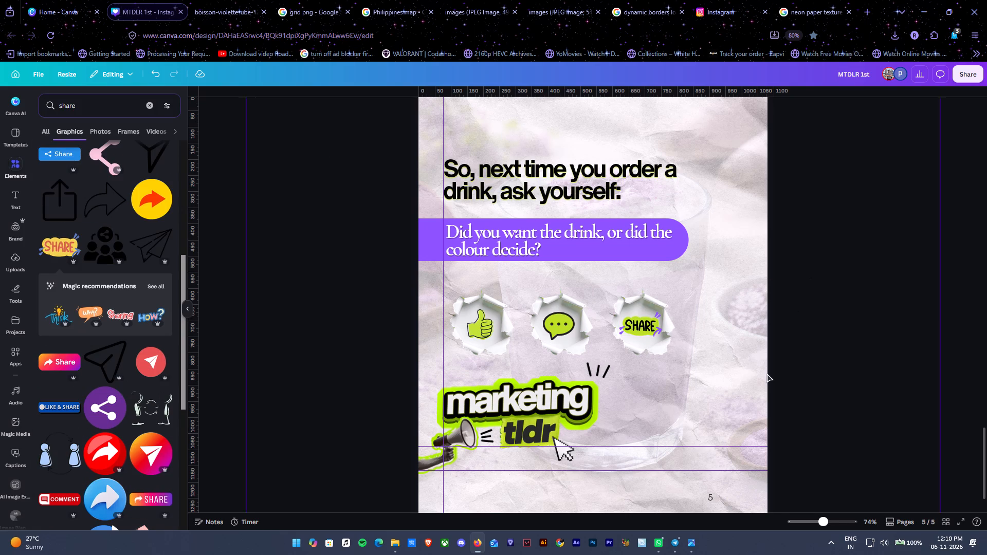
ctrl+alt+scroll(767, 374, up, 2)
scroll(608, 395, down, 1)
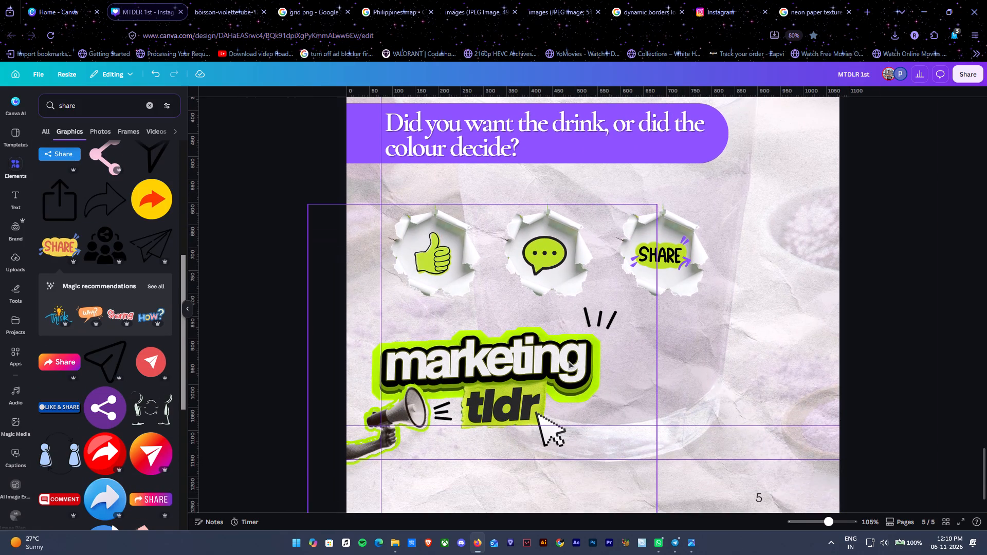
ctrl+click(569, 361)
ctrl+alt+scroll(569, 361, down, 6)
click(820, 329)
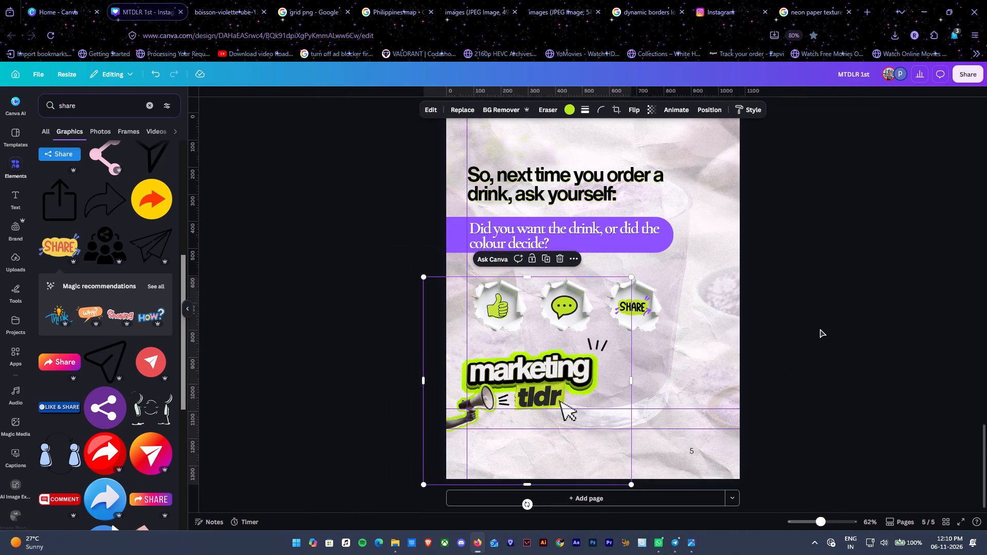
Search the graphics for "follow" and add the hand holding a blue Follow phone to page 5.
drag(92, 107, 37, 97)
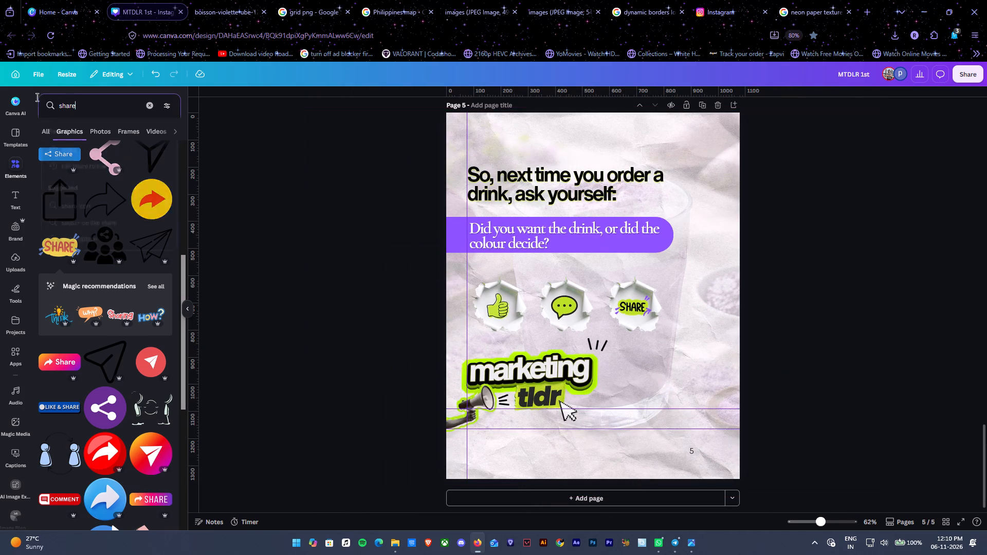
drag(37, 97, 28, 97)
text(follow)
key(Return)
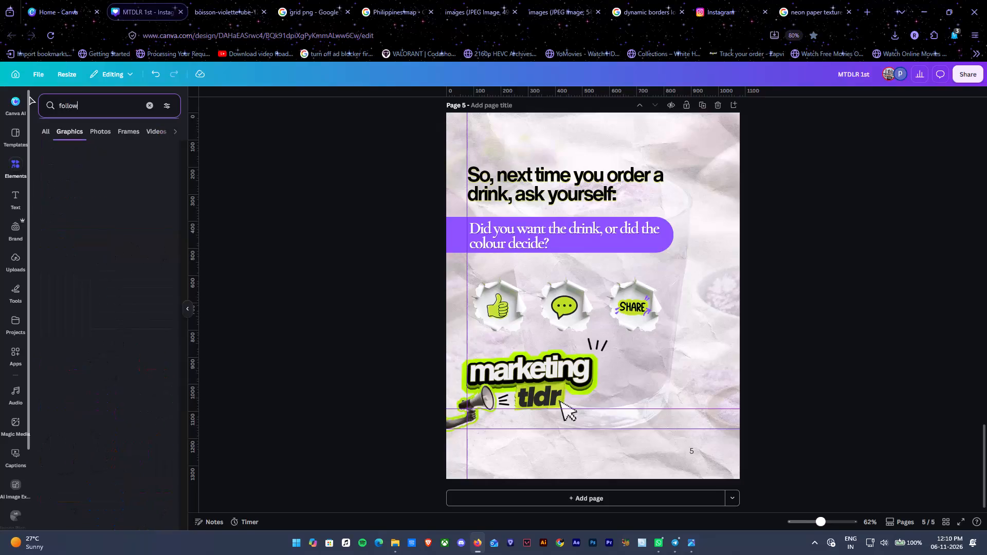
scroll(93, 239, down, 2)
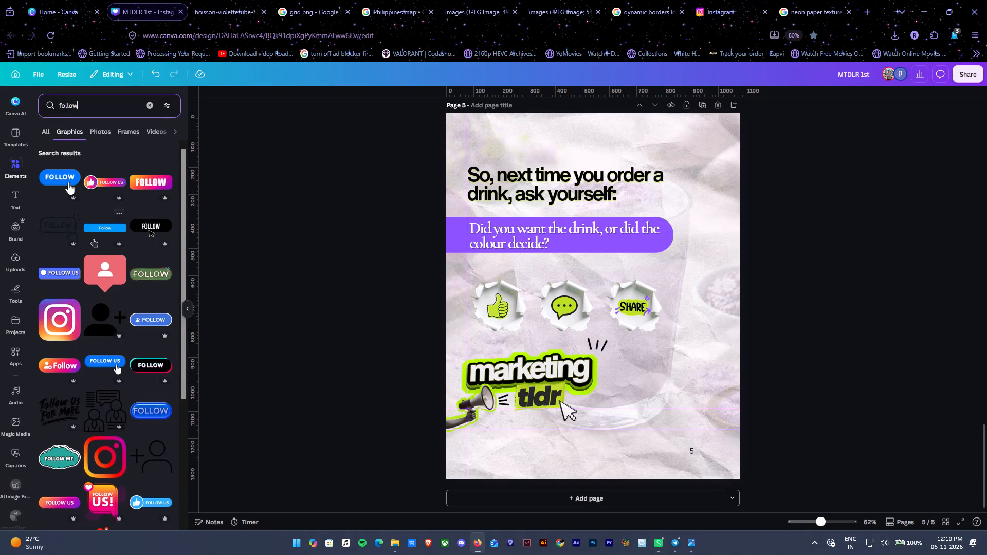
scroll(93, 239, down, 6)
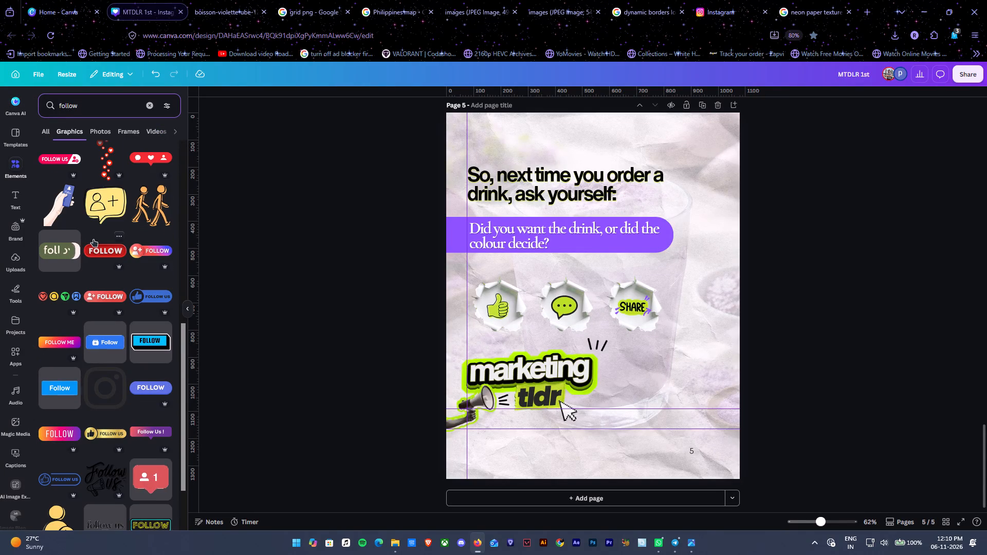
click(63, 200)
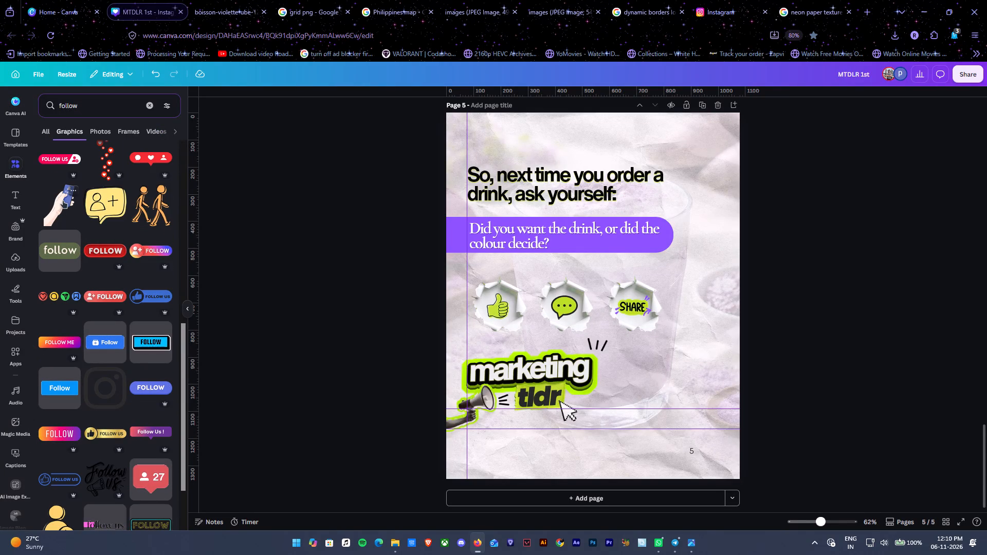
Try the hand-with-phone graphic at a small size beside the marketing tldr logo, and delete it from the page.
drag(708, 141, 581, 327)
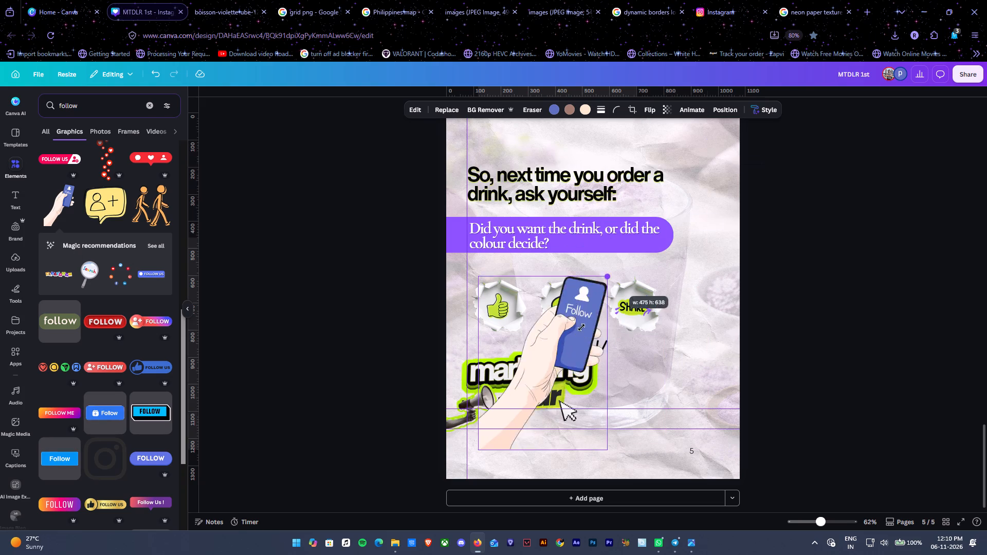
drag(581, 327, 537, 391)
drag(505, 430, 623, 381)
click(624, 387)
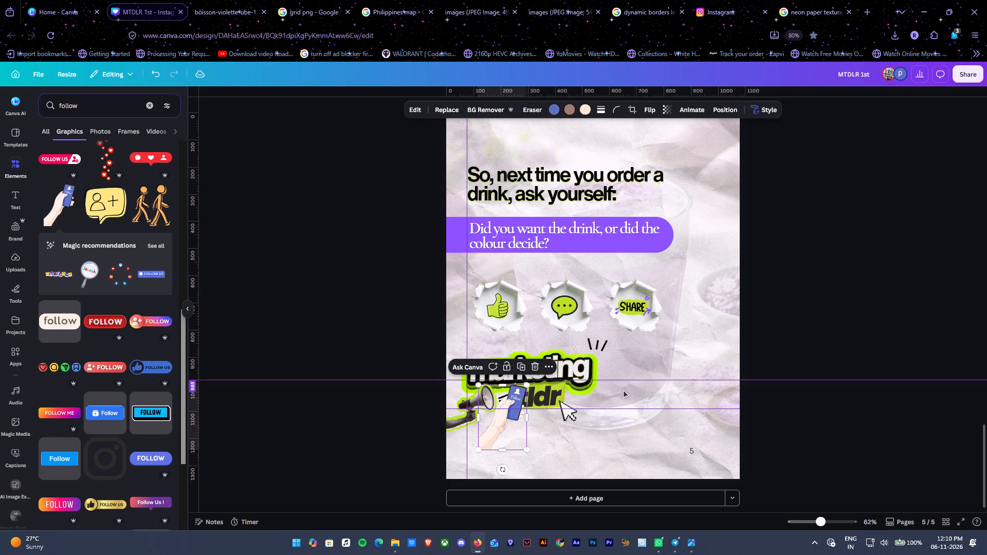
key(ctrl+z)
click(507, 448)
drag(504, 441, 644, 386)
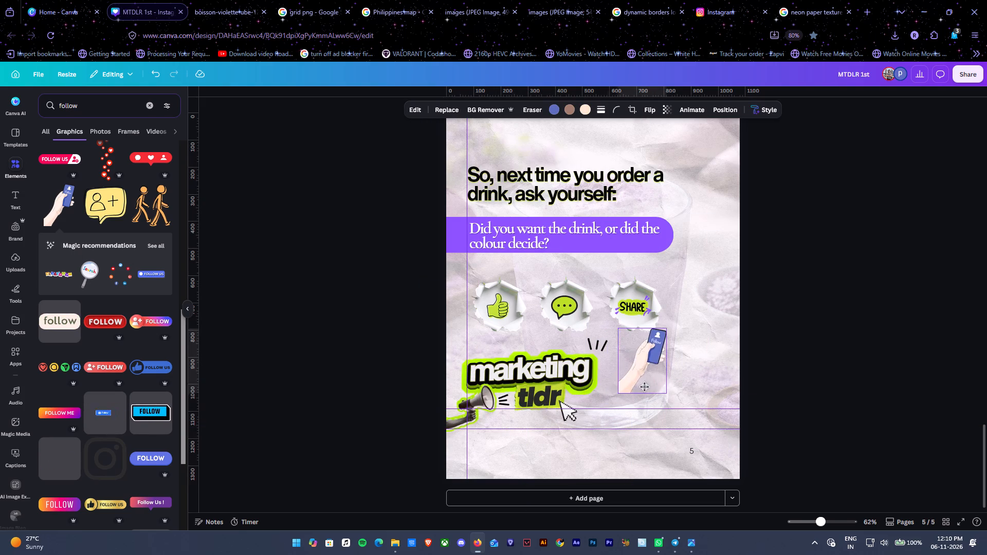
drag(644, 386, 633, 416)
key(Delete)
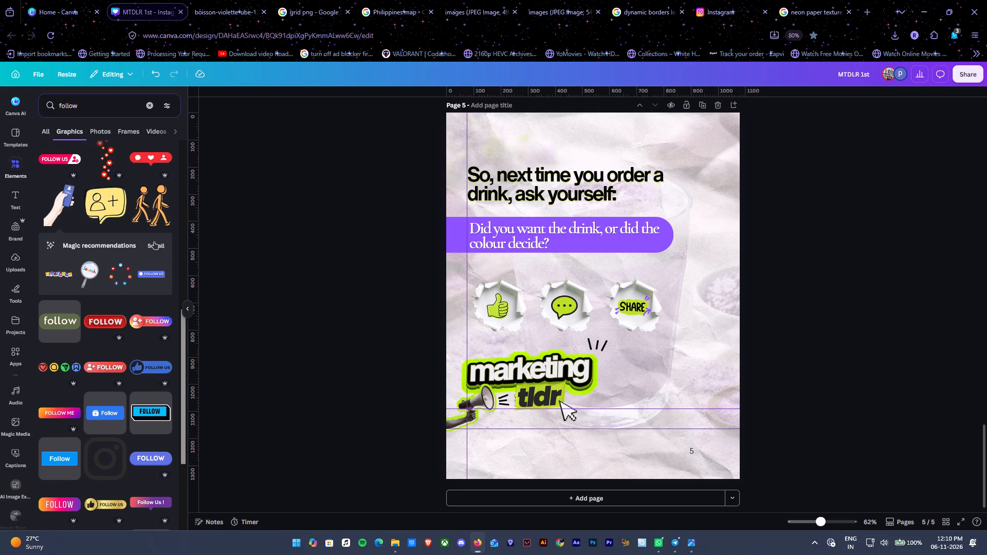
Browse the full set of Magic recommendations for the hand-with-phone graphic for an alternative follow graphic.
click(155, 242)
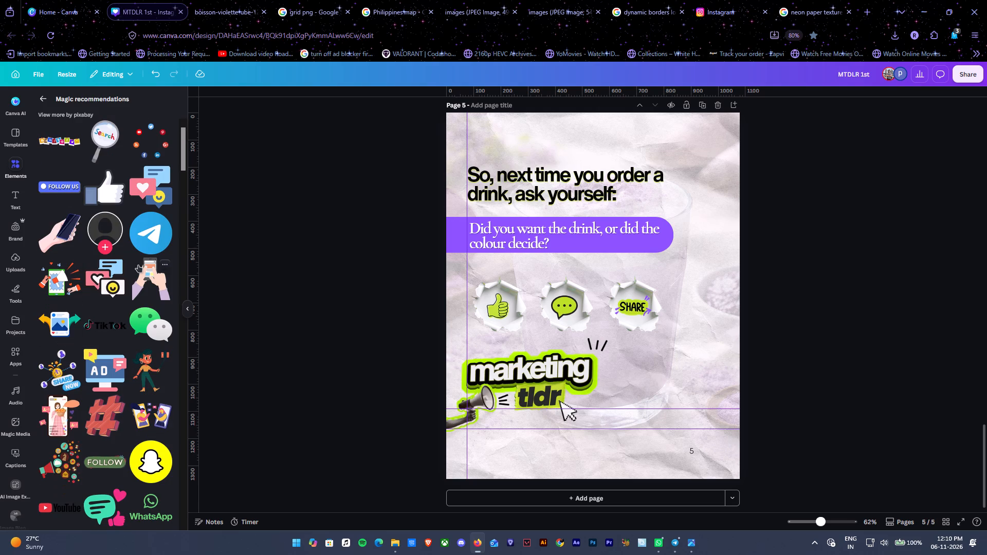
scroll(138, 265, down, 2)
scroll(138, 265, up, 1)
scroll(138, 265, down, 5)
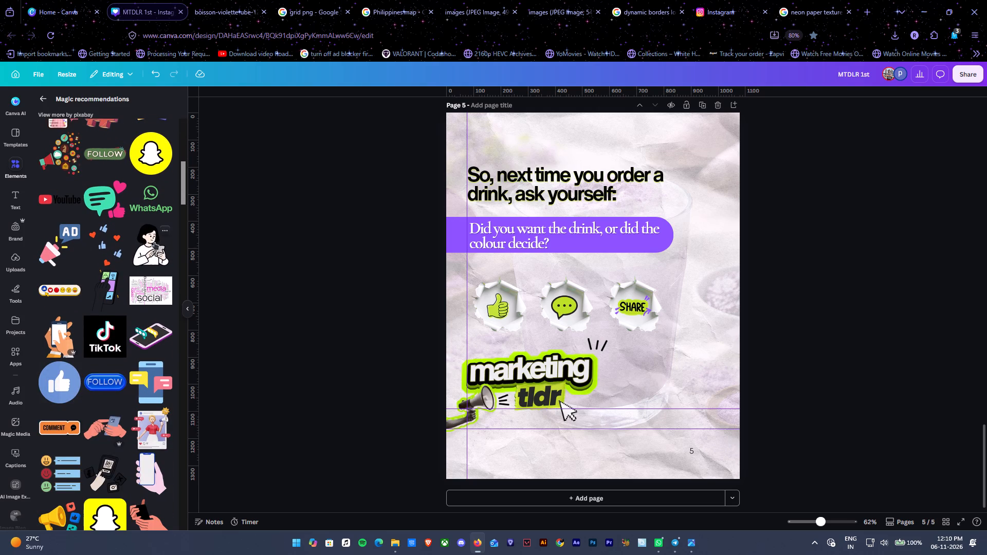
scroll(154, 268, down, 5)
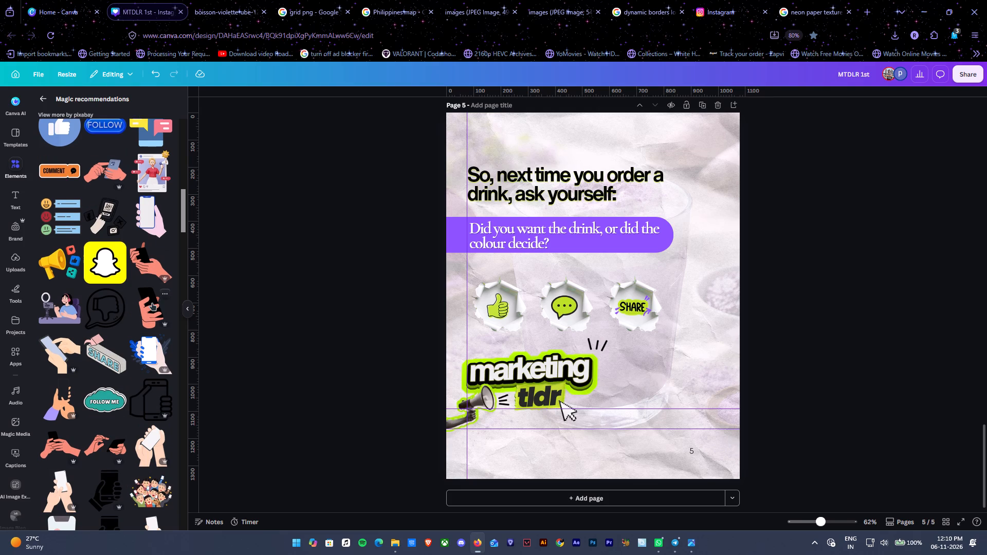
scroll(153, 302, down, 3)
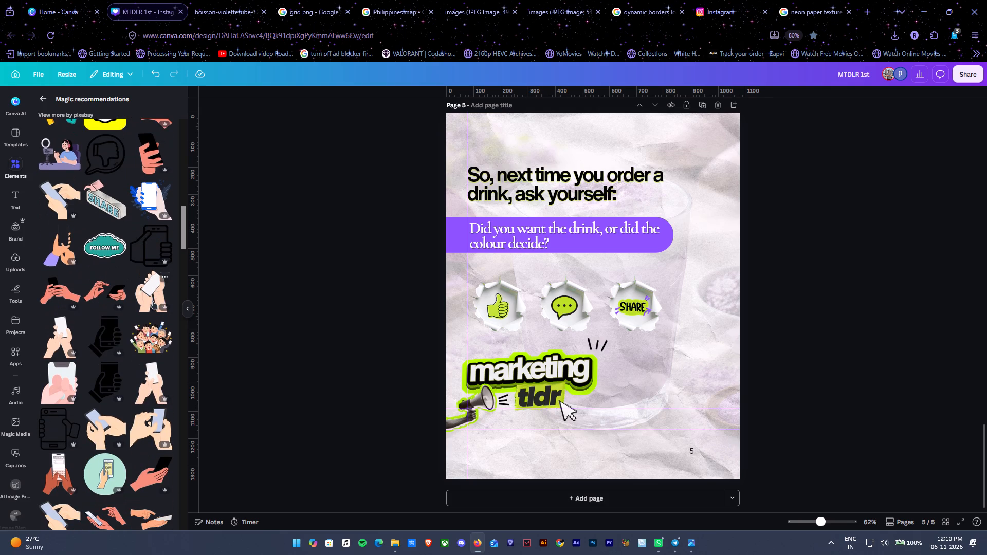
scroll(88, 250, up, 1)
click(45, 103)
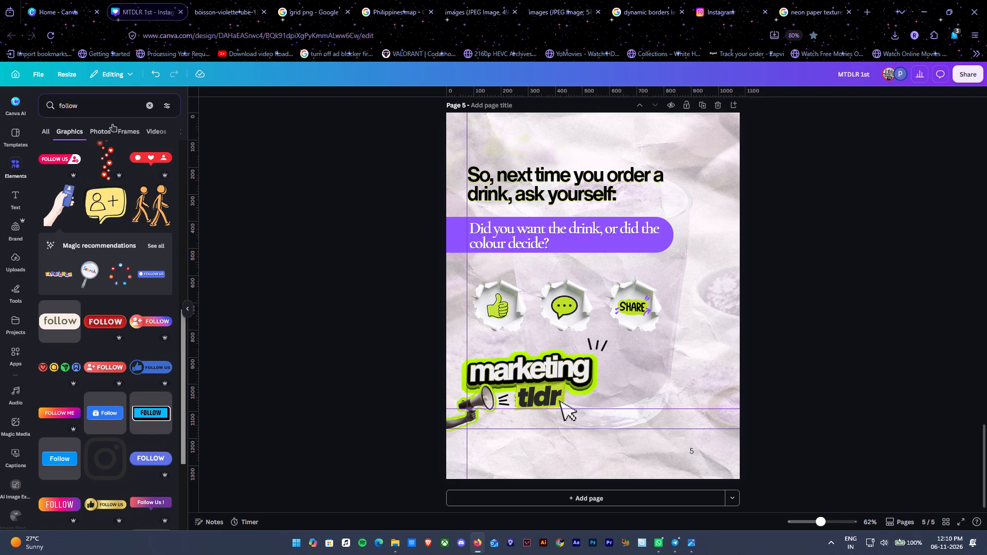
Search the graphics for "follow funky" and look through the designs.
click(109, 110)
key(space)
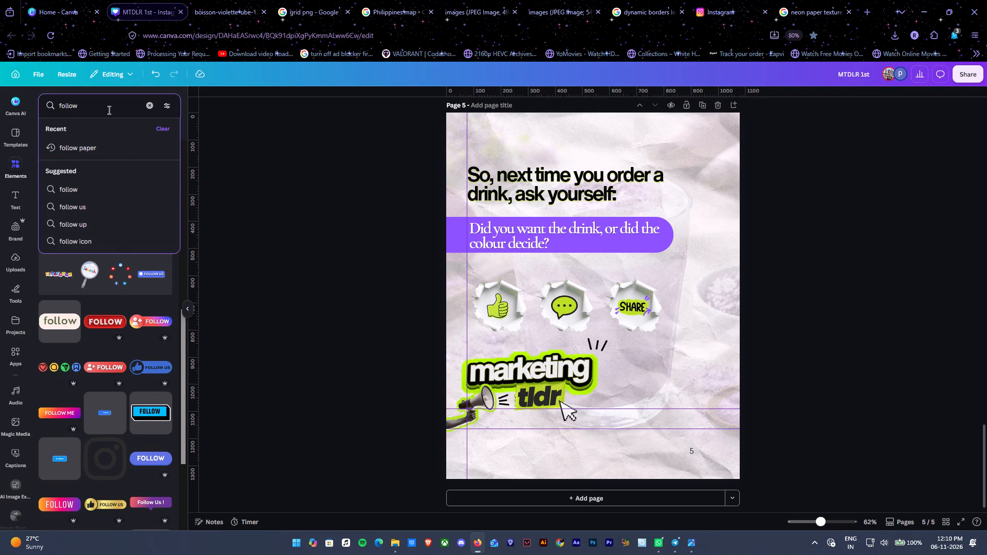
text(funky)
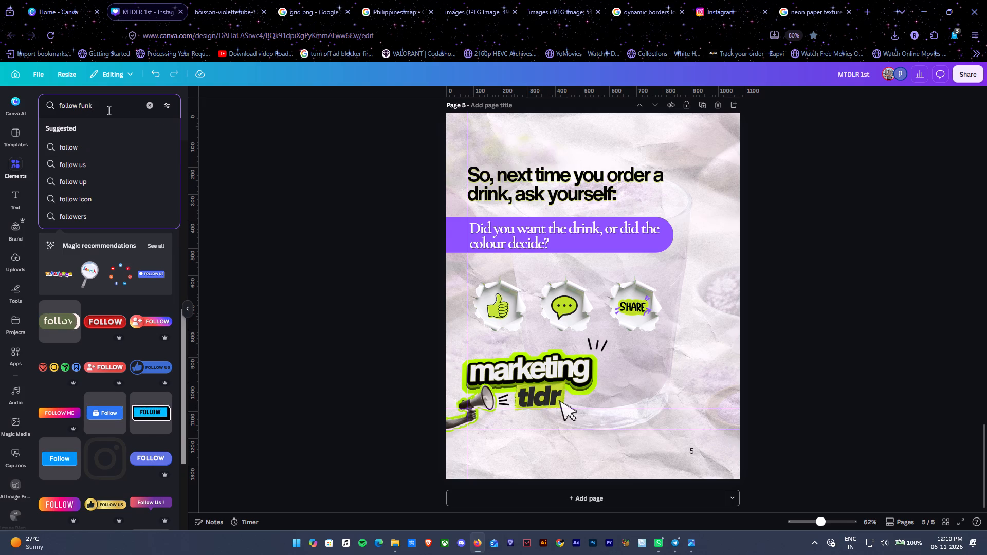
key(Return)
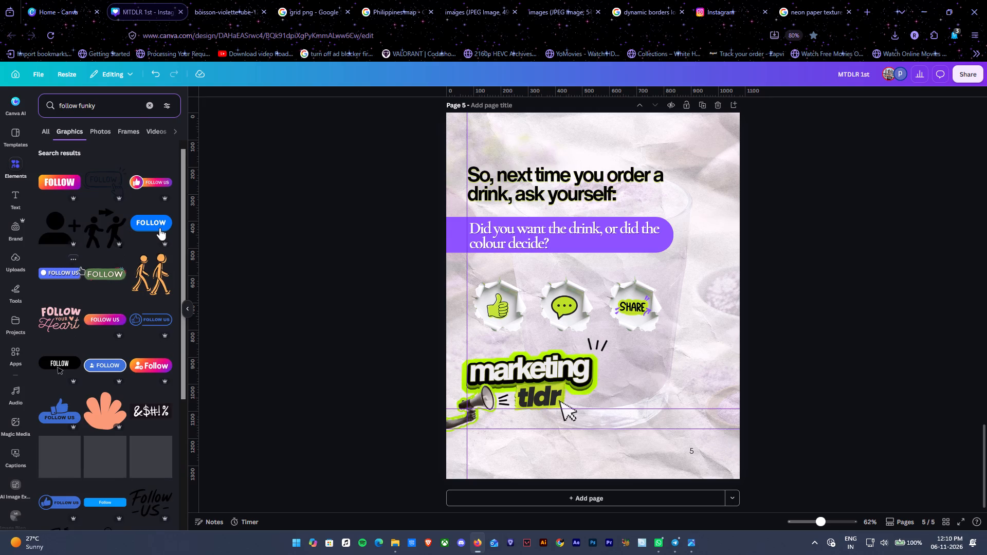
scroll(80, 267, down, 2)
scroll(88, 177, up, 3)
Search the graphics for "follow texture".
drag(112, 100, 90, 102)
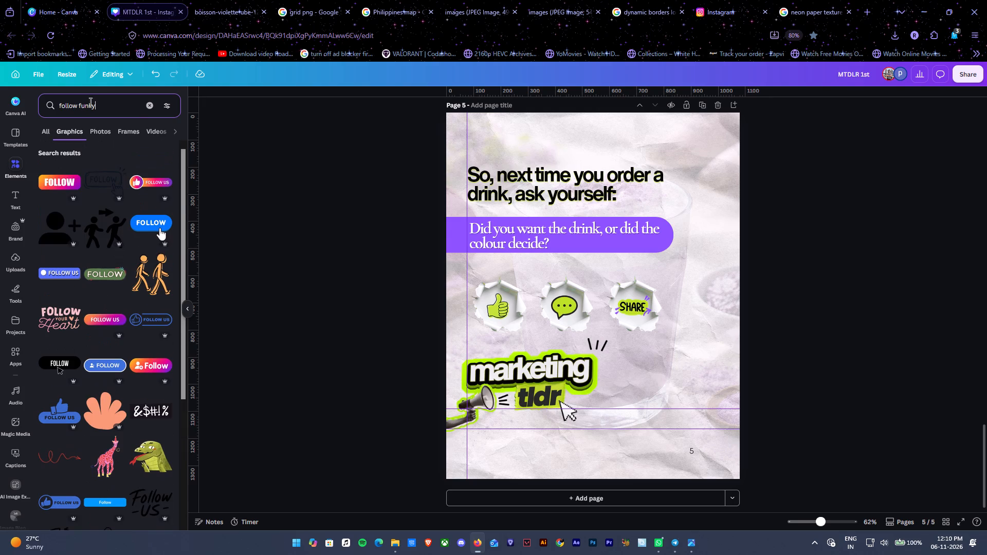
drag(90, 102, 80, 106)
text(texture)
key(Return)
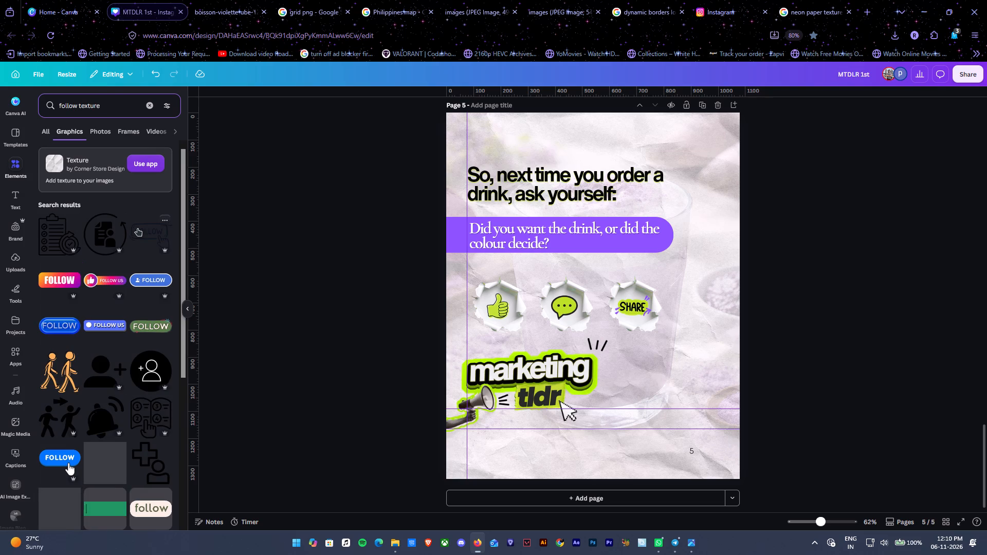
Search the graphics for "follow" and look through the designs.
drag(115, 102, 78, 101)
key(BackSpace)
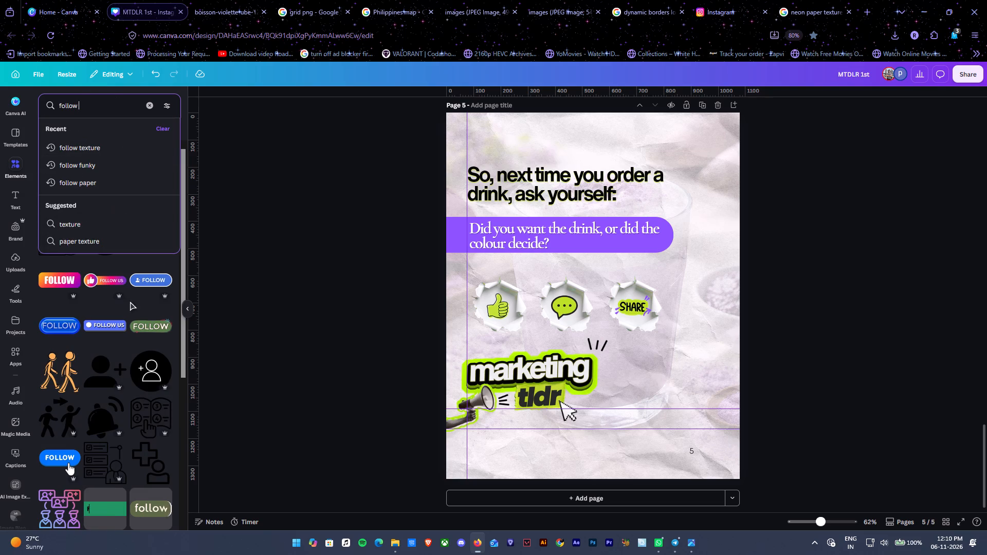
key(Return)
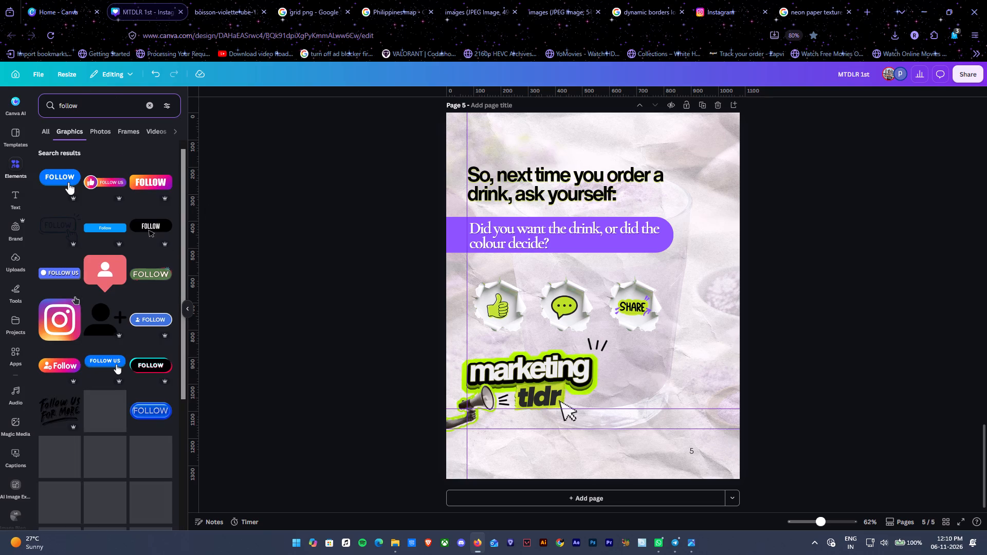
scroll(137, 394, down, 5)
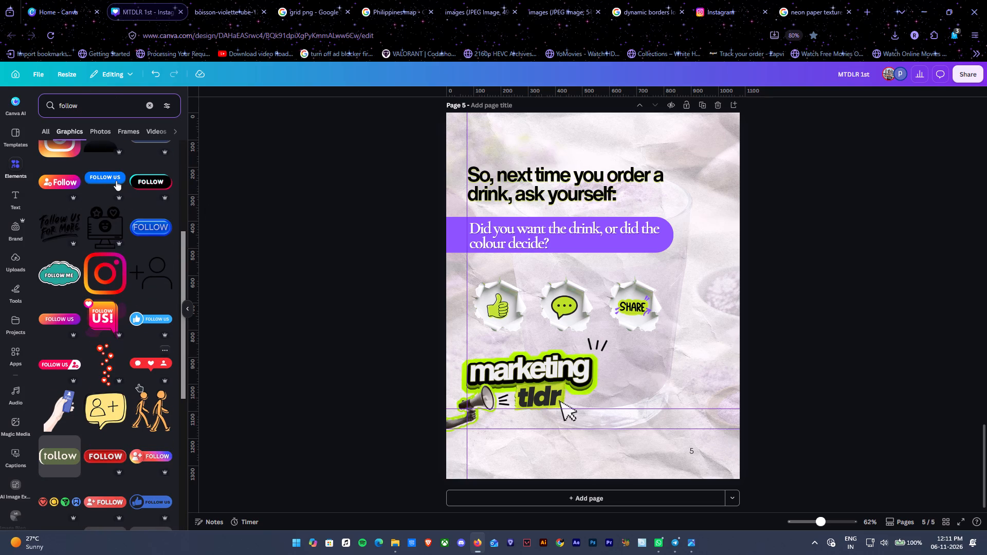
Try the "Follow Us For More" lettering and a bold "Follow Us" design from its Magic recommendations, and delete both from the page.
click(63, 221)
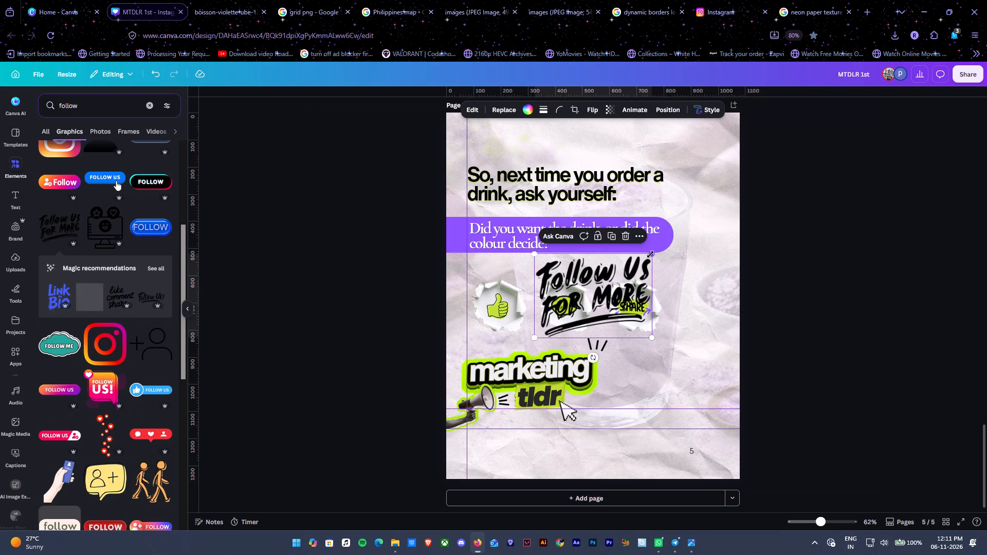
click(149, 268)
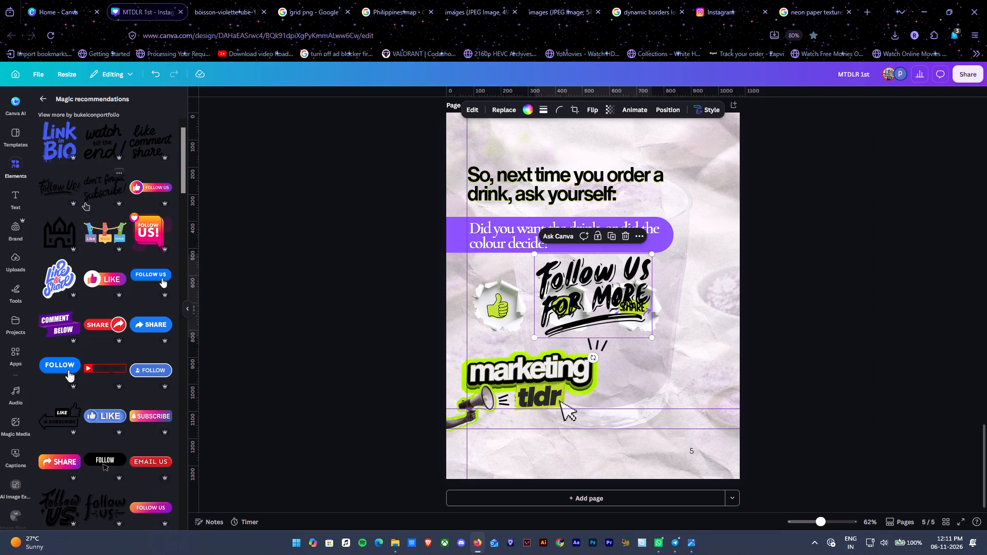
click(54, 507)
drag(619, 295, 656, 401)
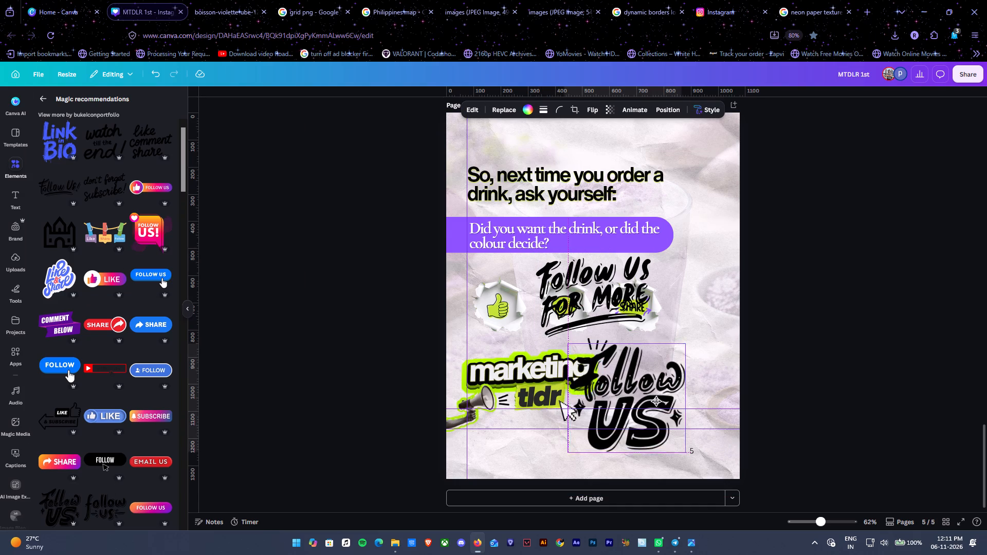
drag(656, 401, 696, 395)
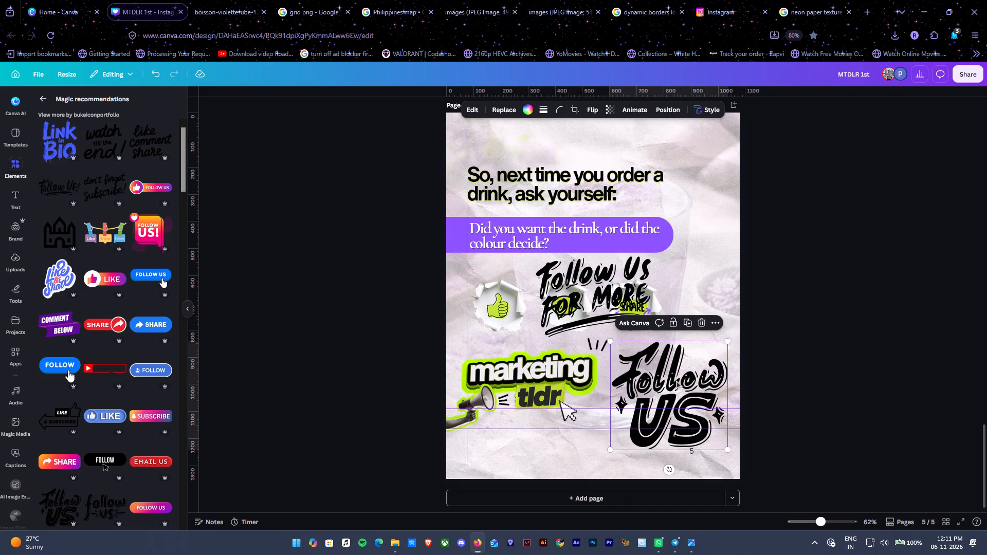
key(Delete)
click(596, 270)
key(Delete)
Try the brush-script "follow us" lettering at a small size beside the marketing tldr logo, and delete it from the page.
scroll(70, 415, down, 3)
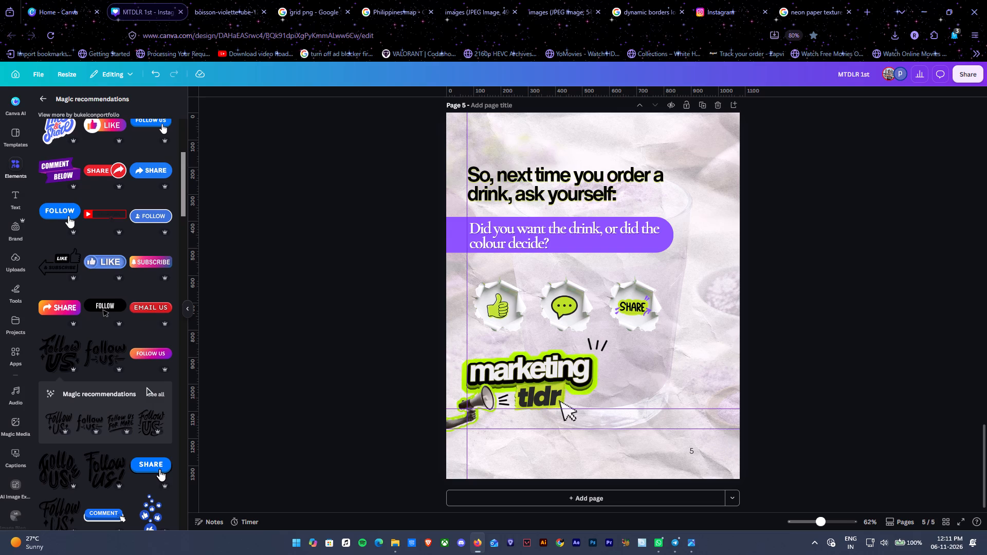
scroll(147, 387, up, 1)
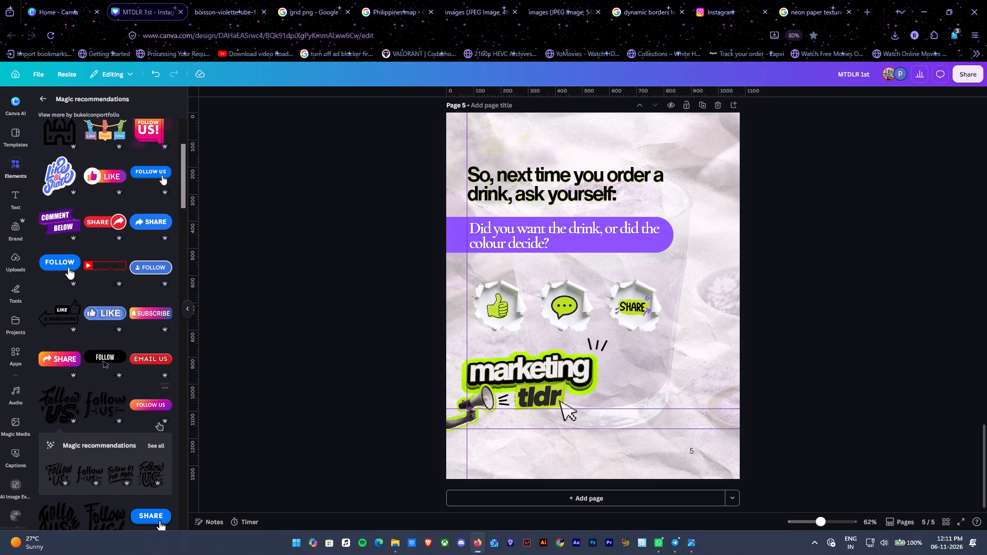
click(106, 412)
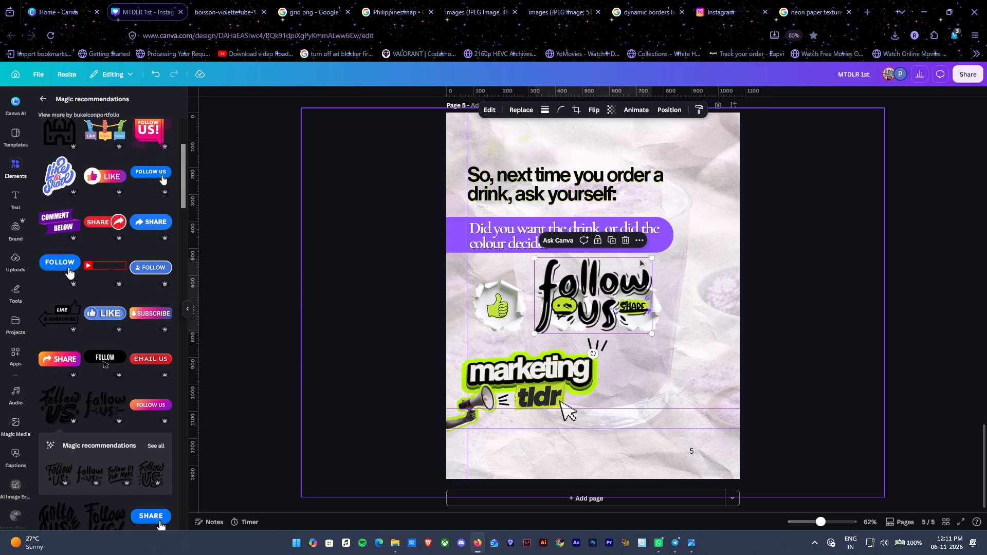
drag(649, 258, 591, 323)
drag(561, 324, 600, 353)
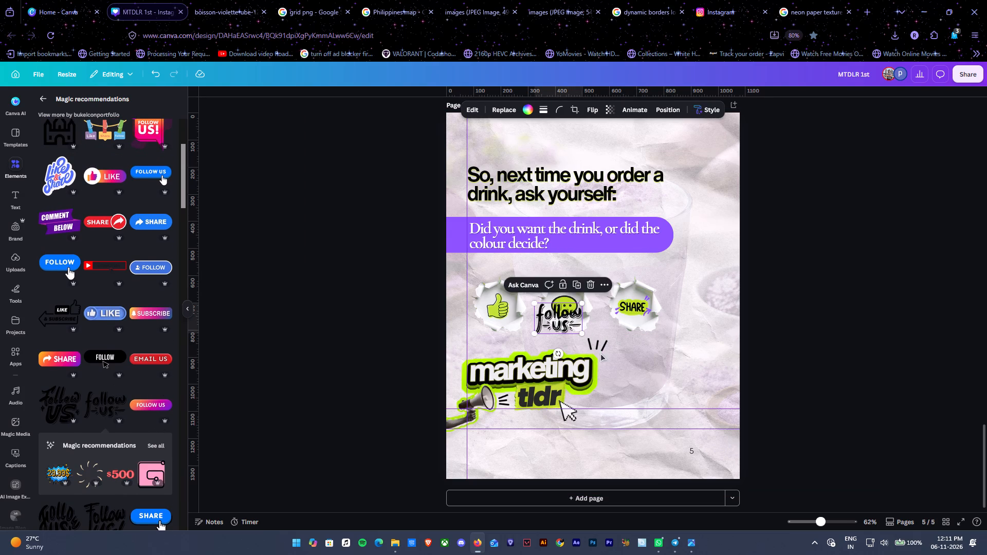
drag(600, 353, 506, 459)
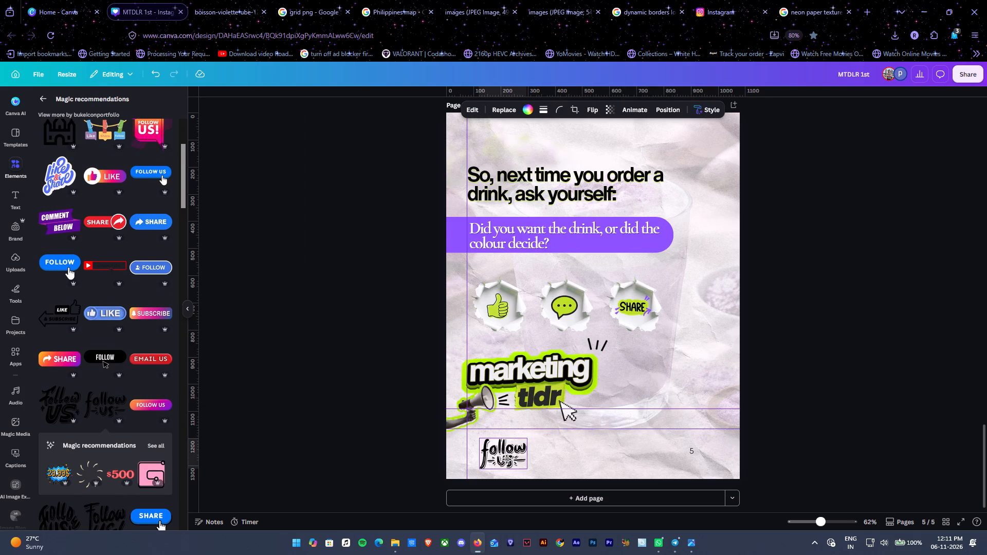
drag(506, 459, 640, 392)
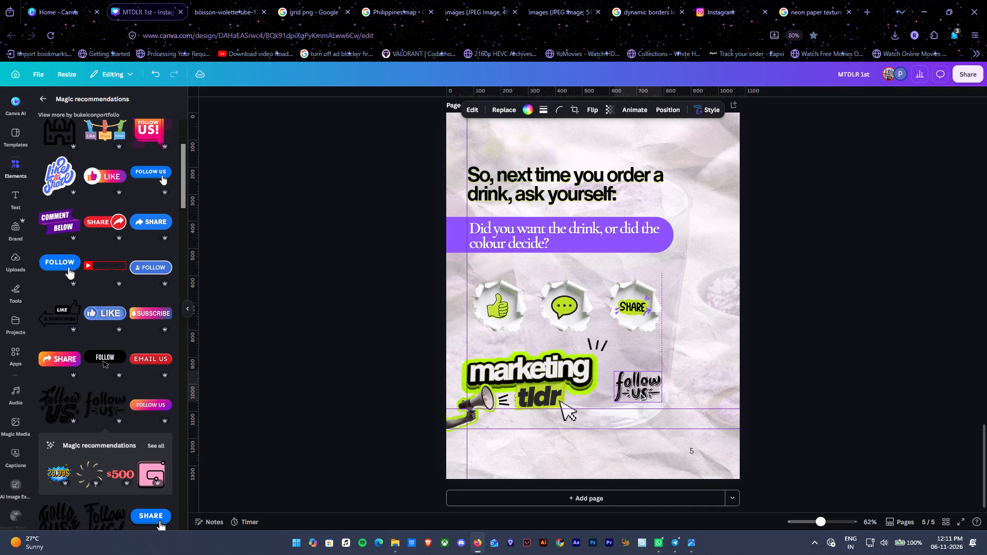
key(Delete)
Look further through the Magic recommendations for another follow lettering or icon.
scroll(156, 433, down, 7)
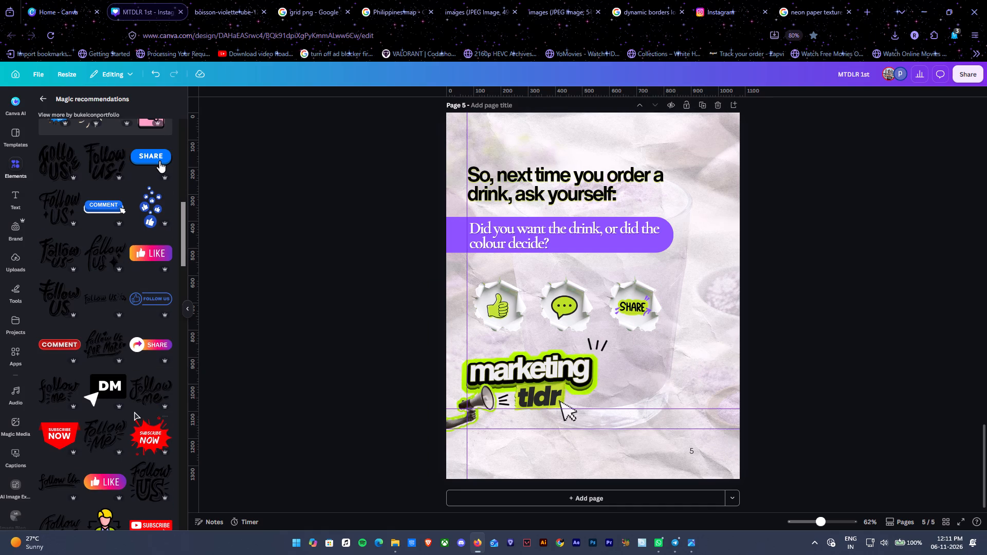
scroll(134, 399, down, 3)
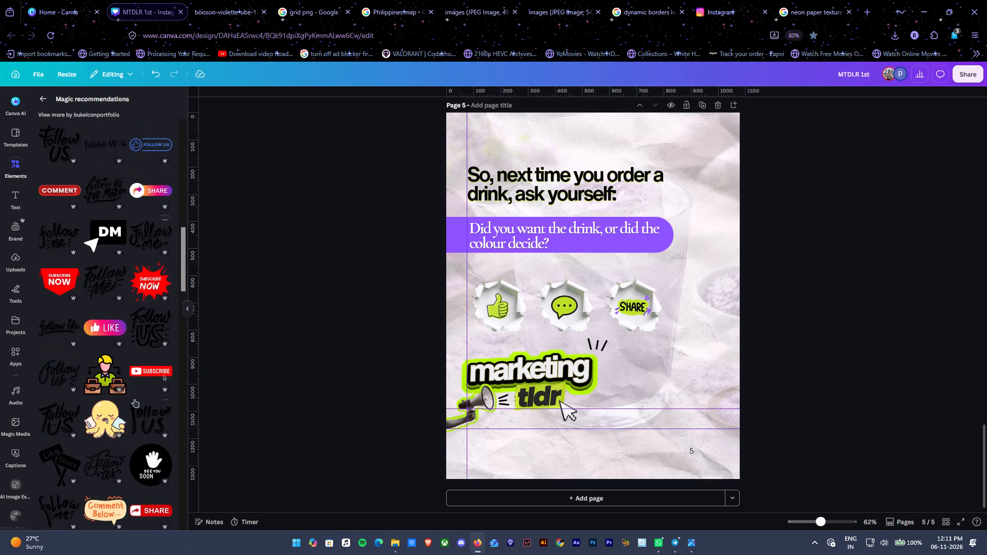
scroll(134, 399, down, 3)
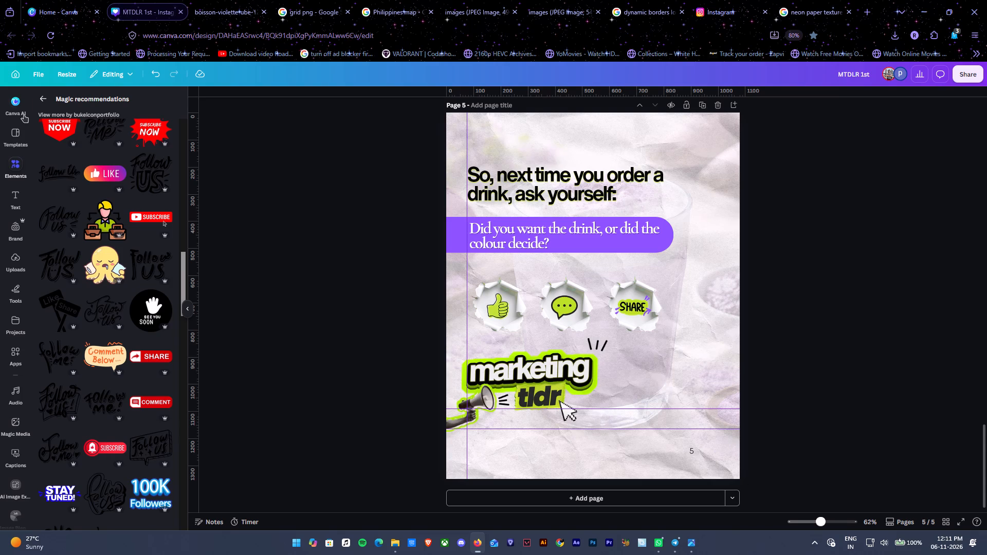
Leave the Magic recommendations and search the graphics for "follow us".
click(43, 96)
click(105, 101)
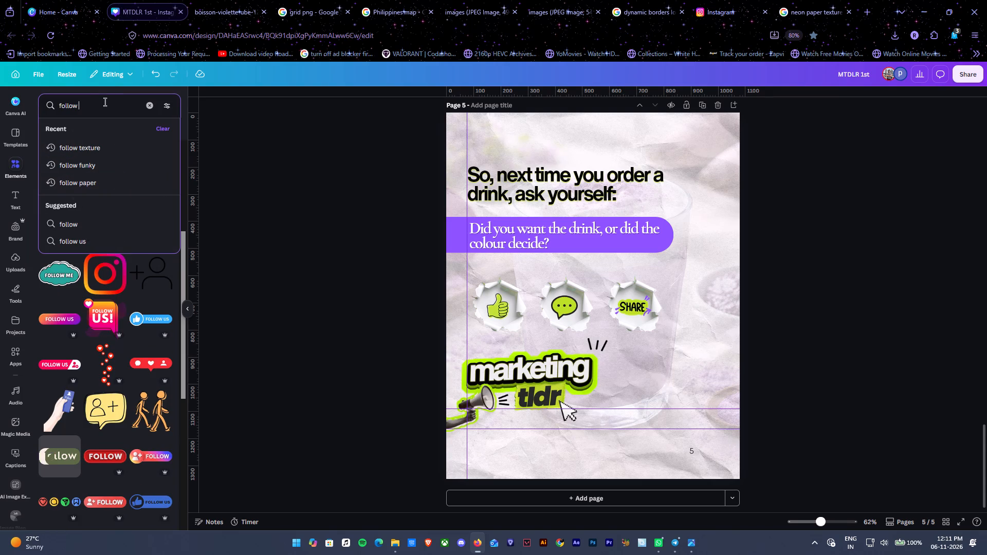
text(us)
key(Return)
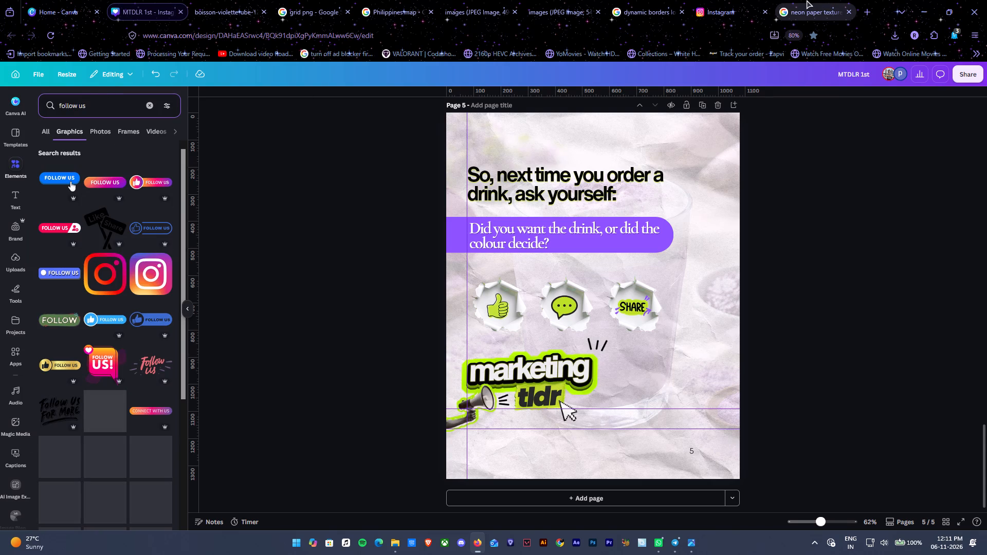
In a new browser tab, search Google Images for "follow funky design".
click(874, 0)
text(follow funky design)
key(Return)
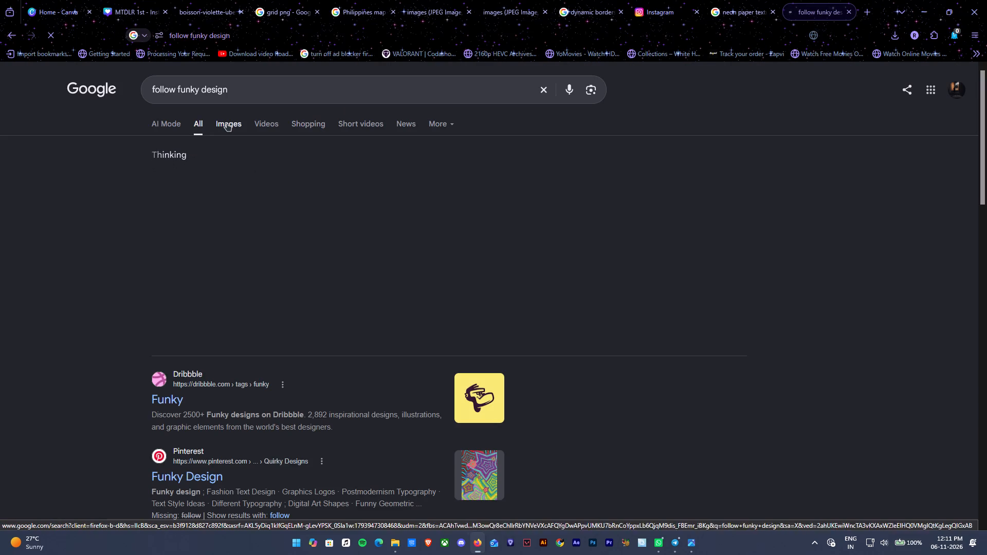
click(227, 123)
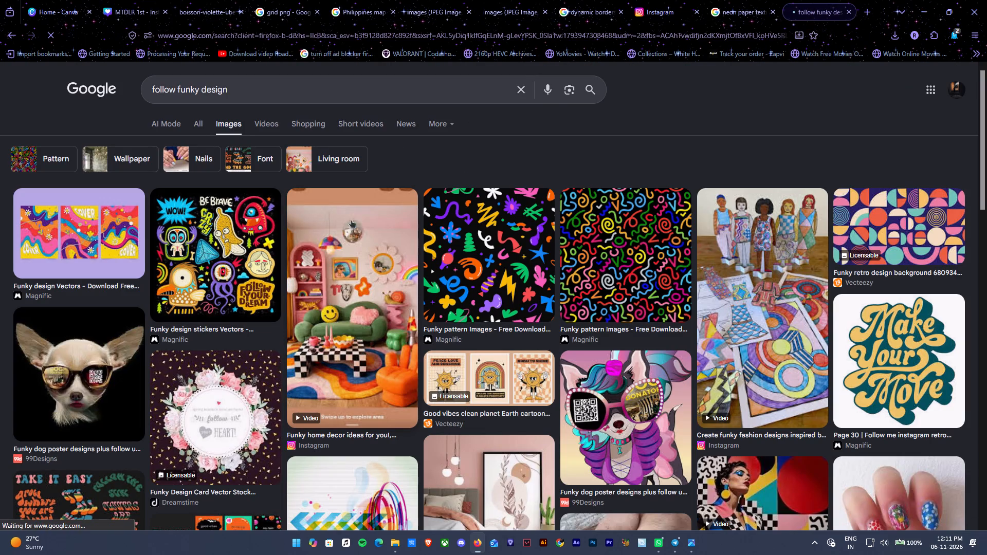
Refine the image search to "follow us funky design".
click(176, 90)
key(space)
text(us)
key(Return)
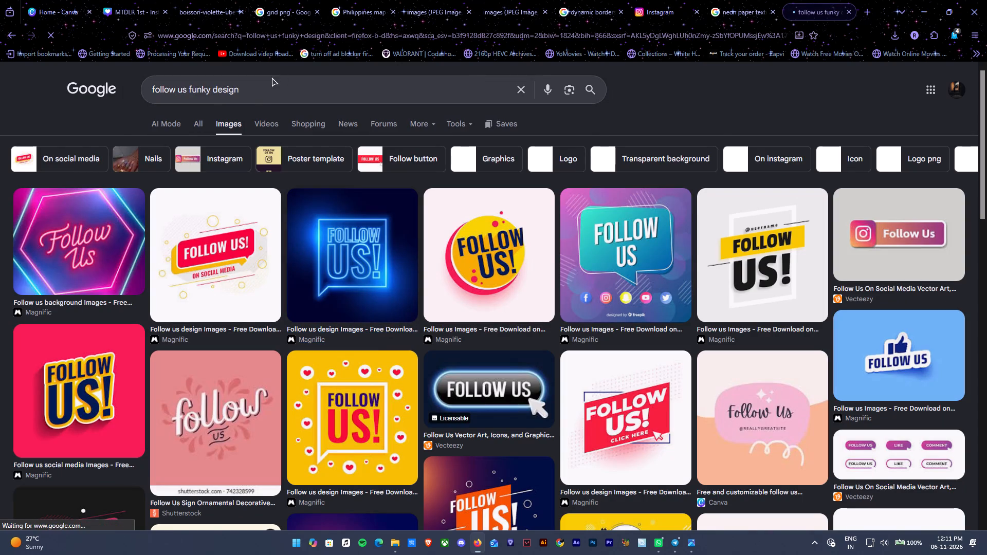
Change the image search to "follow us paper design".
drag(263, 87, 192, 102)
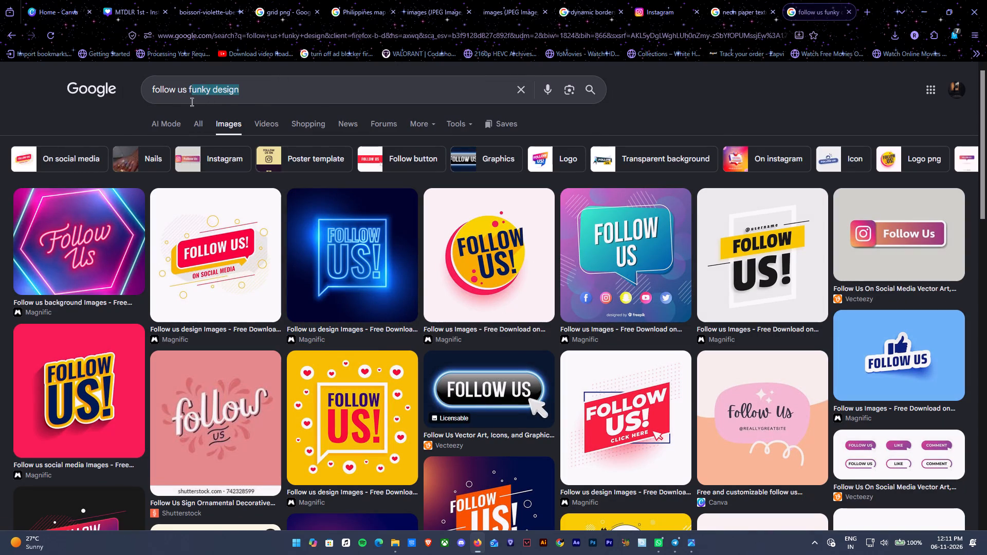
drag(192, 102, 190, 102)
text(paper design)
key(Return)
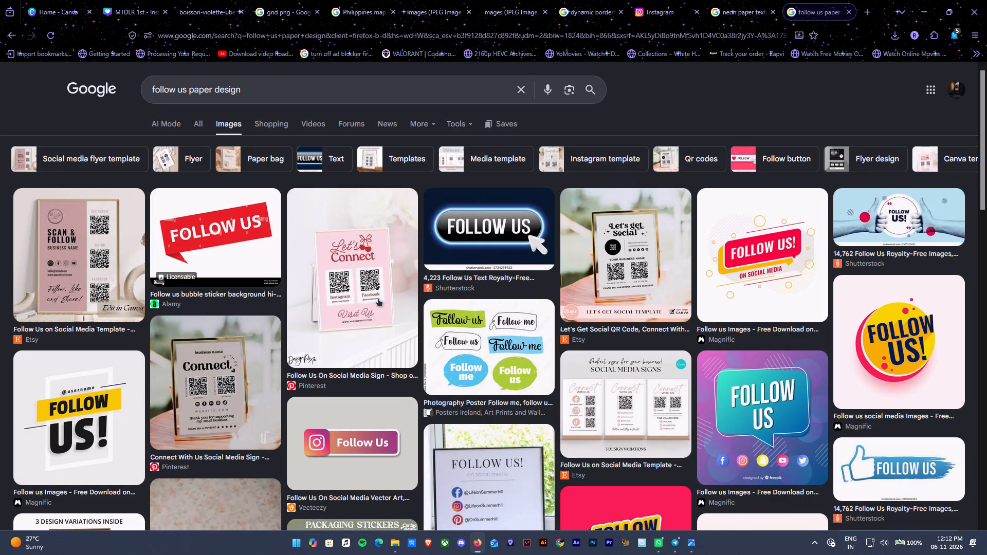
Return to the MTDLR 1st design and add the hand-with-phone graphic from the "follow us" results to page 5, deleting the duplicate copy.
click(118, 0)
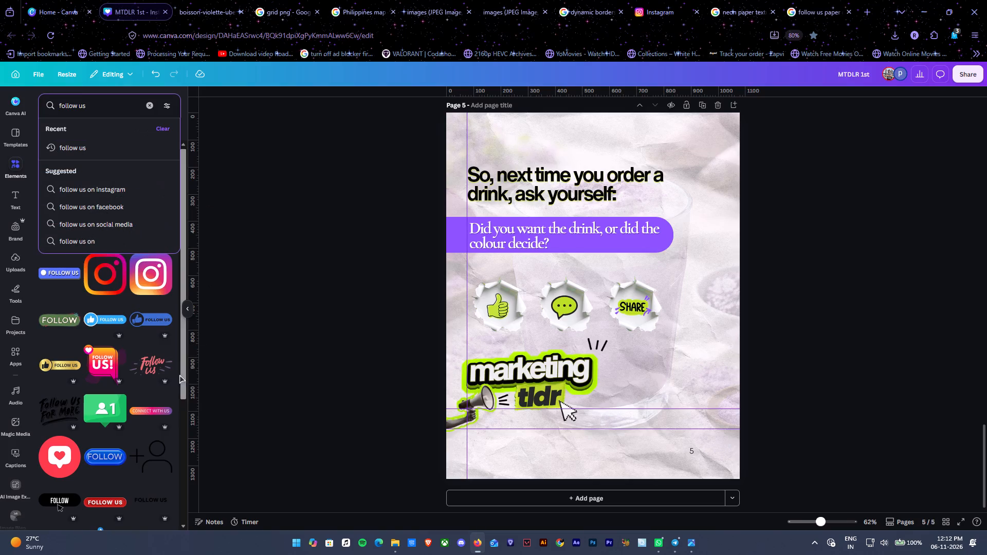
scroll(128, 372, down, 6)
scroll(131, 365, up, 1)
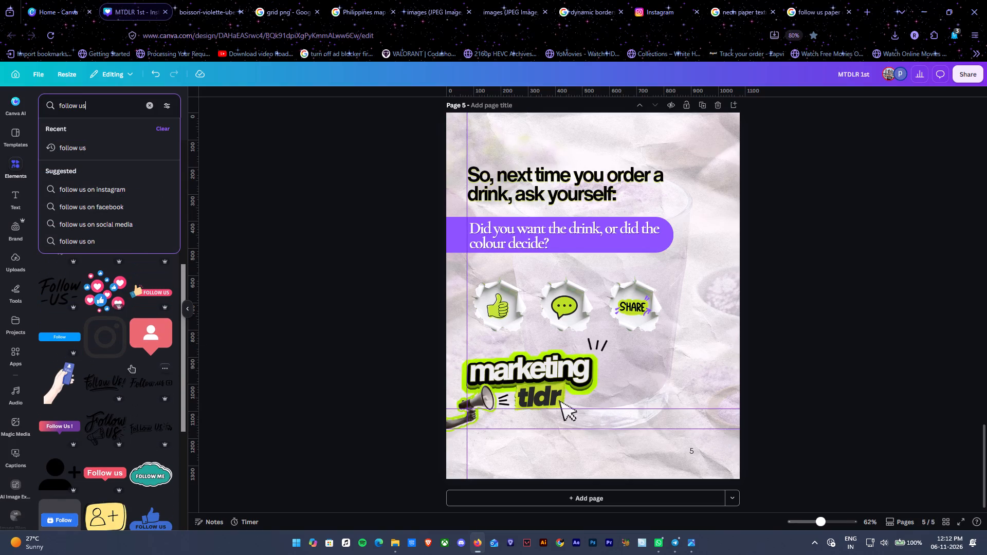
click(77, 374)
click(69, 389)
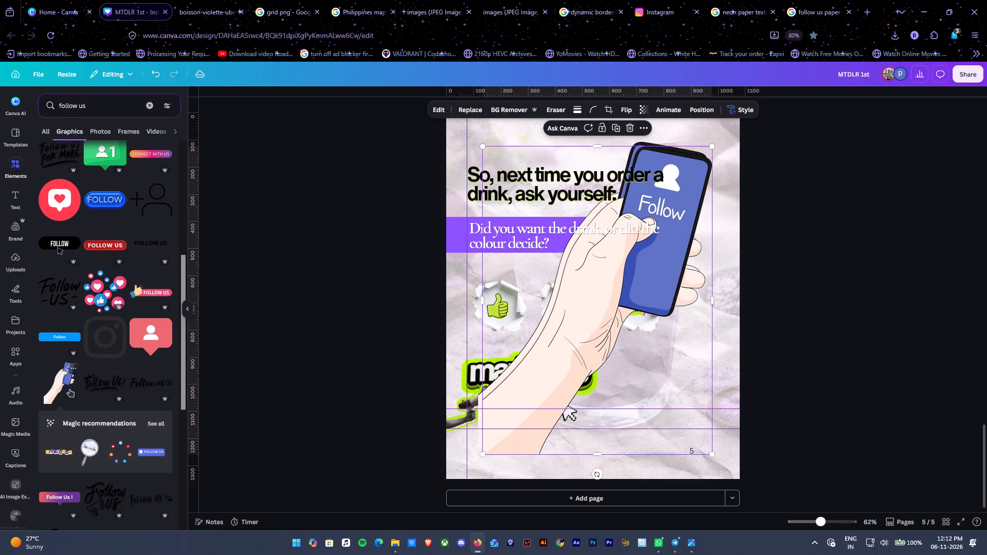
click(642, 267)
key(Delete)
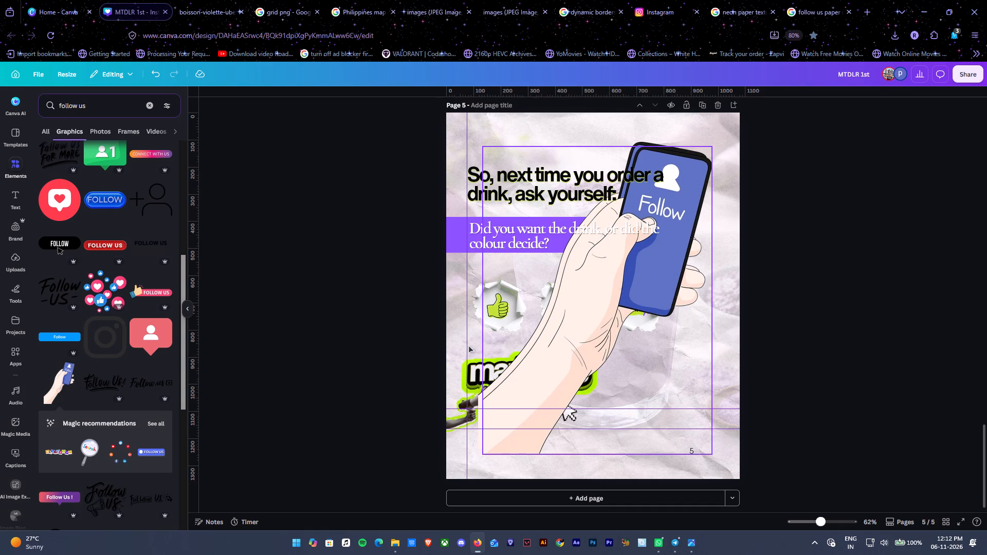
click(614, 288)
key(Delete)
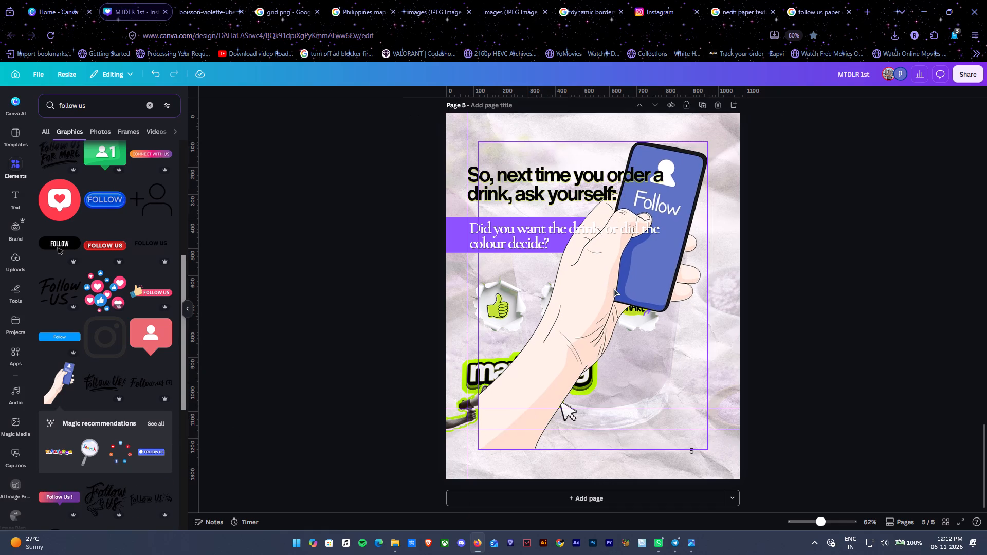
Recolour the blue of the hand-with-phone graphic to the design's lime green.
click(614, 288)
click(559, 109)
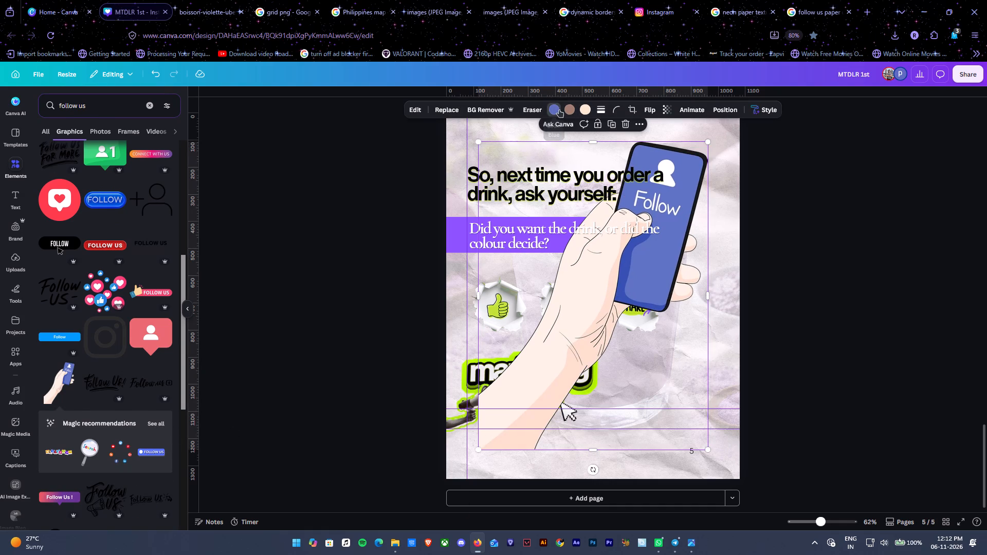
click(168, 155)
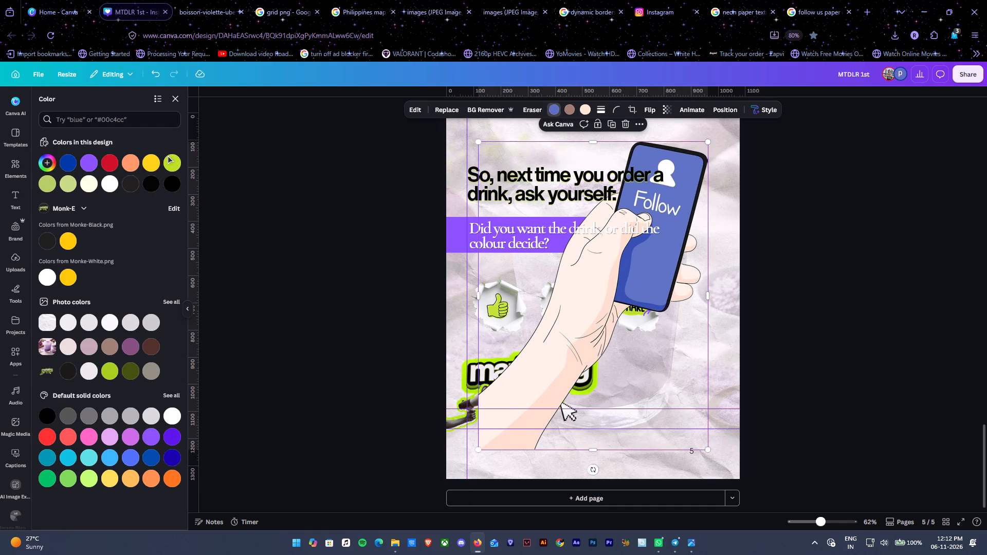
click(173, 159)
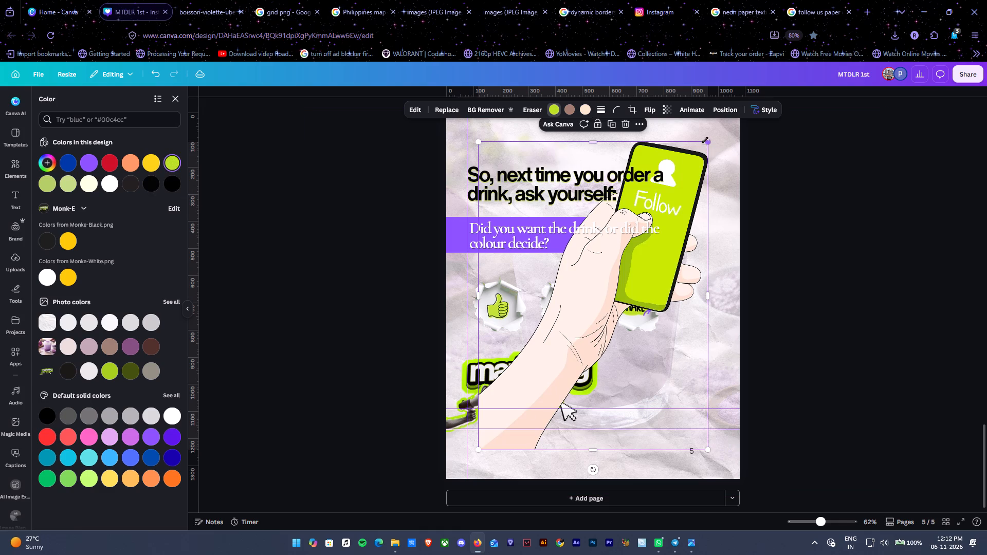
Scale down the hand-with-phone graphic and place it in page 5's bottom-right corner, beside the marketing tldr logo.
drag(708, 143, 598, 371)
drag(536, 372, 556, 374)
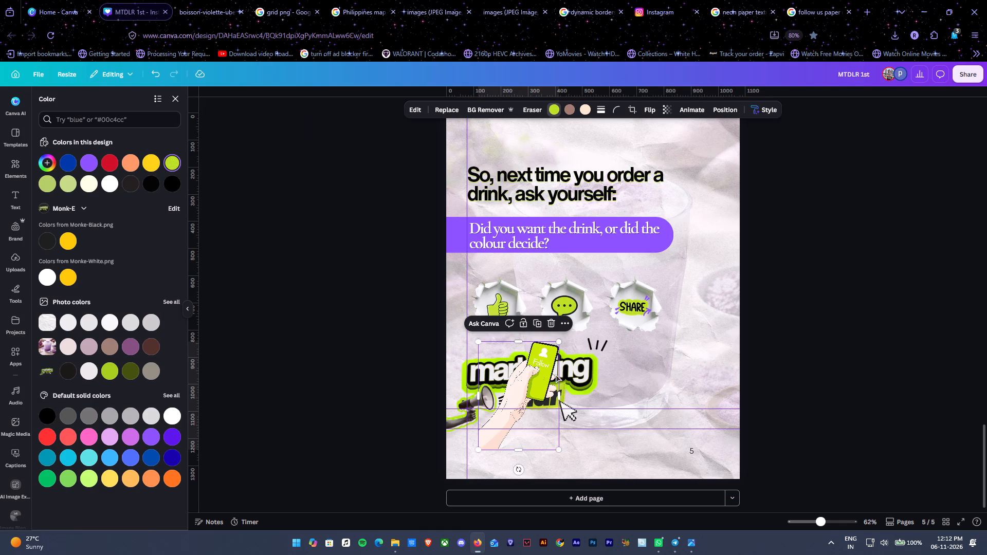
drag(556, 374, 638, 383)
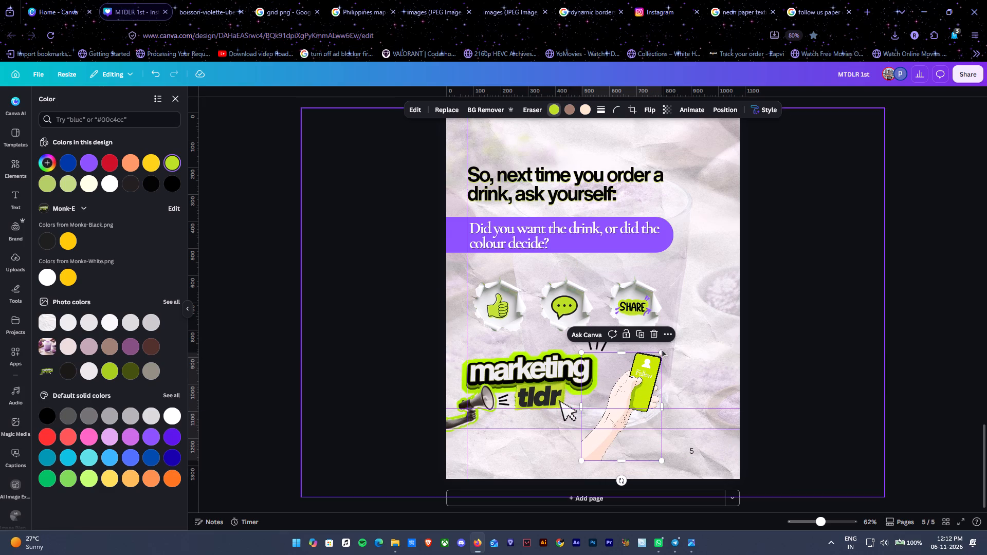
drag(663, 355, 787, 299)
drag(700, 332, 670, 438)
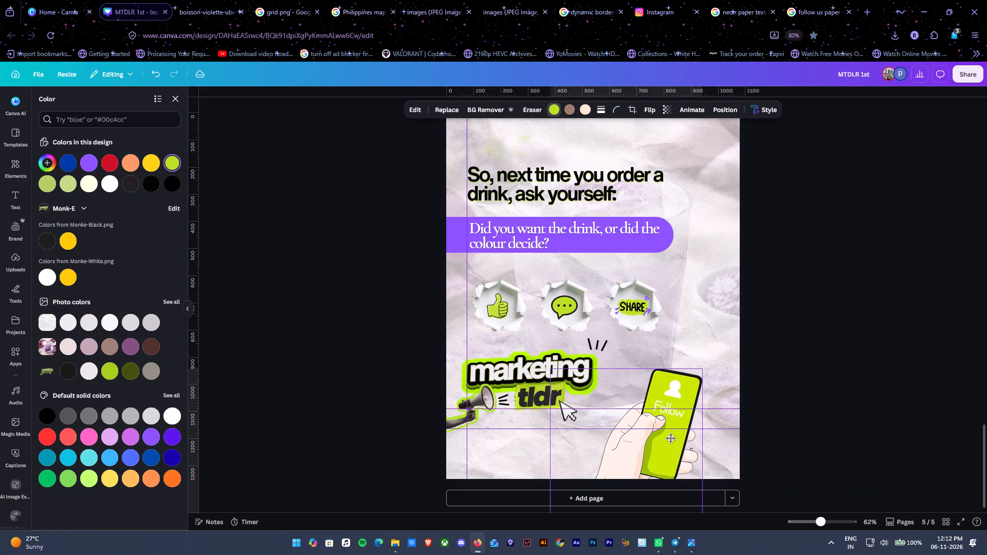
drag(670, 438, 691, 417)
Rotate the hand-with-phone graphic counter-clockwise so the phone leans toward the logo, shrink it slightly and settle it near the page's right edge.
drag(749, 447, 761, 431)
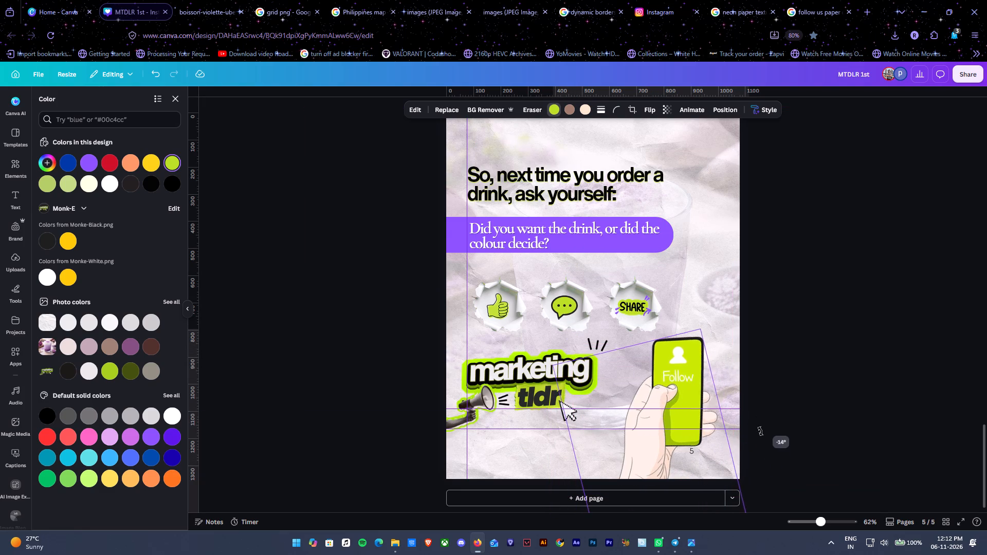
drag(761, 431, 766, 384)
drag(653, 402, 686, 411)
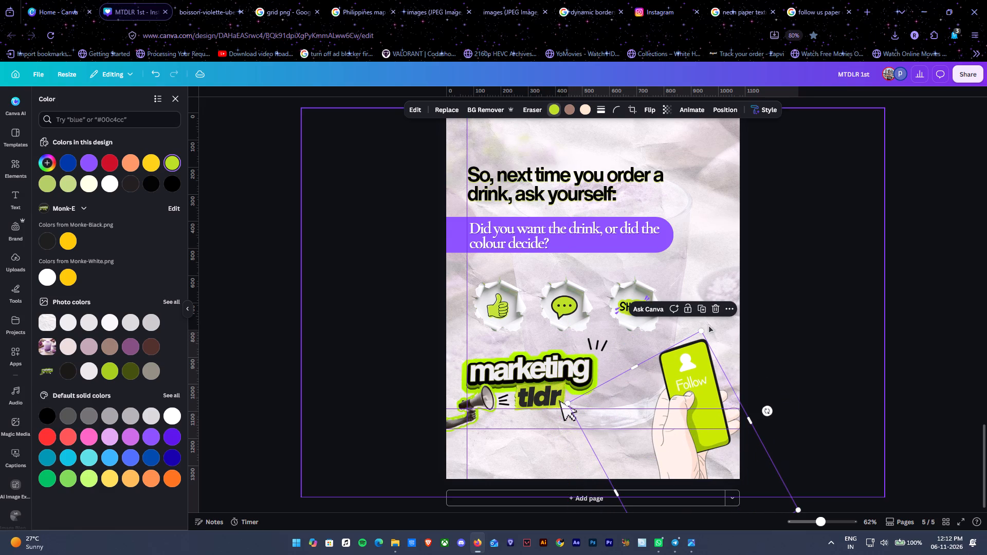
drag(700, 330, 700, 372)
drag(702, 448, 707, 406)
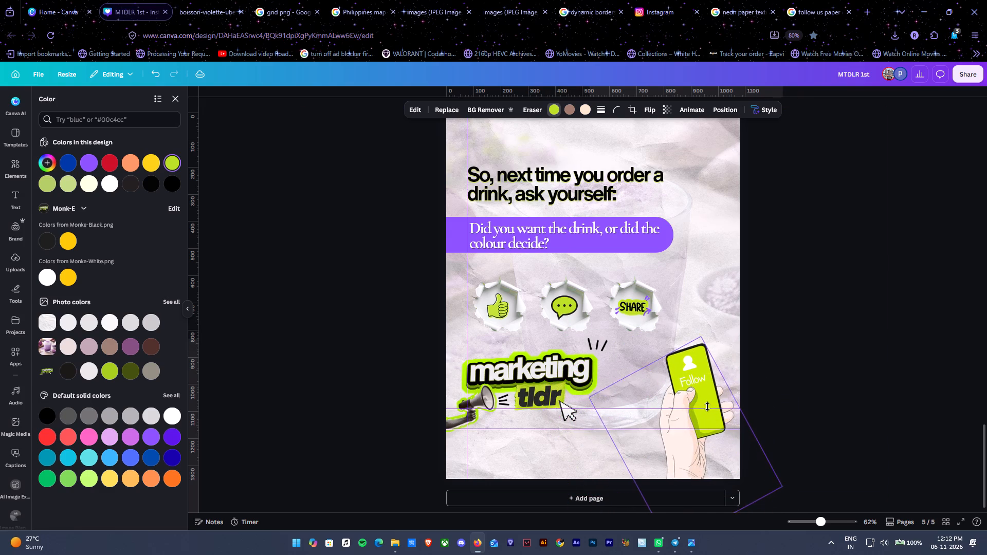
drag(707, 406, 703, 403)
Enlarge the marketing tldr logo slightly on page 5.
click(525, 373)
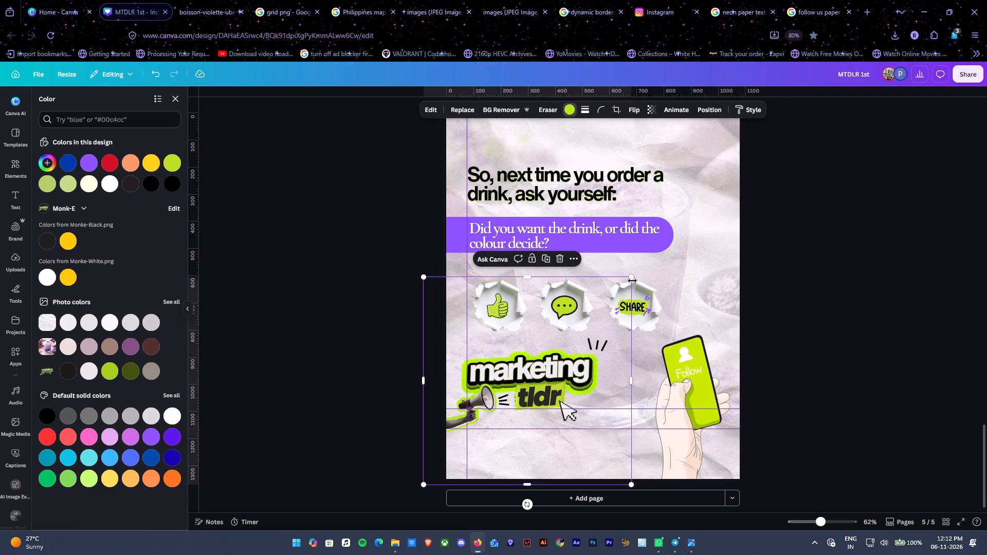
drag(632, 278, 638, 274)
click(569, 341)
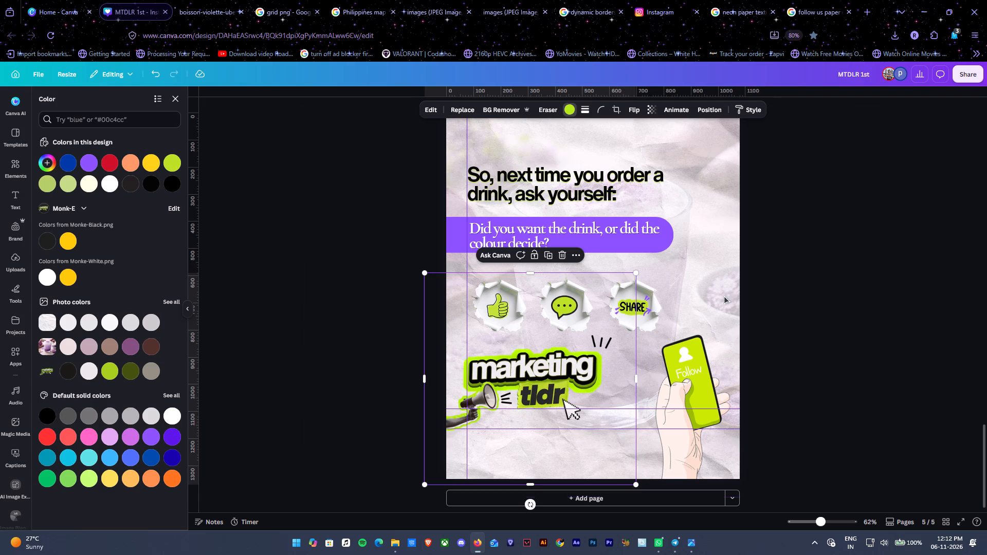
Search the graphics elements for "arrow" and add the dashed looping arrow to page 5.
click(18, 174)
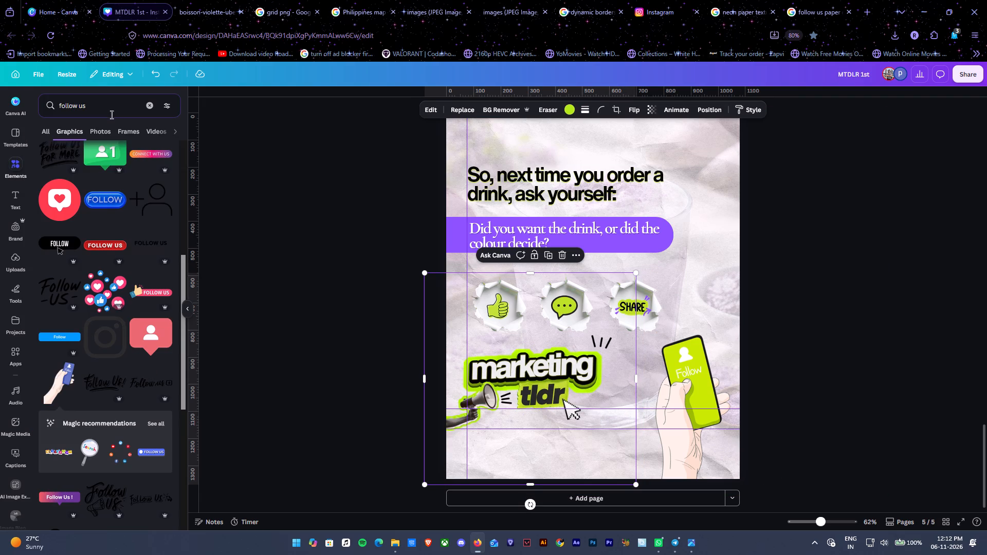
drag(112, 115, 59, 115)
drag(92, 111, 43, 109)
text(arrow)
key(Return)
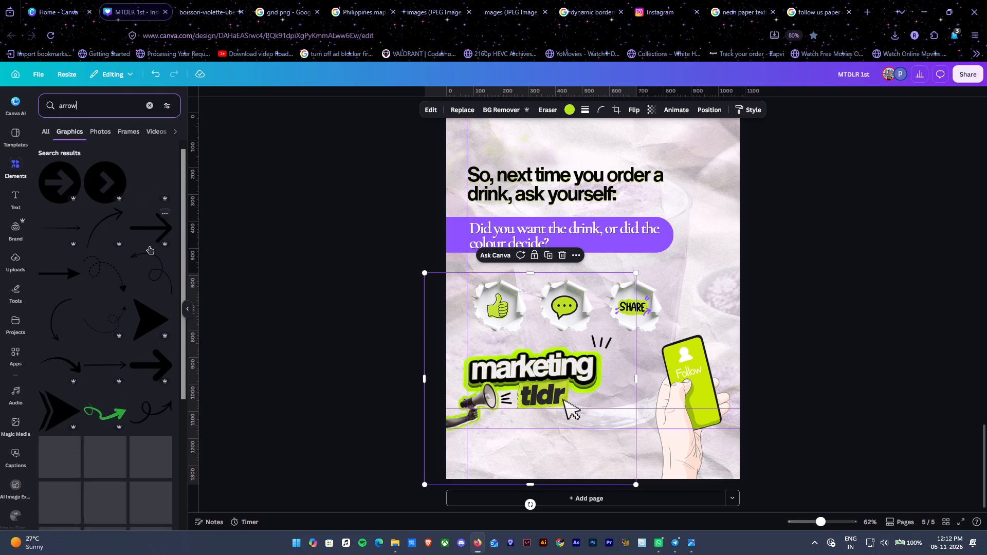
click(108, 279)
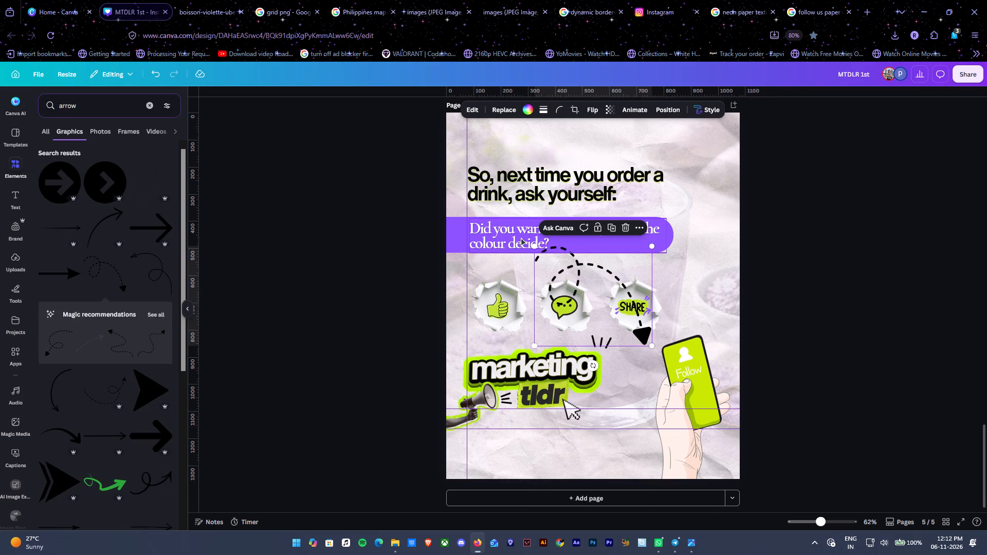
Shrink the dashed looping arrow, flip it vertically and place it between the marketing tldr logo and the hand-with-phone graphic.
drag(533, 247, 612, 339)
click(595, 113)
click(607, 144)
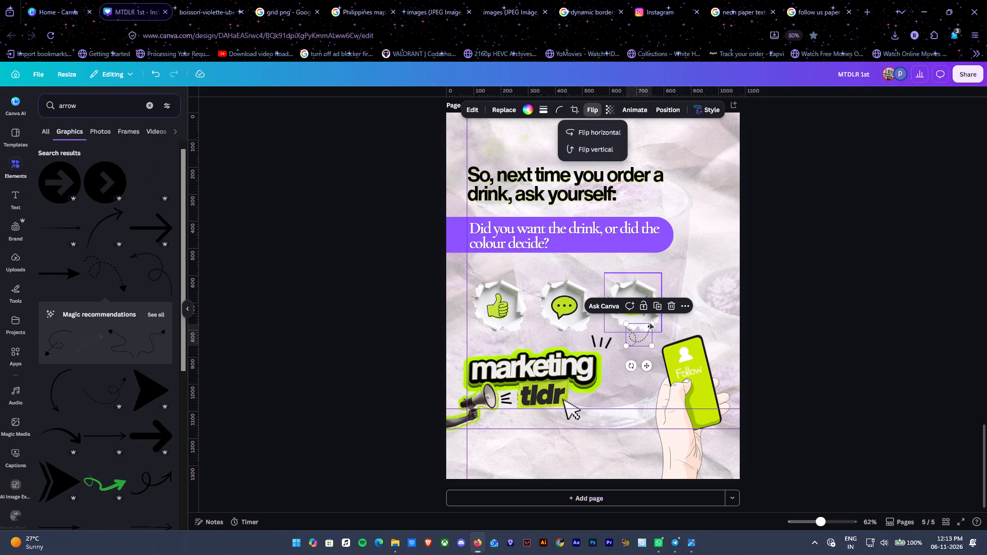
drag(635, 341, 611, 388)
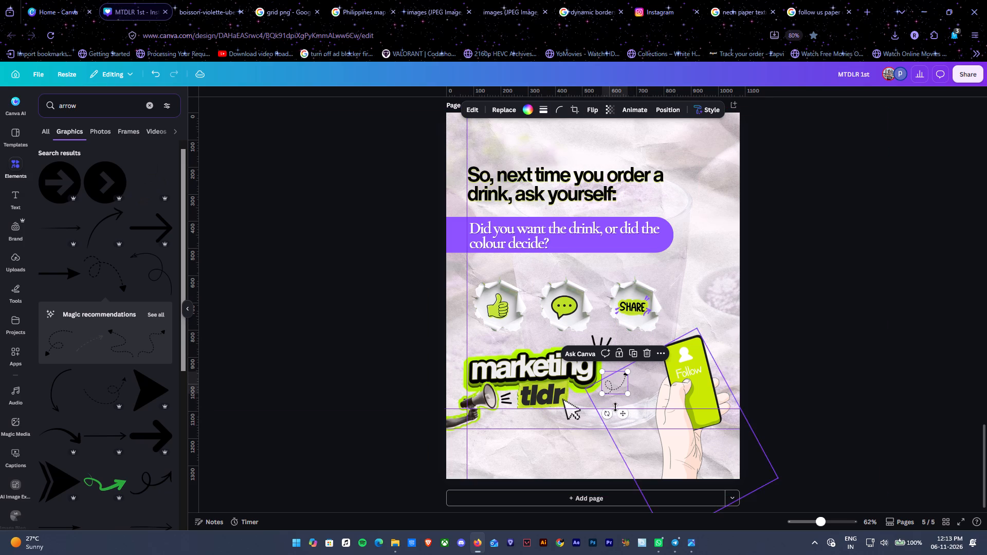
Rotate the dashed arrow clockwise so it points at the phone, then enlarge it to fill the gap beside the logo.
drag(605, 415, 597, 412)
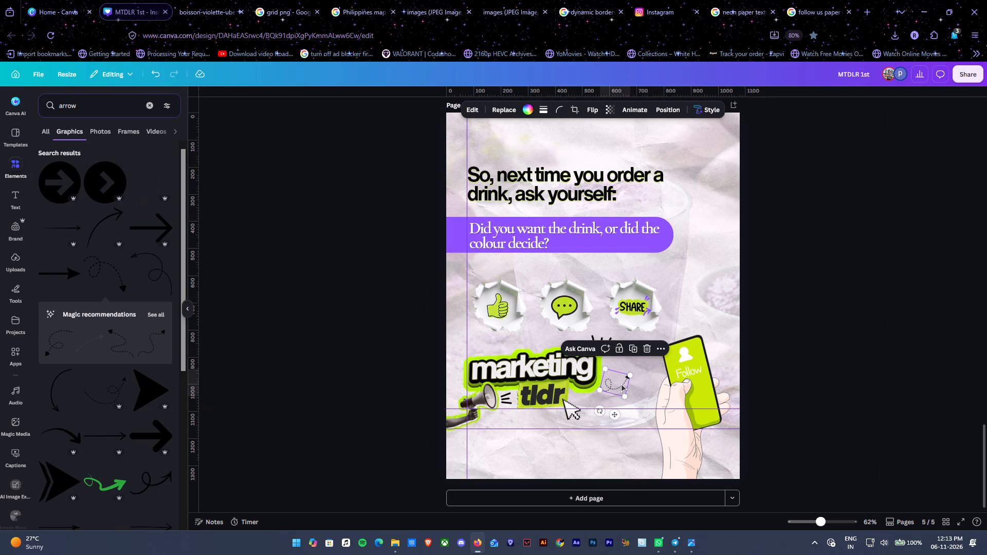
drag(600, 412, 590, 399)
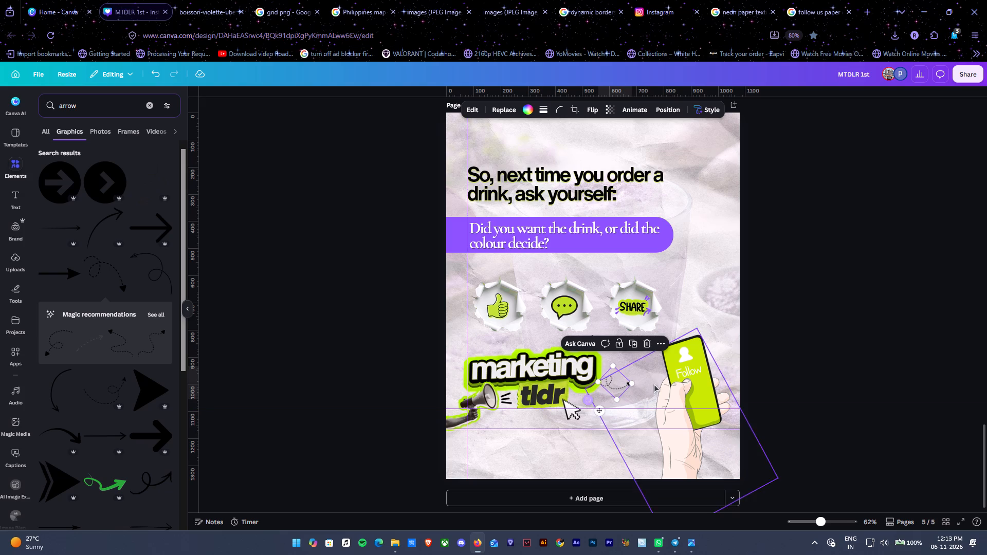
drag(631, 385, 658, 385)
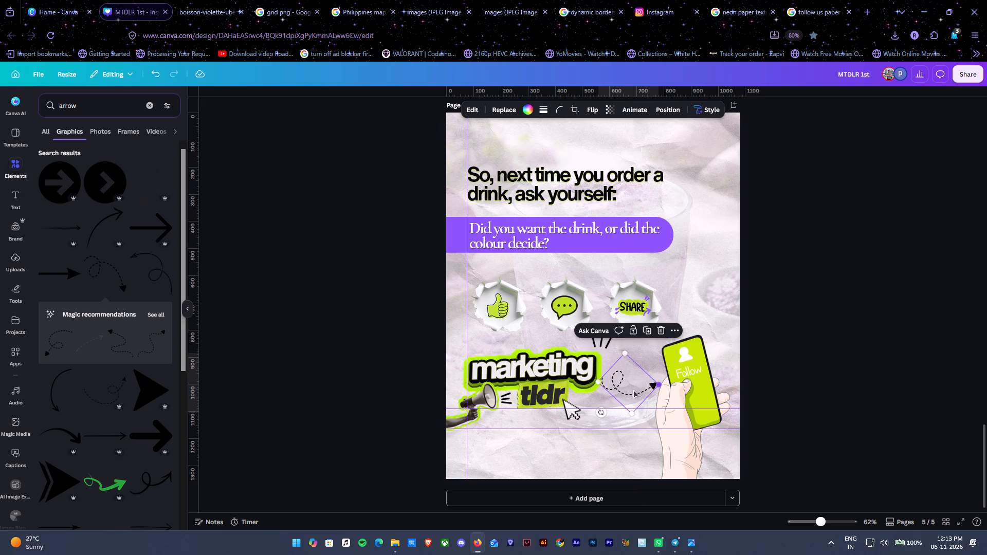
drag(630, 390, 622, 399)
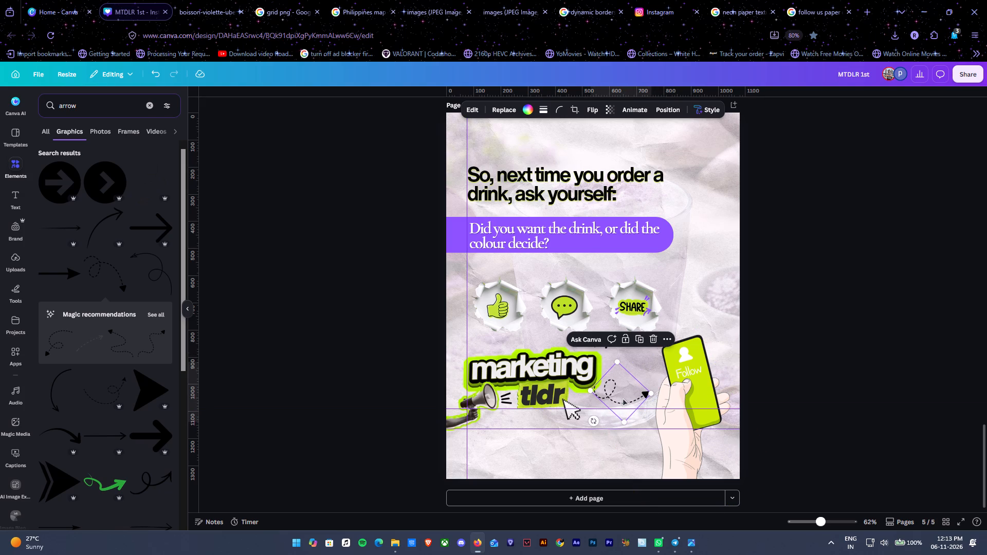
Send the dashed arrow two layers backward on page 5 and deselect it.
key(ctrl+bracketleft)
key(ctrl+bracketleft)
click(847, 343)
ctrl+alt+scroll(852, 337, down, 3)
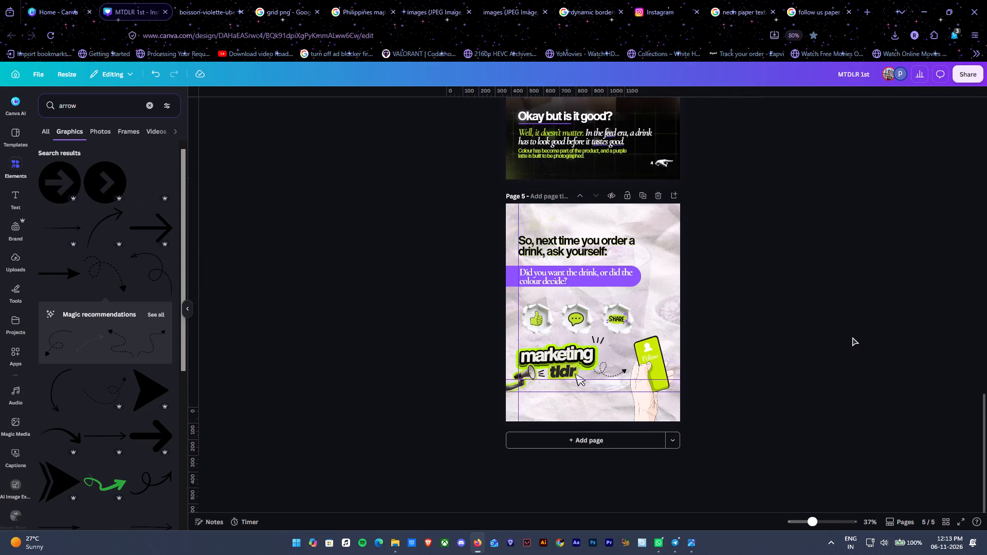
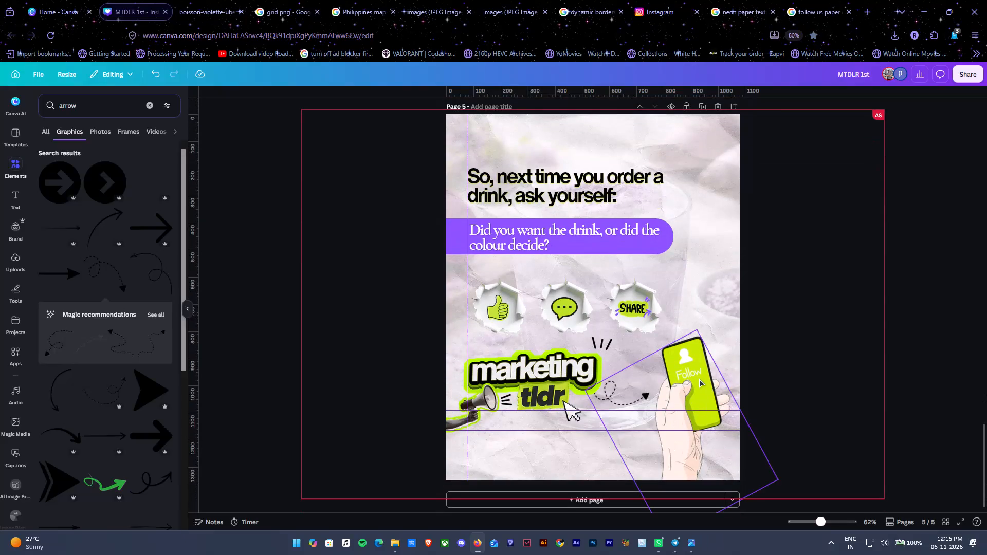
Delete the hand-with-phone Follow graphic and the dashed looping arrow beside the marketing tldr logo on page 5.
click(699, 379)
key(Delete)
click(613, 402)
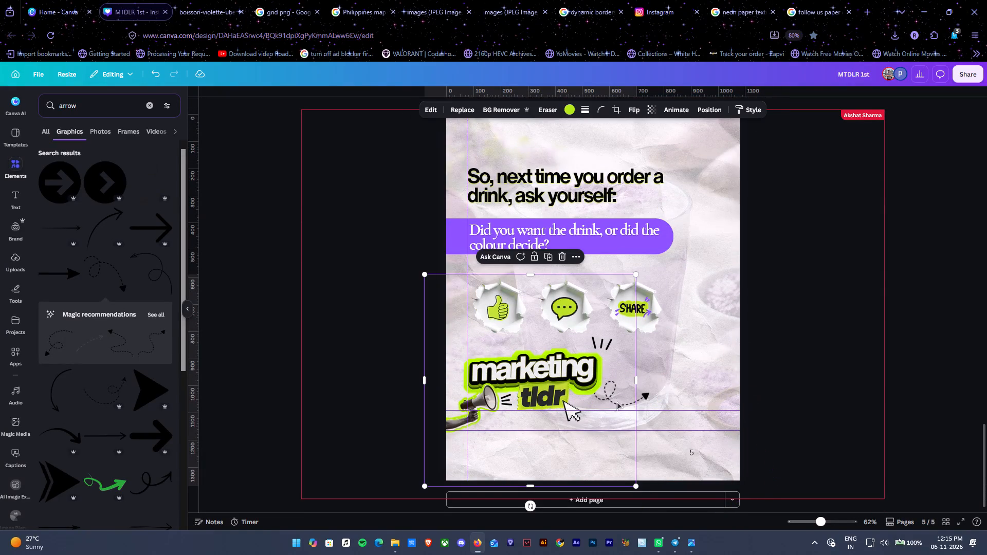
click(645, 399)
key(Delete)
Delete the thumbs-up, comment and SHARE icons together with their torn-paper holes from page 5.
click(496, 307)
key(Delete)
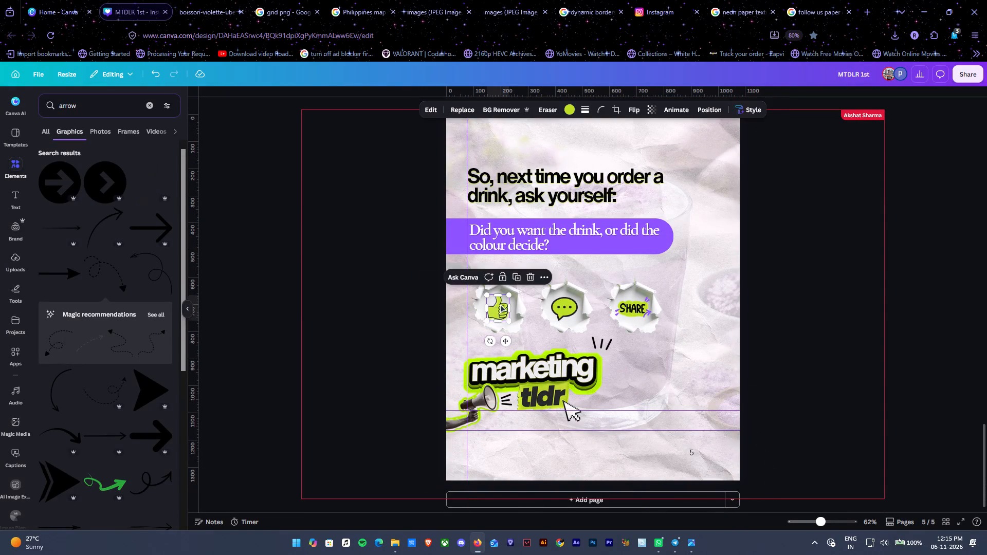
click(501, 304)
key(Delete)
click(573, 309)
key(Delete)
click(573, 306)
key(Delete)
click(647, 307)
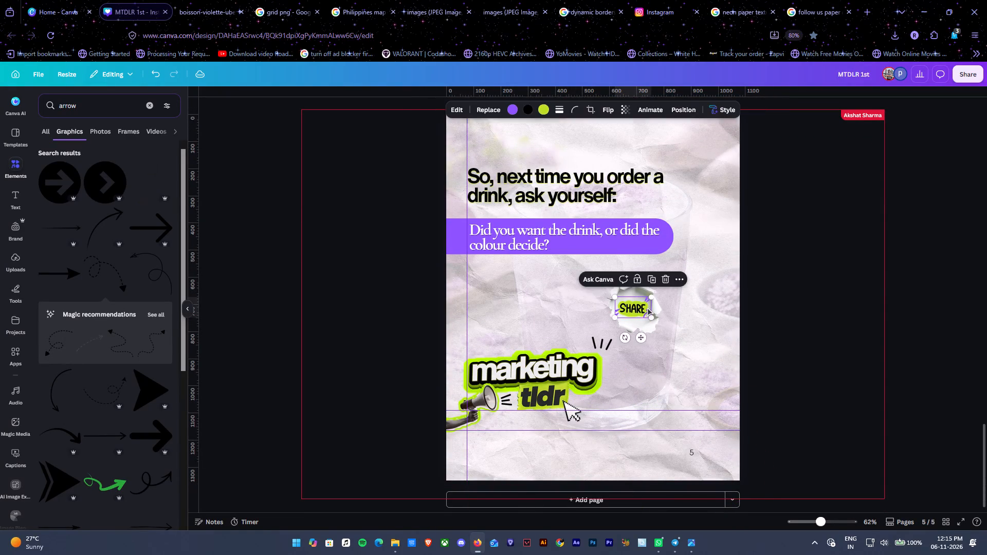
key(Delete)
click(643, 306)
key(Delete)
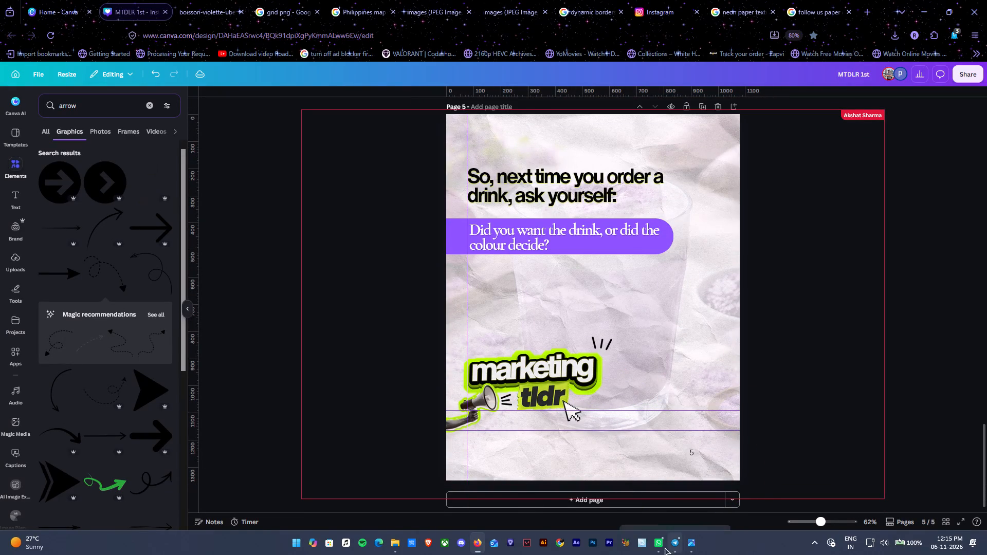
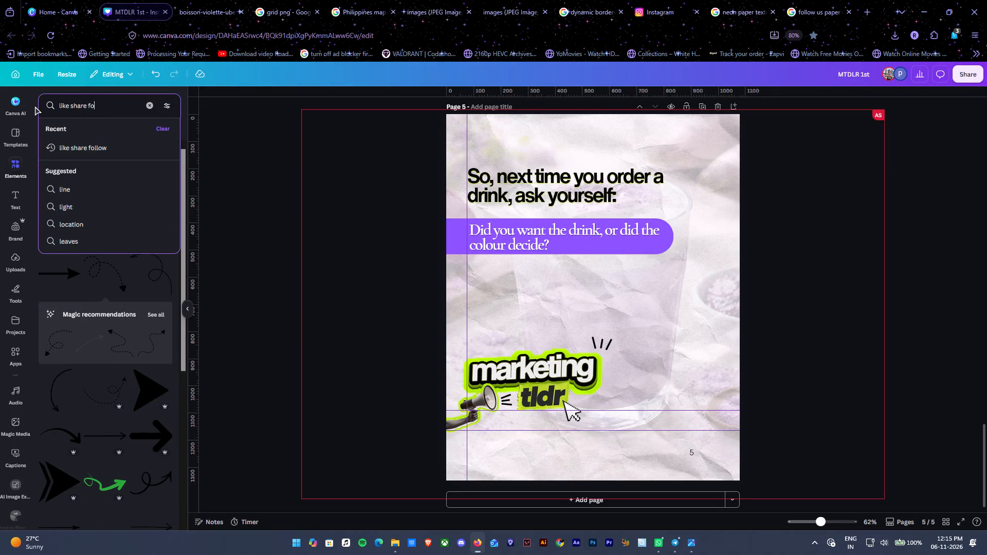
Search the graphics elements for "like share foloow comment" and add the multicoloured heart, comment, send and bookmark row to page 5, scaled down.
key(Return)
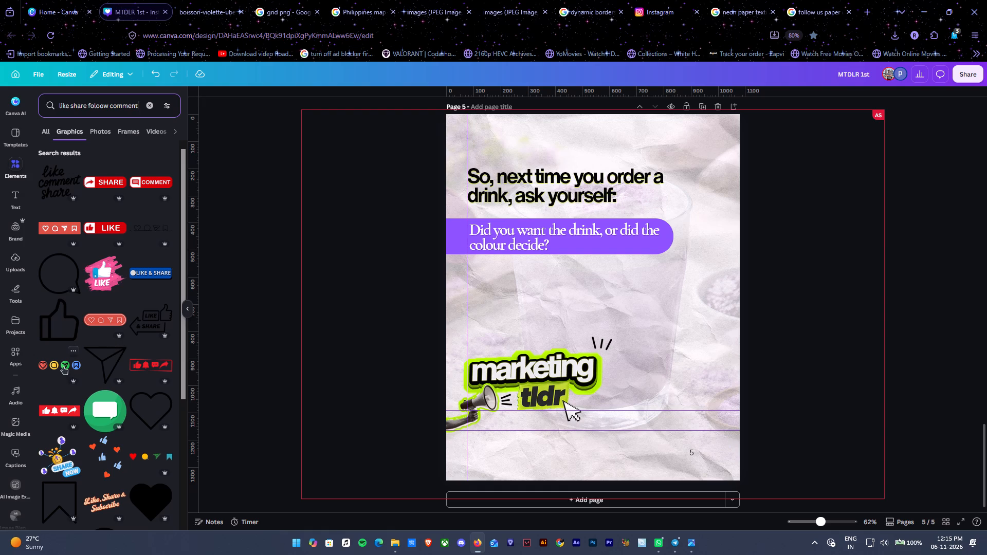
click(150, 457)
drag(652, 287, 615, 308)
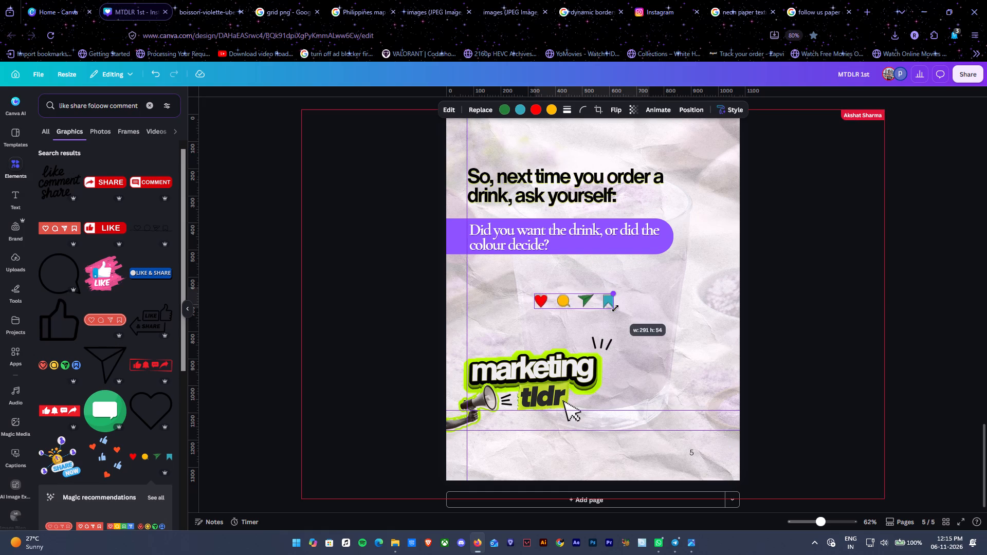
drag(615, 308, 632, 298)
Move the marketing tldr logo up on page 5, leaving room beneath it for the icon row.
click(558, 388)
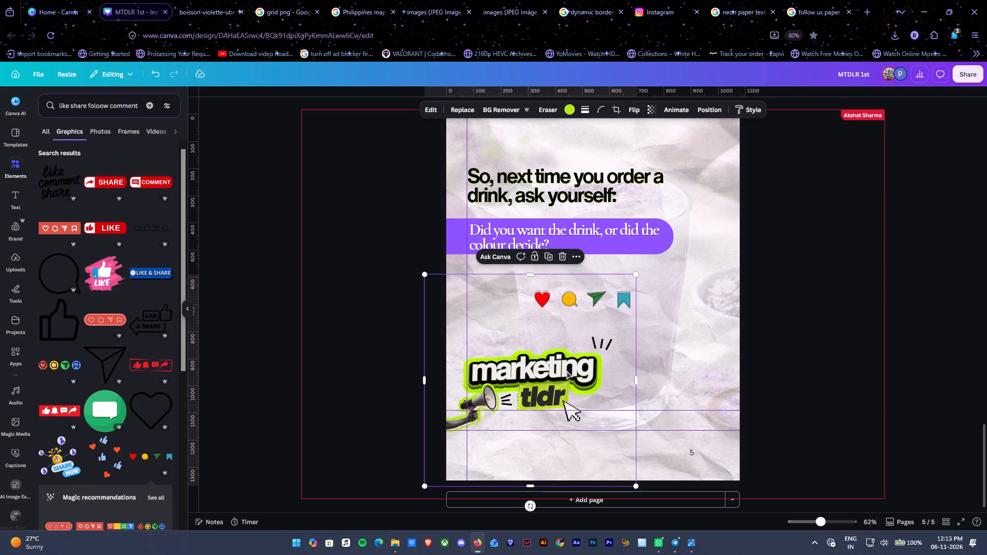
drag(565, 376, 557, 325)
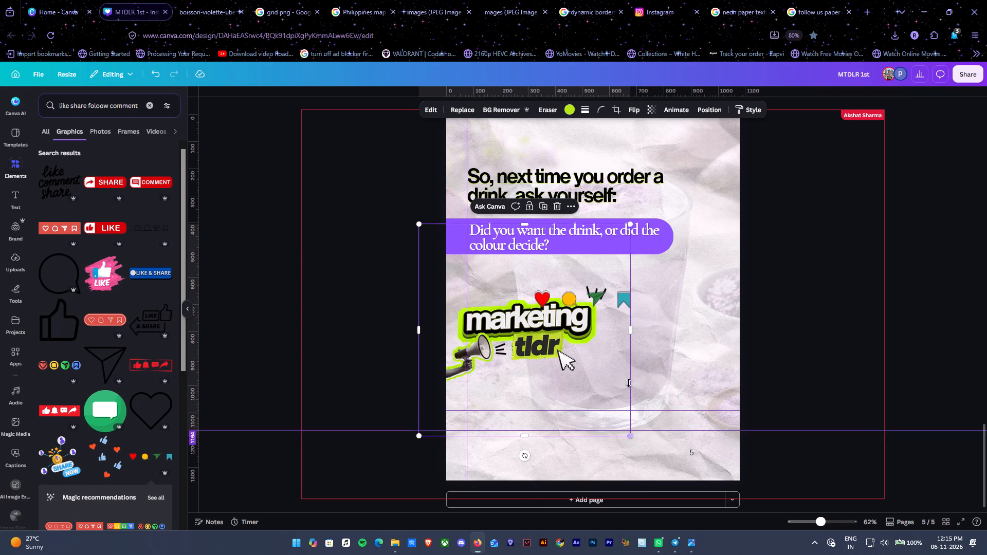
Place the icon row below the logo at the left margin guide, between the two lower horizontal guides, and shrink it slightly.
click(609, 297)
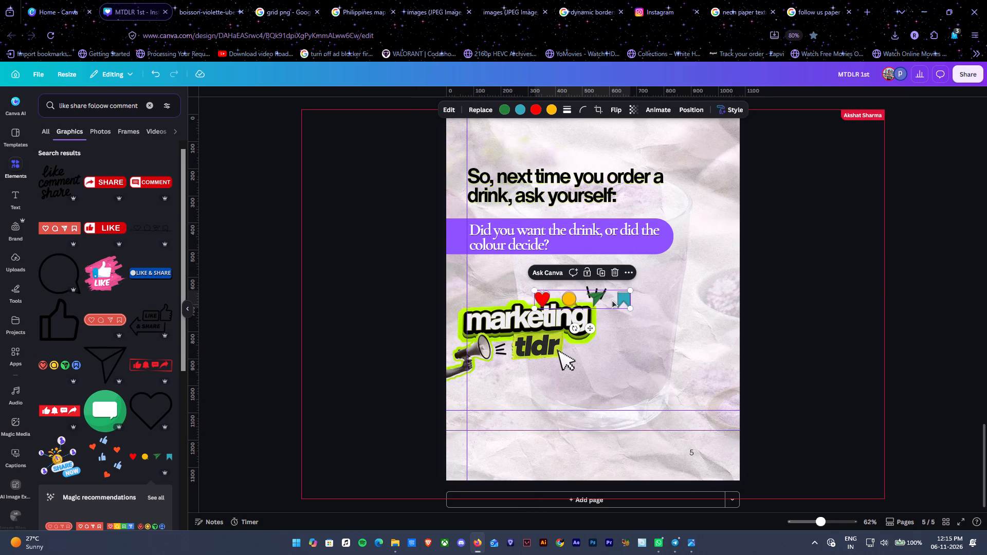
drag(612, 300, 549, 416)
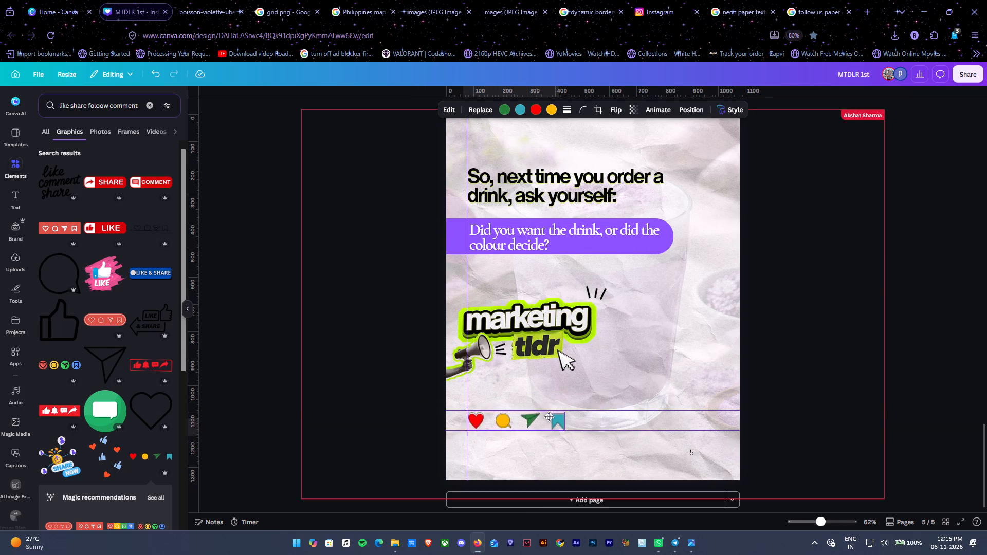
drag(549, 416, 543, 416)
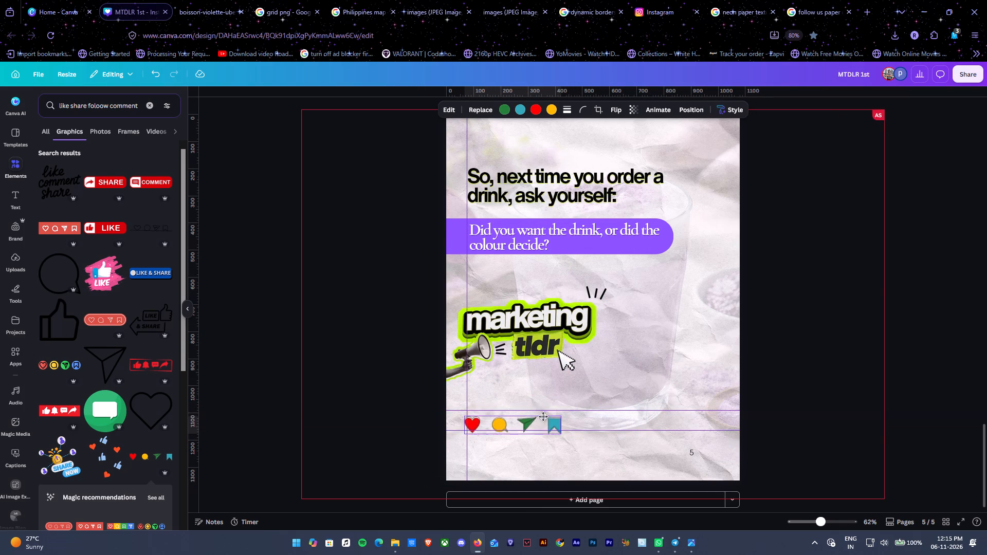
drag(543, 416, 544, 415)
drag(564, 425, 574, 416)
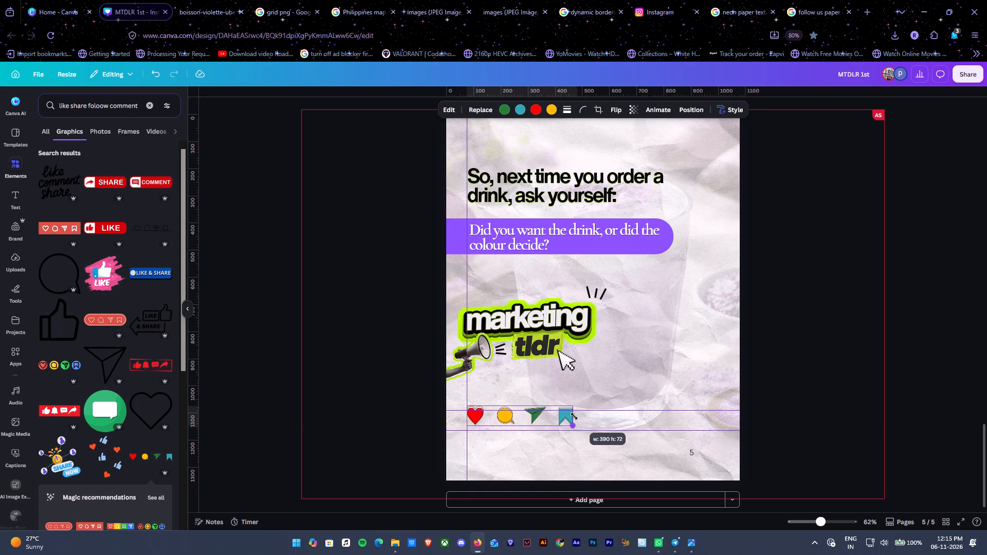
drag(574, 416, 574, 416)
drag(572, 425, 552, 415)
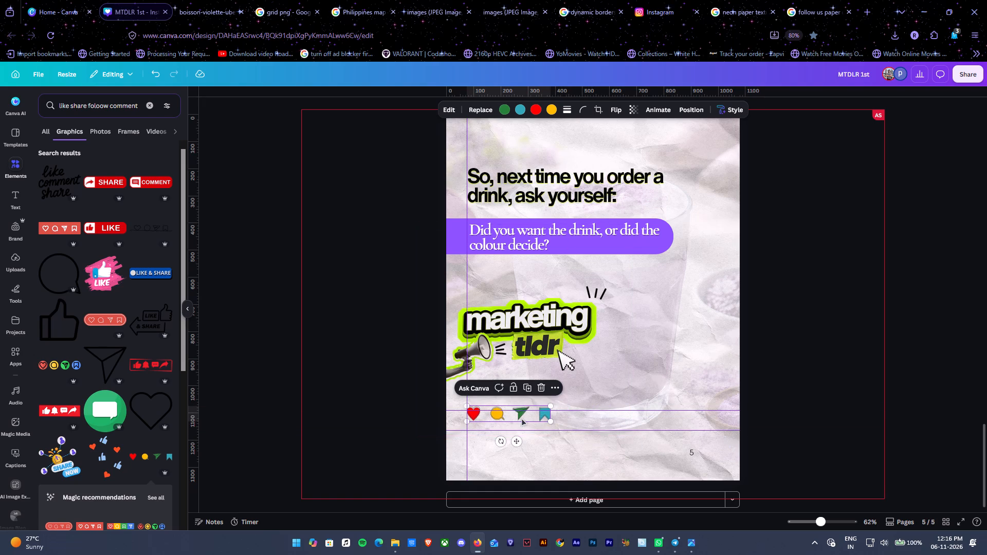
drag(522, 414, 698, 419)
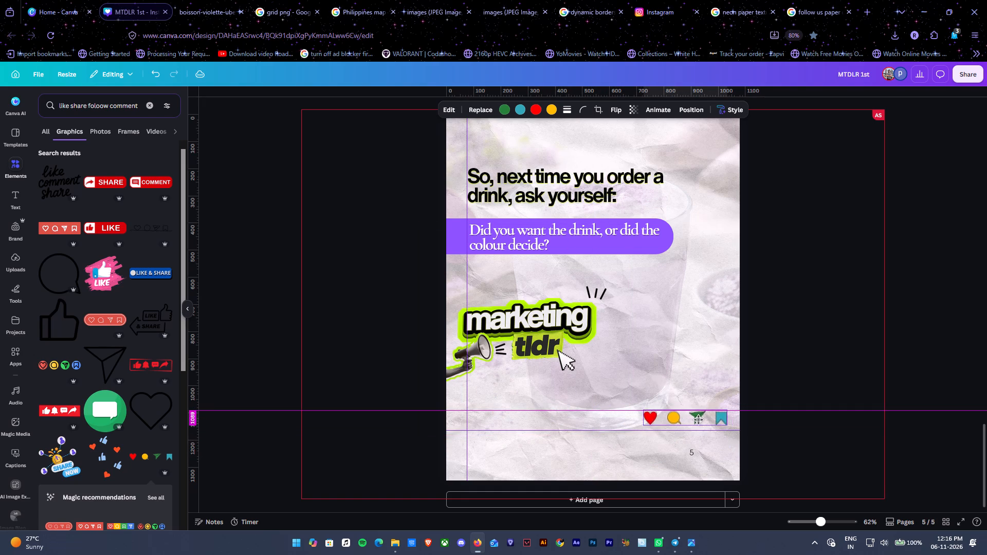
drag(698, 419, 525, 419)
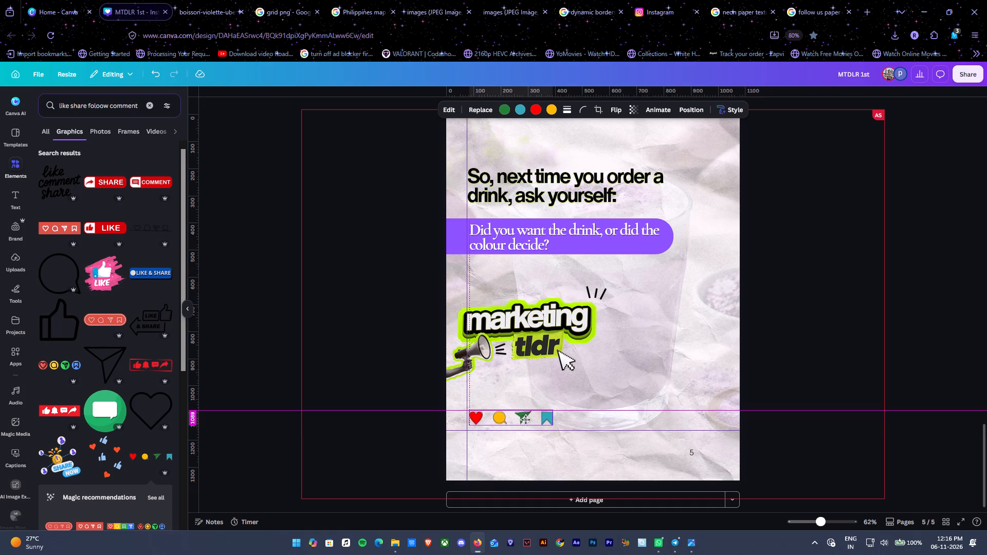
drag(525, 419, 524, 421)
key(Up)
key(Up)
key(Up)
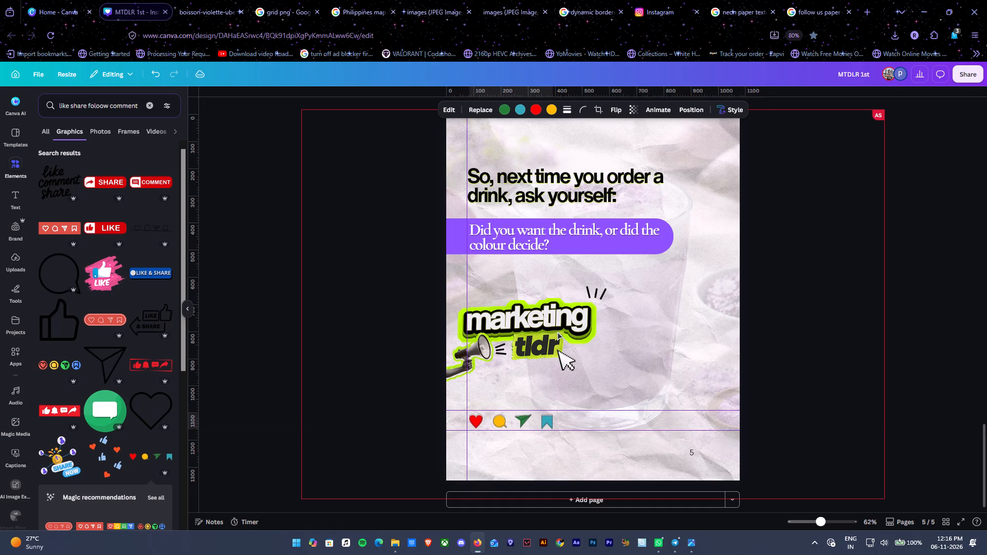
Enlarge the marketing tldr logo slightly and align its wordmark with the left margin guide above the icon row.
click(558, 320)
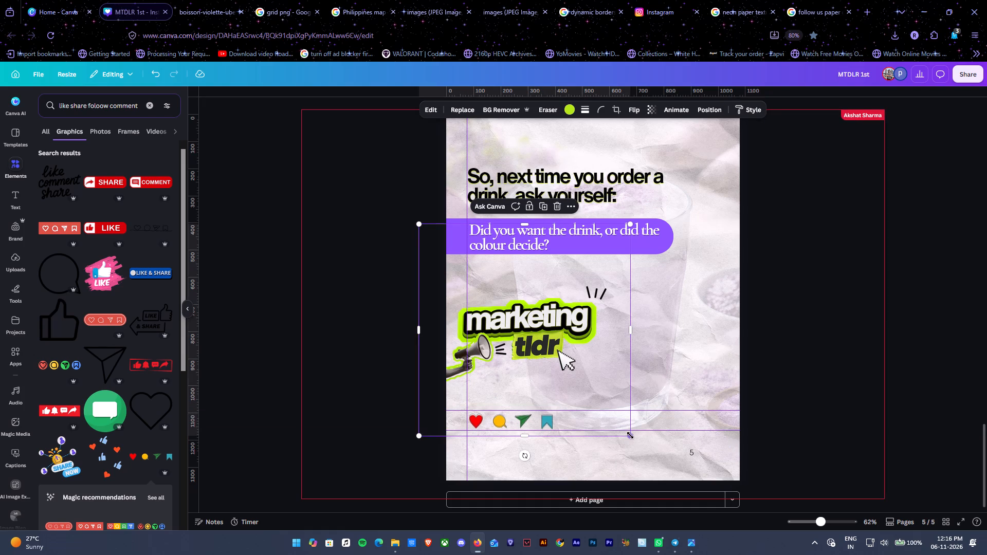
drag(630, 435, 652, 444)
drag(579, 351, 579, 343)
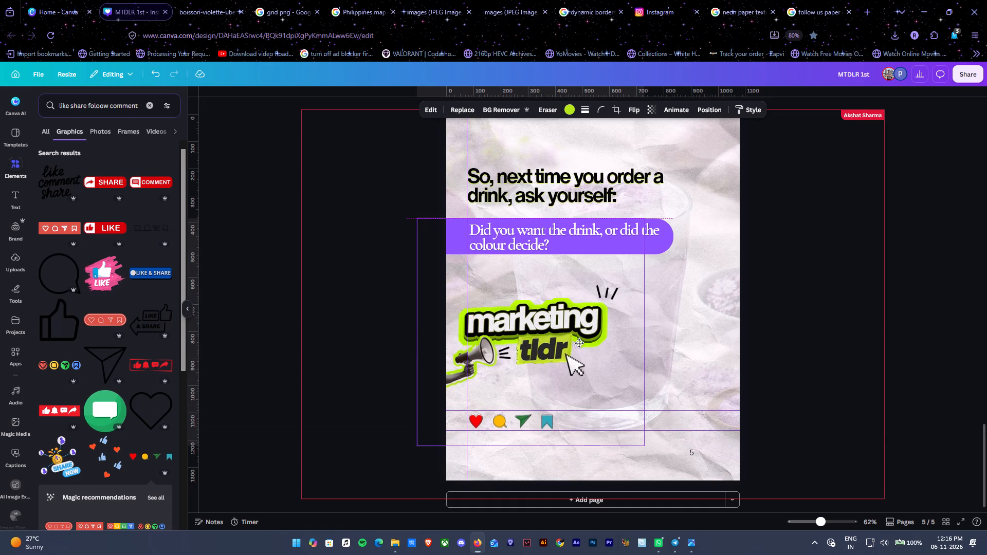
drag(579, 343, 579, 346)
Nudge the icon row vertically to centre it between the two lower horizontal guides.
click(540, 422)
click(540, 419)
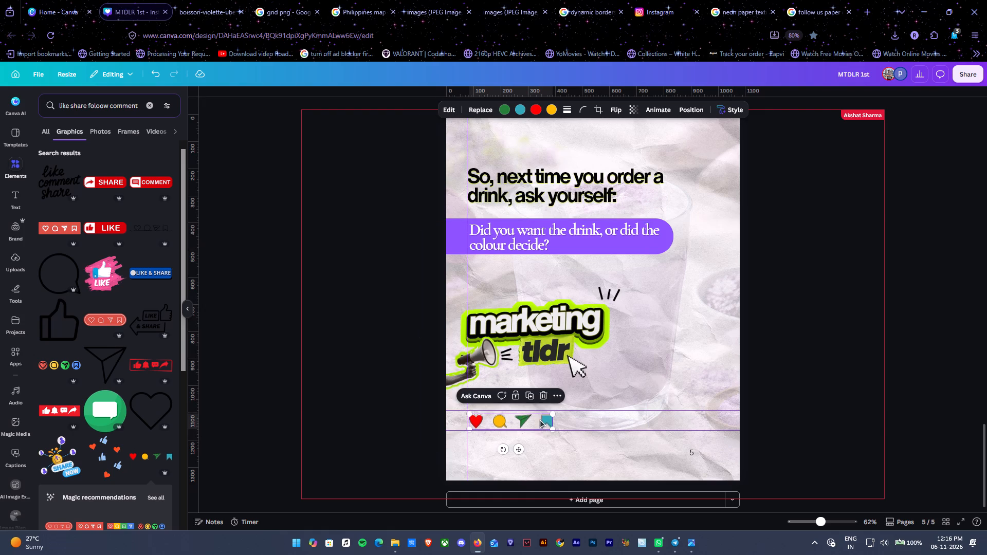
key(Down)
key(Down)
key(Down)
key(Down)
key(Down)
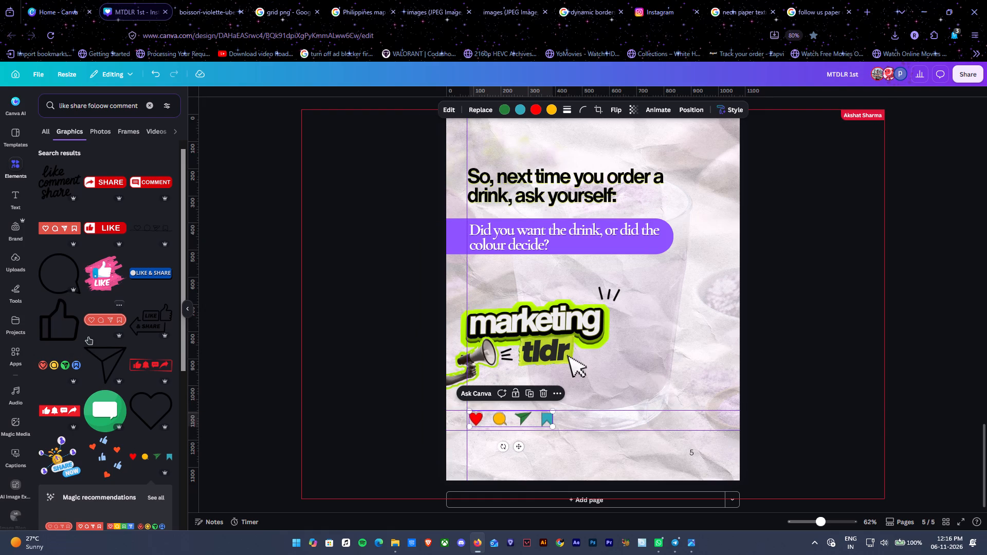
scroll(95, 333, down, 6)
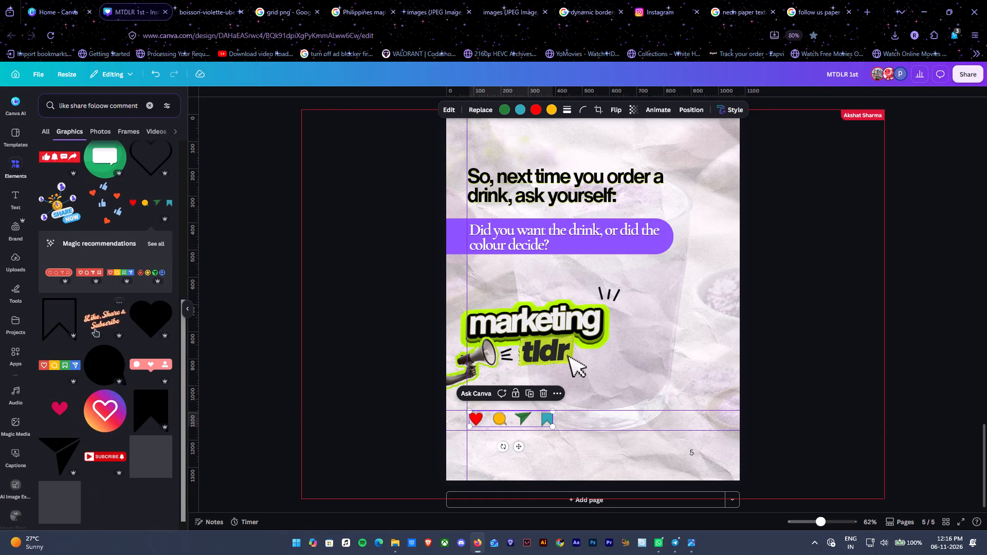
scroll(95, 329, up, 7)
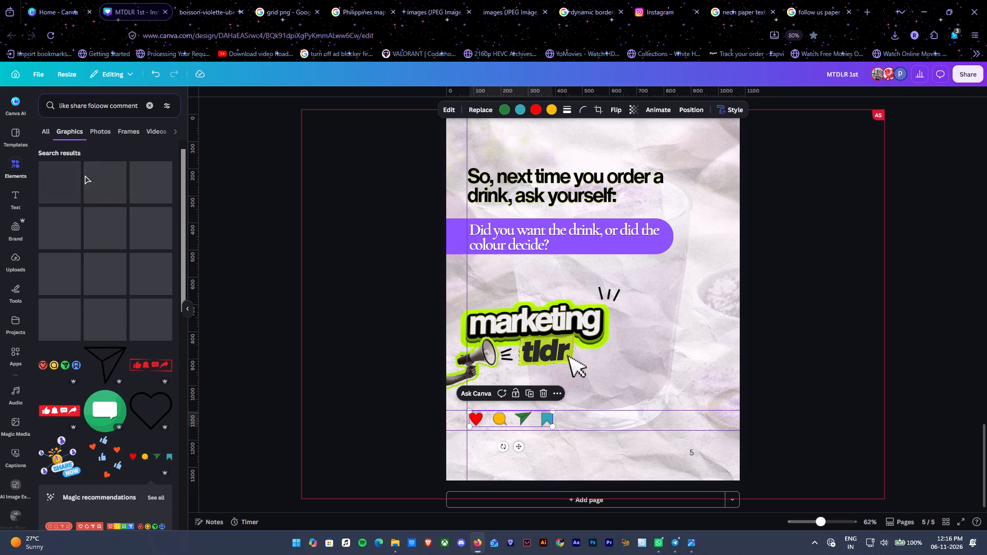
Search the graphics elements for "follow for more" and add the black outlined FOLLOW graphic with a pointing hand to page 5.
scroll(86, 156, down, 1)
drag(138, 106, 104, 103)
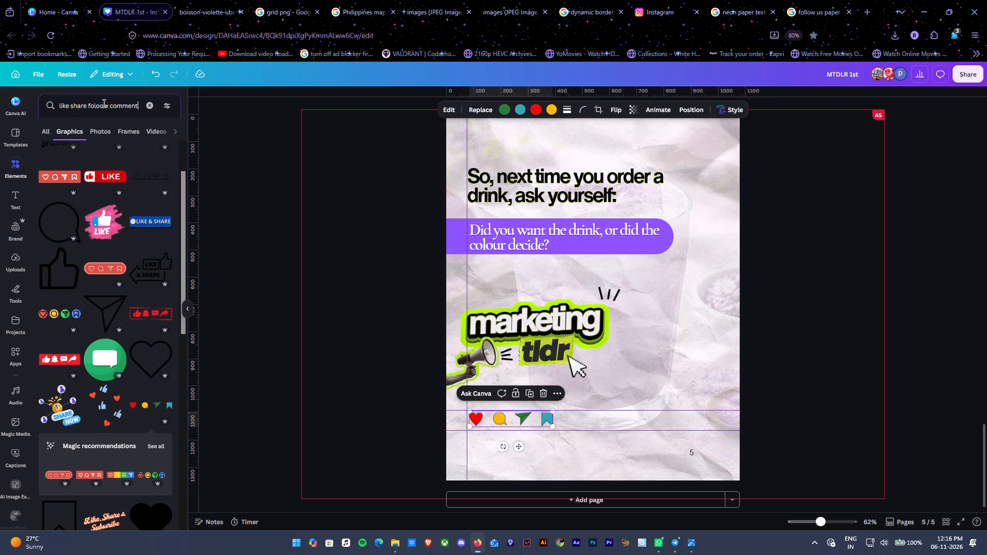
drag(104, 103, 11, 102)
text(follw)
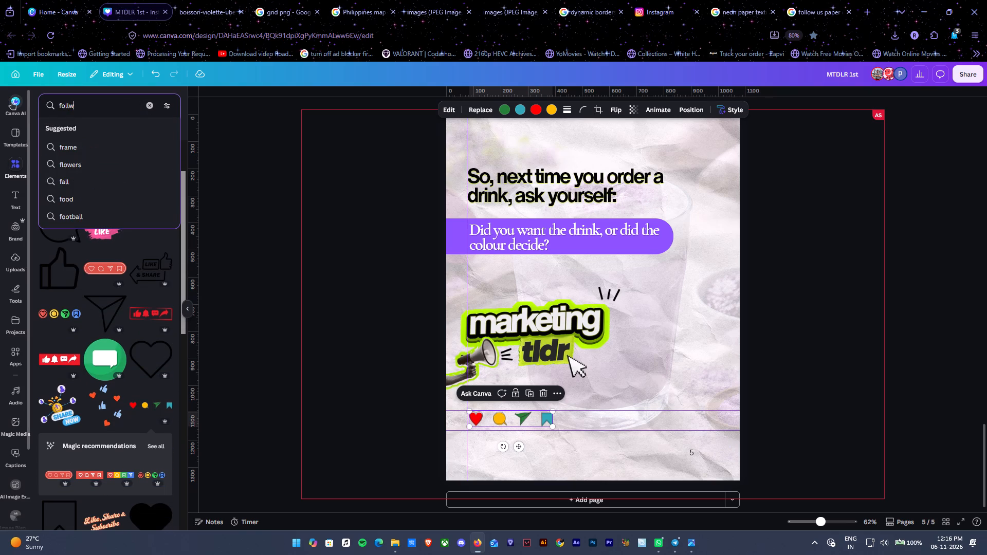
key(BackSpace)
text(ow for more)
key(Return)
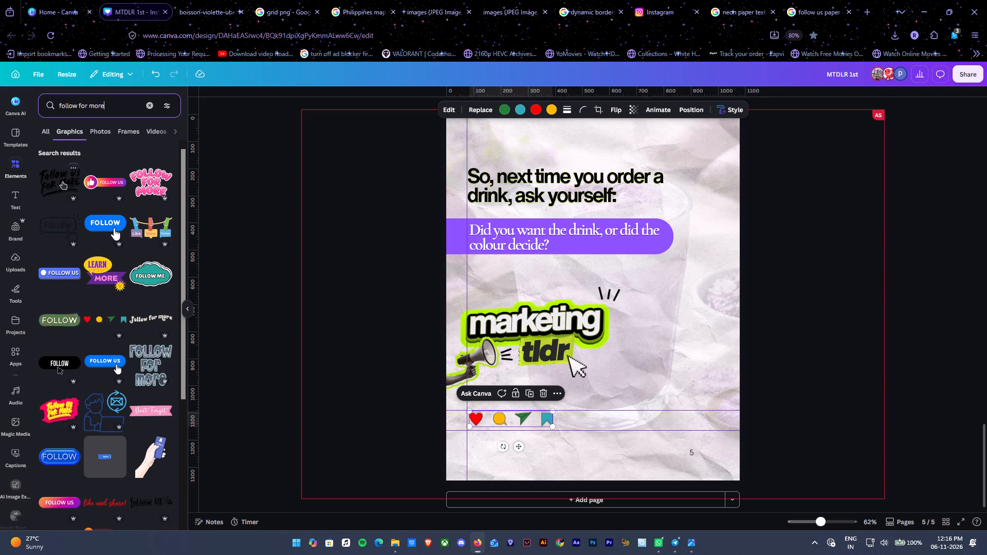
click(62, 226)
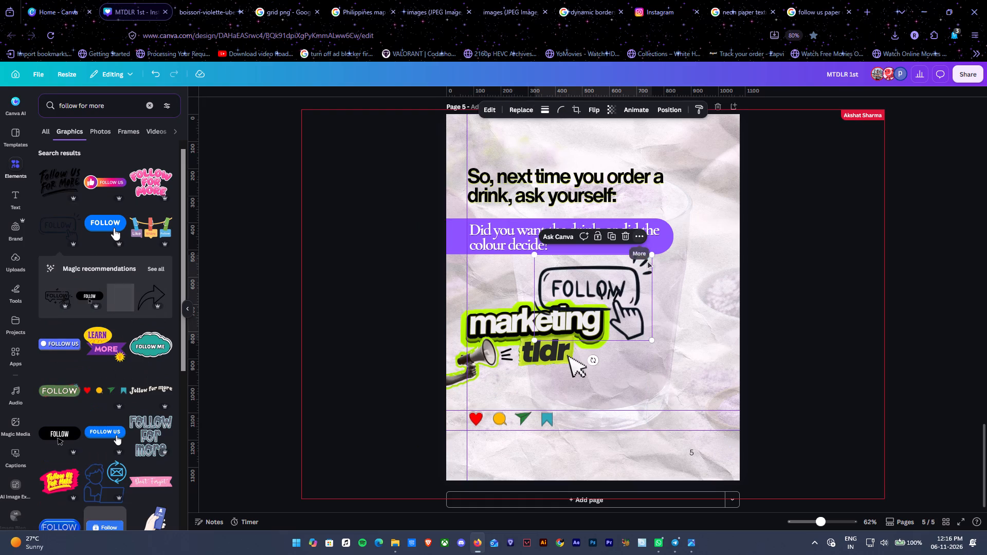
Scale the FOLLOW graphic down to less than half size and place it beside the blue bookmark icon.
click(615, 283)
click(631, 270)
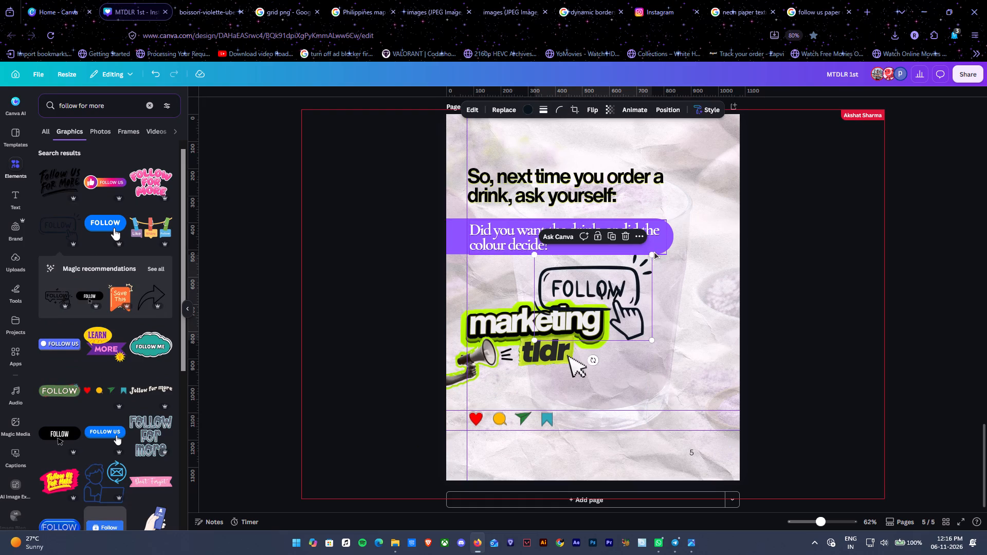
drag(650, 256, 589, 307)
drag(572, 313, 668, 385)
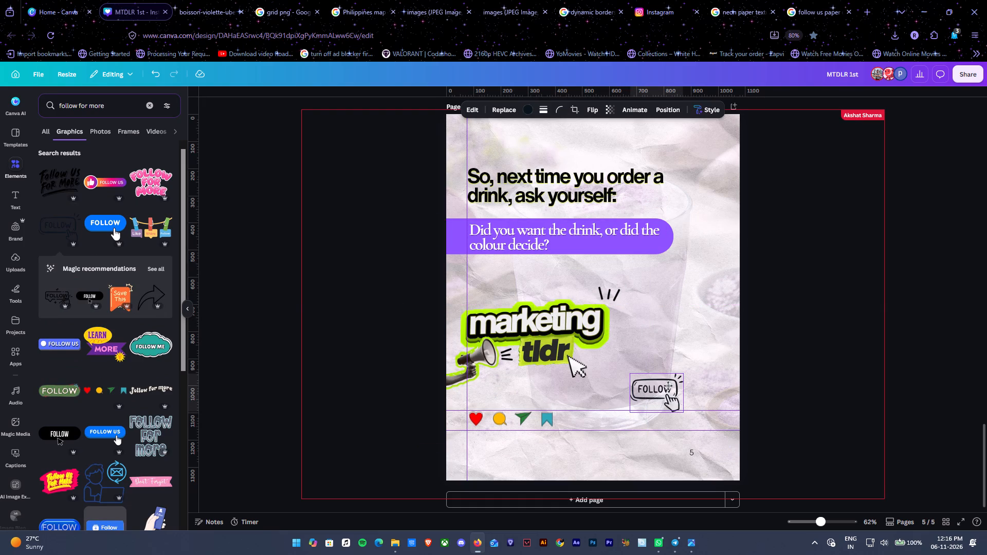
drag(668, 385, 595, 420)
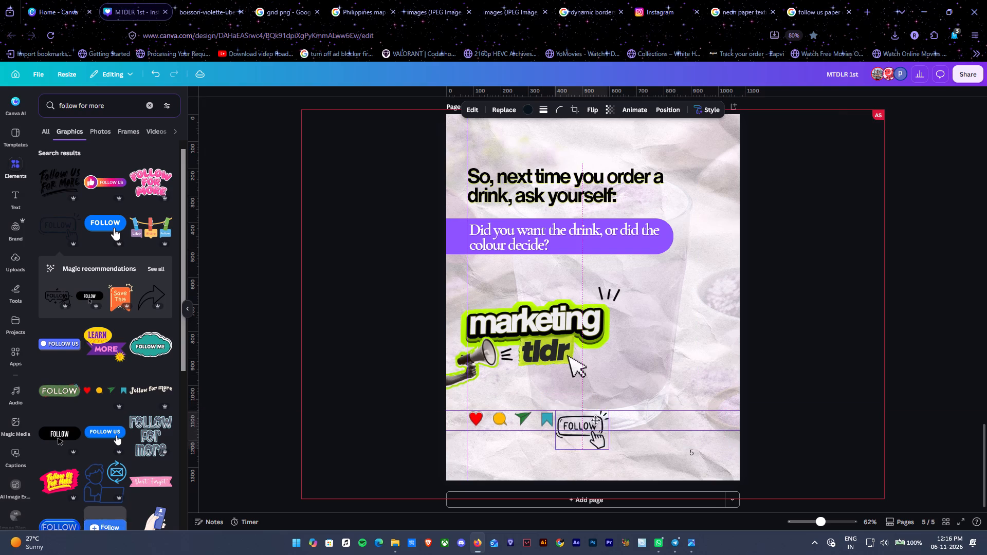
drag(595, 420, 600, 416)
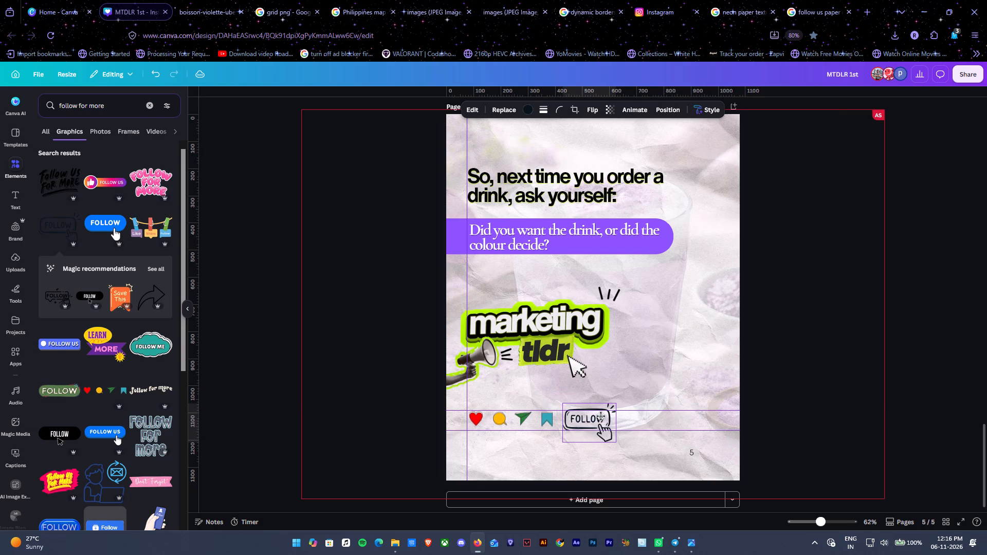
Shrink the FOLLOW graphic a little more, try it above and beside the marketing tldr logo, and return it beside the bookmark icon.
drag(600, 416, 704, 143)
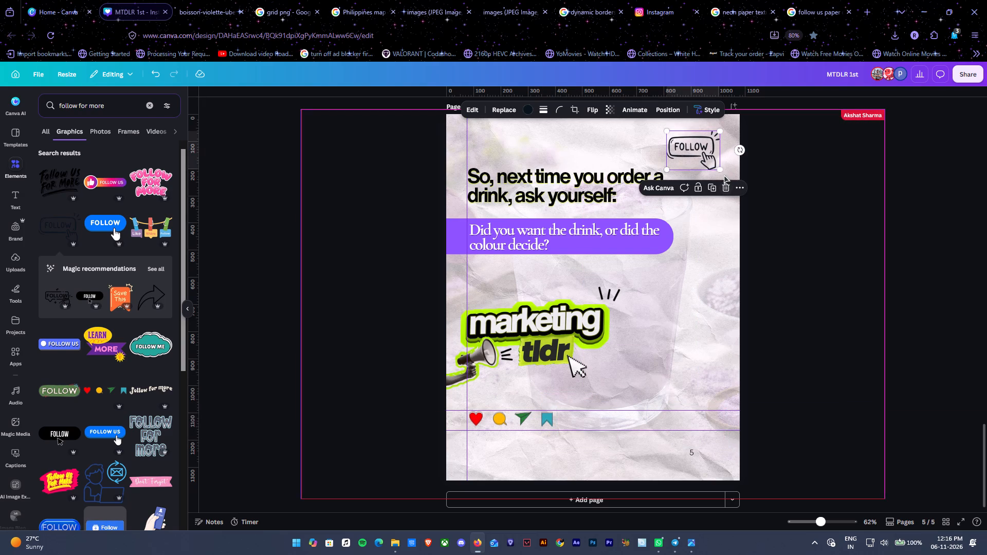
drag(721, 170, 709, 157)
drag(688, 150, 491, 290)
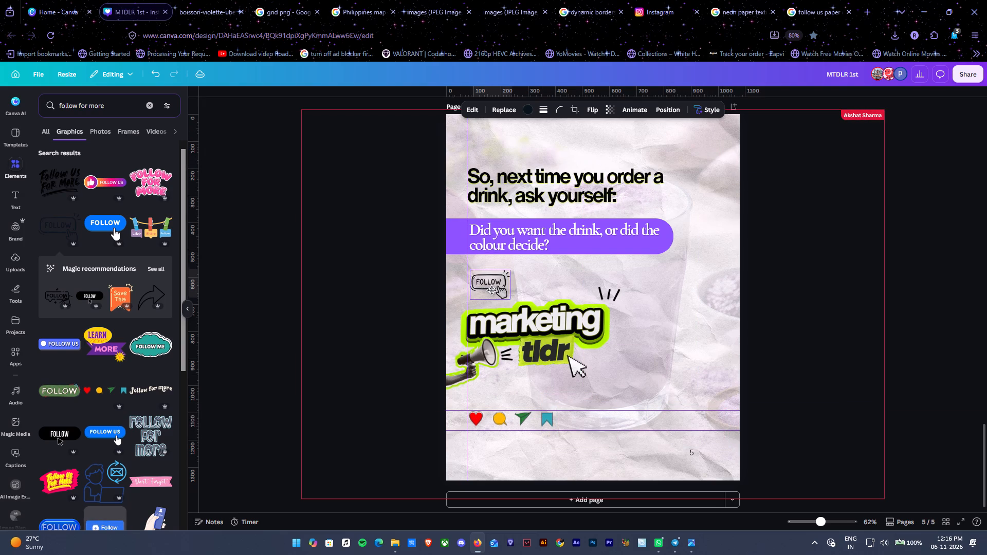
drag(491, 290, 622, 365)
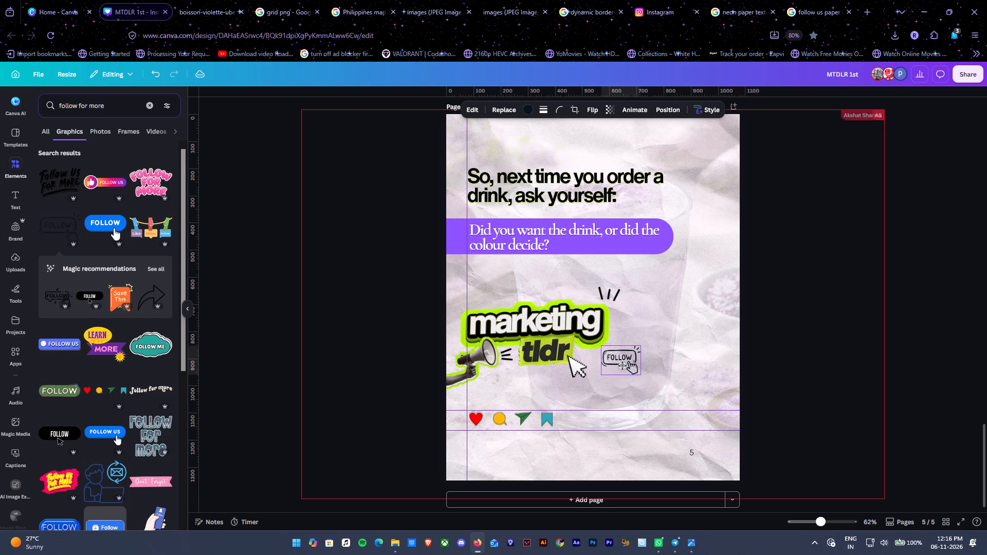
drag(622, 365, 594, 424)
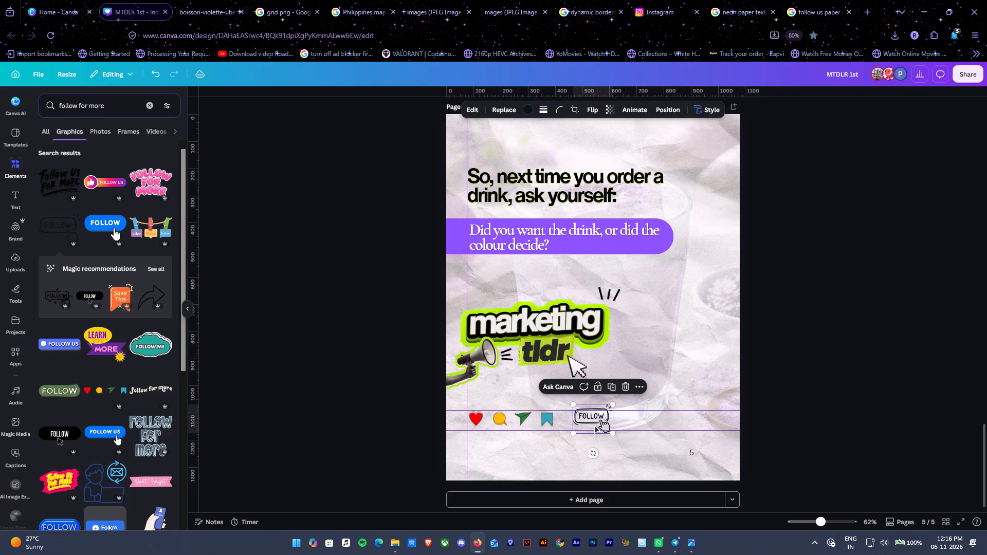
drag(594, 424, 587, 429)
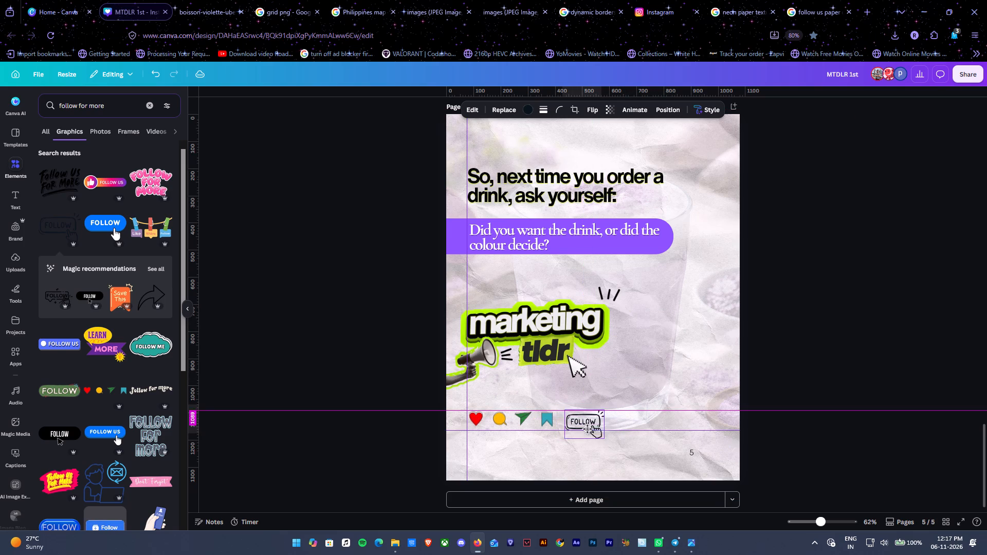
Move the FOLLOW graphic to page 5's lower right, just above the page number and in line with the icon row.
drag(587, 429, 697, 330)
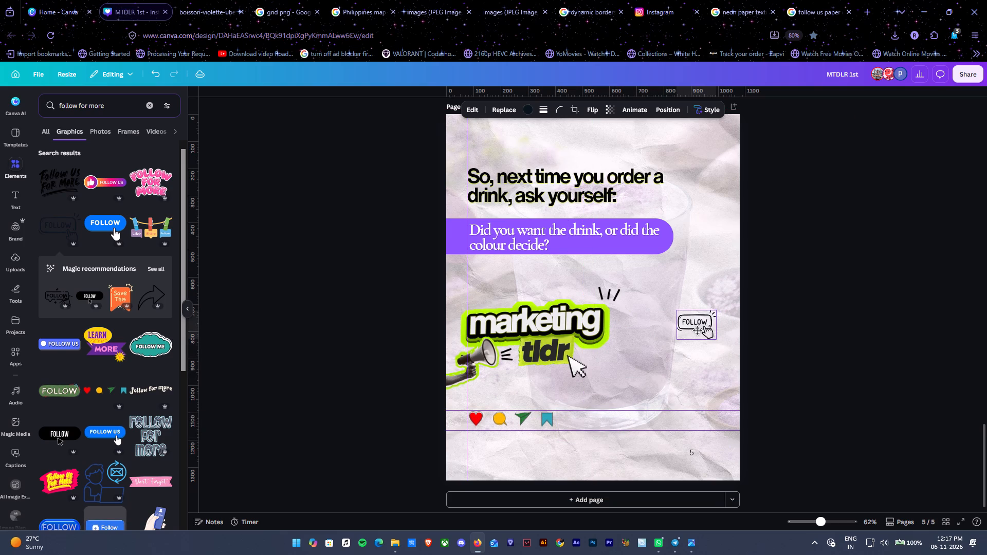
drag(697, 330, 499, 299)
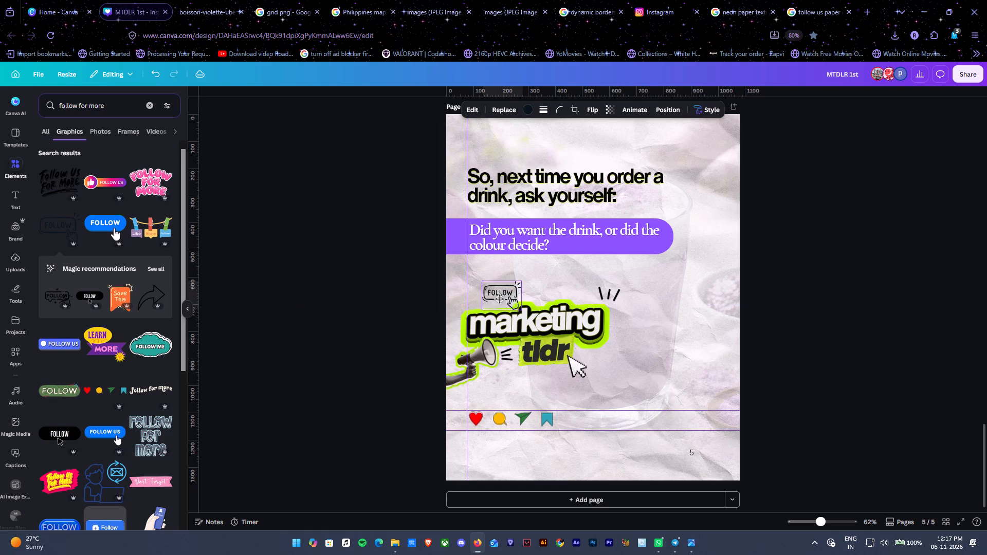
drag(499, 299, 490, 289)
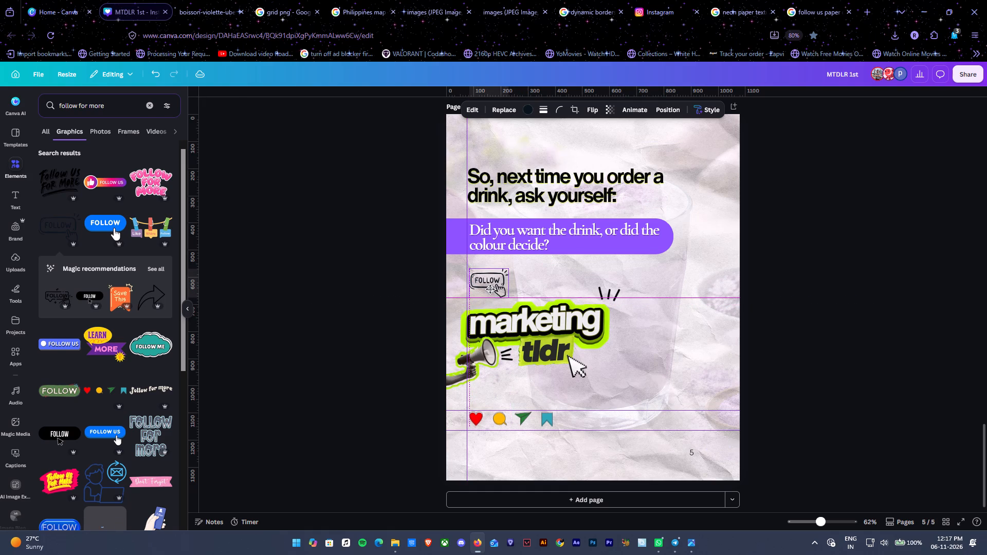
drag(490, 289, 616, 398)
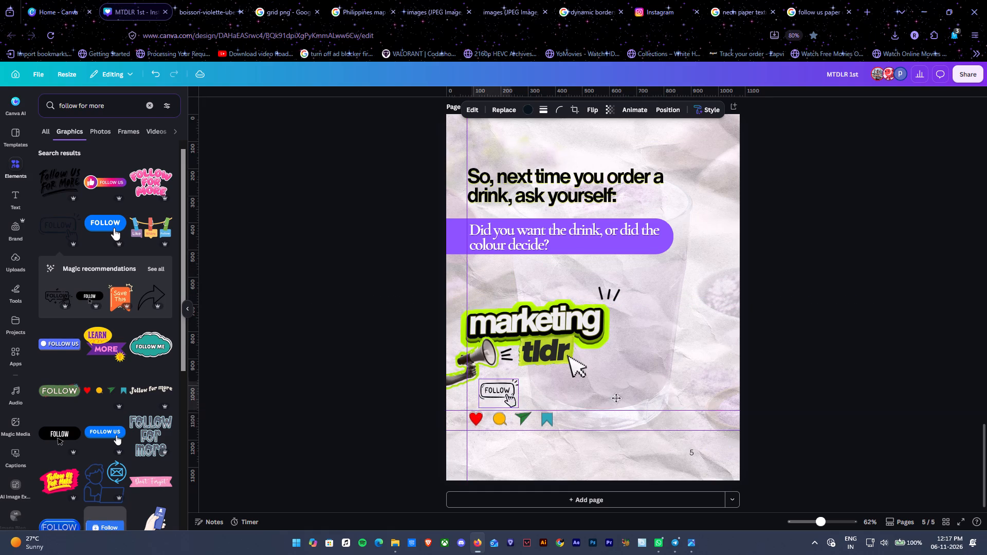
drag(616, 398, 699, 427)
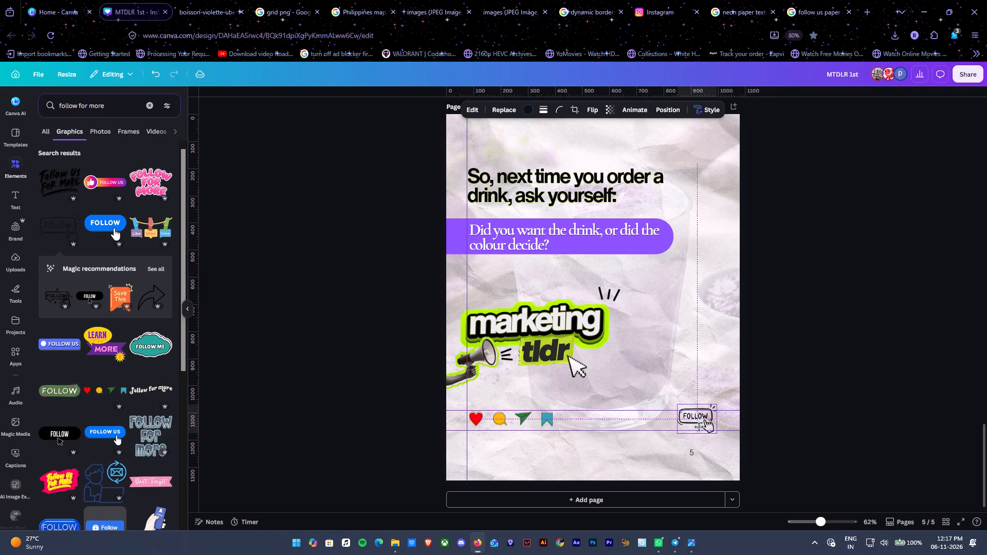
drag(699, 427, 691, 429)
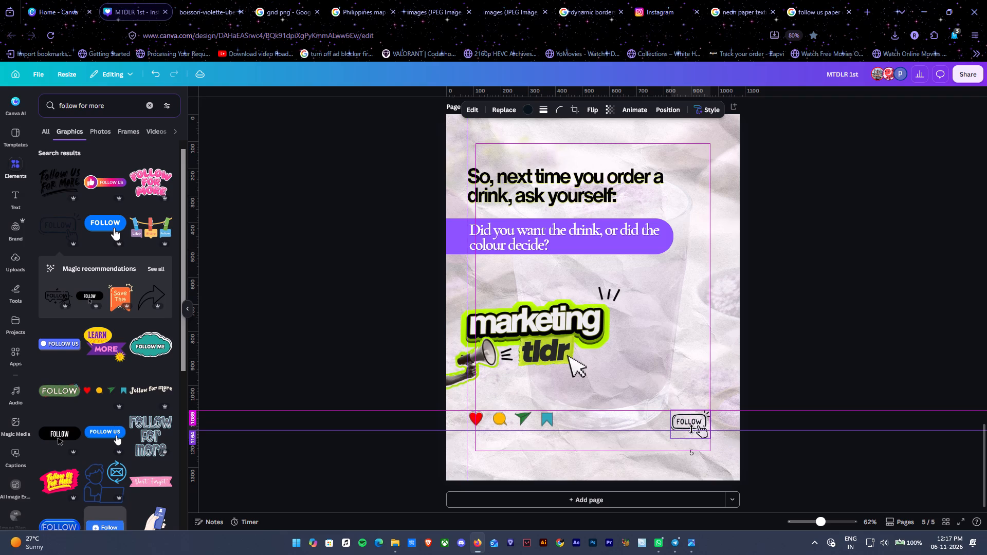
drag(691, 429, 693, 428)
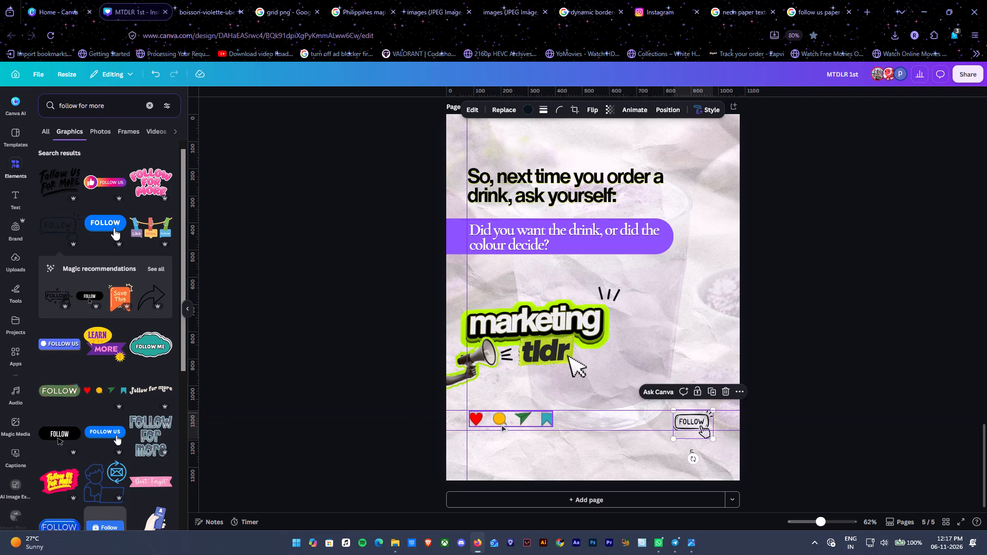
Nudge the row of heart, comment, share and bookmark icons up to align with the upper horizontal guide.
click(521, 421)
click(522, 418)
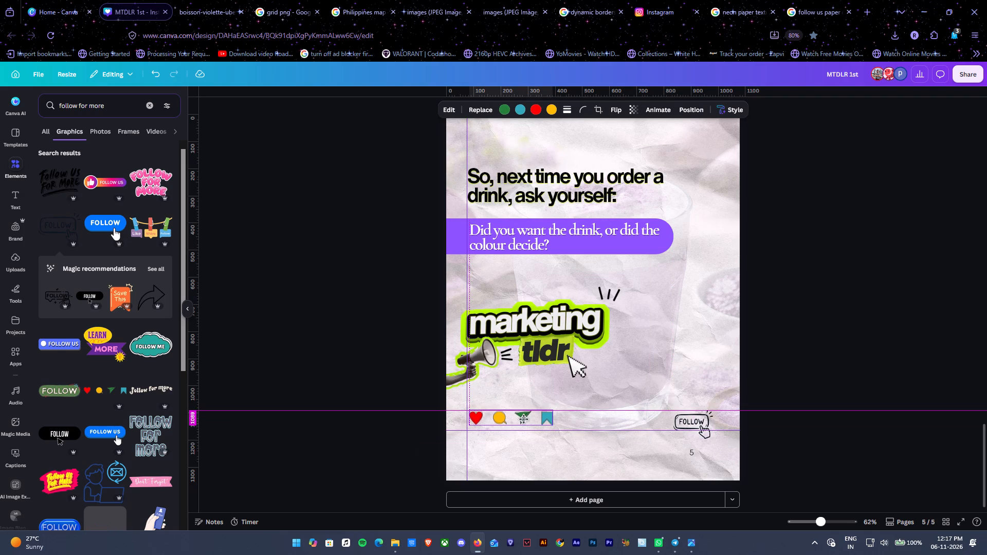
Nudge the FOLLOW graphic slightly upward so its button outline lines up with the icon row between the guides.
ctrl+alt+scroll(523, 422, down, 1)
ctrl+alt+scroll(523, 422, up, 7)
click(776, 418)
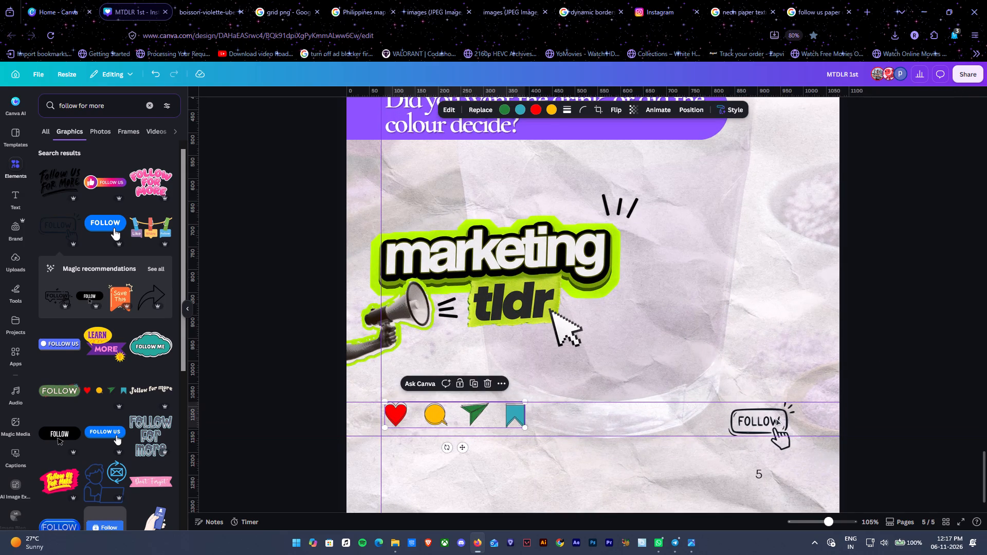
click(780, 421)
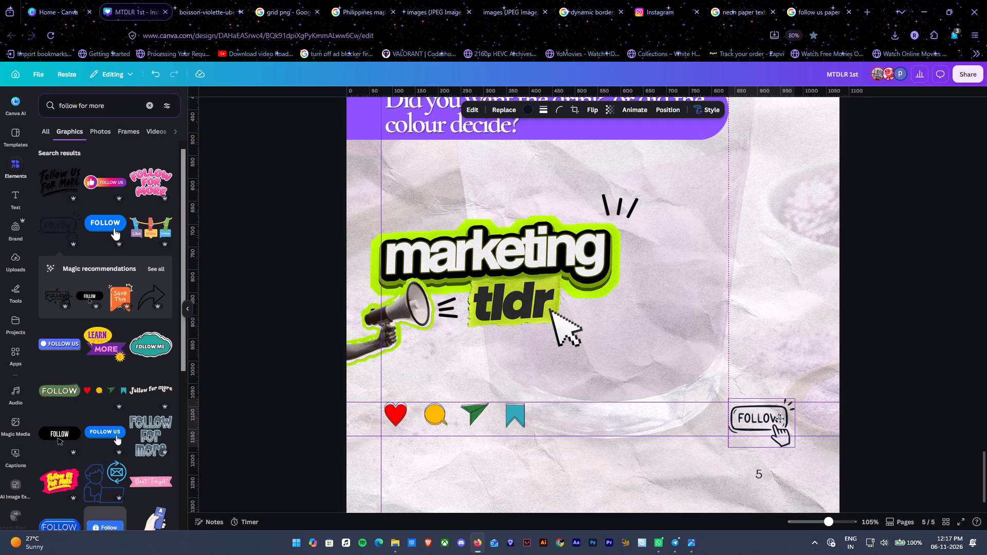
Move the FOLLOW graphic back beside the bookmark icon, aligning its button outline with the icon row between the horizontal guides.
scroll(90, 421, down, 2)
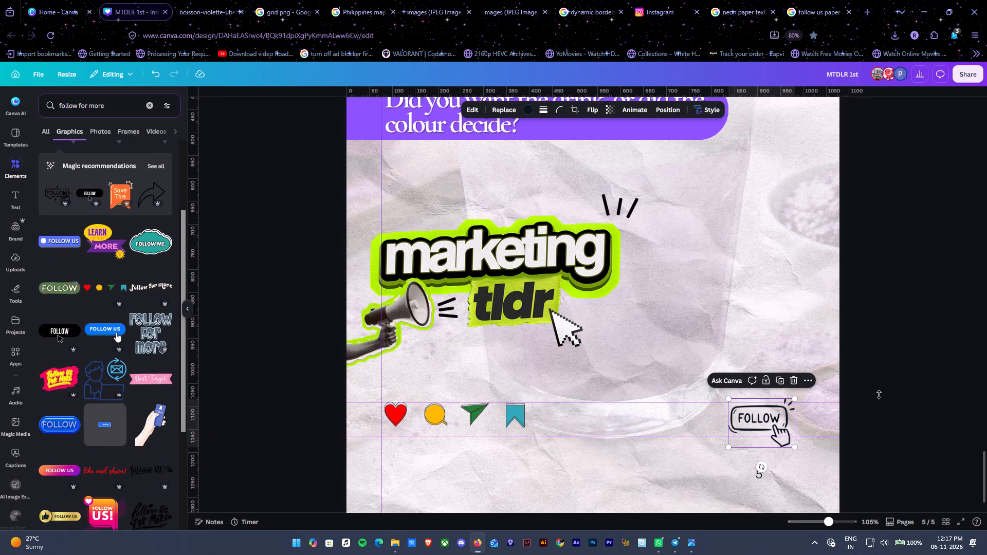
click(908, 360)
click(757, 427)
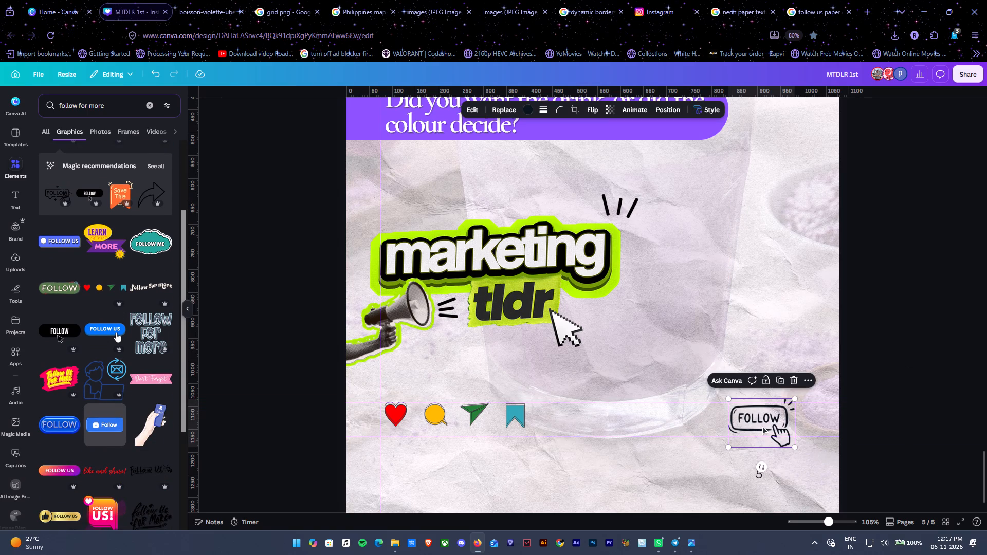
drag(769, 425, 575, 424)
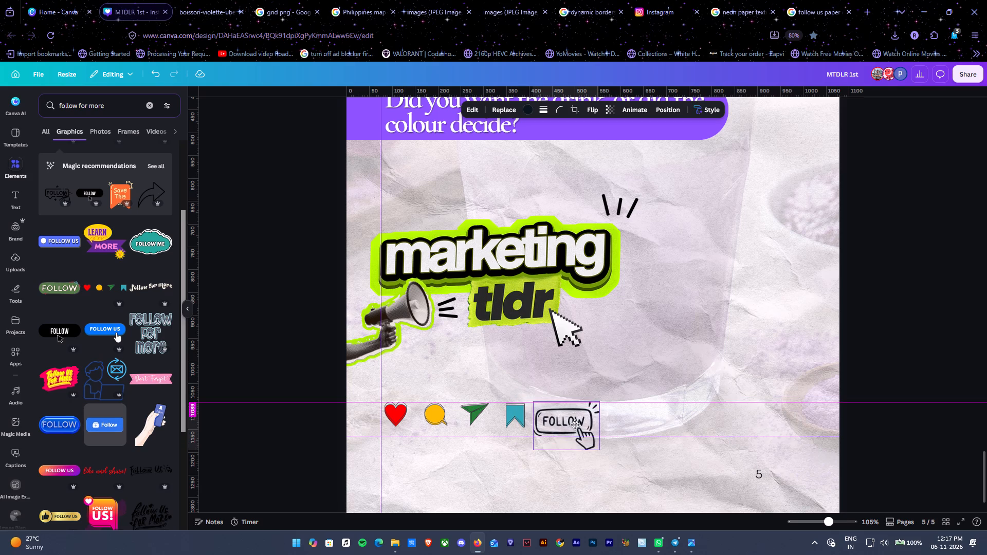
drag(575, 424, 576, 422)
click(467, 424)
click(910, 341)
Enlarge the marketing tldr logo slightly above the icon row on page 5, keeping its lower-left corner in place.
ctrl+alt+scroll(910, 341, down, 5)
click(562, 322)
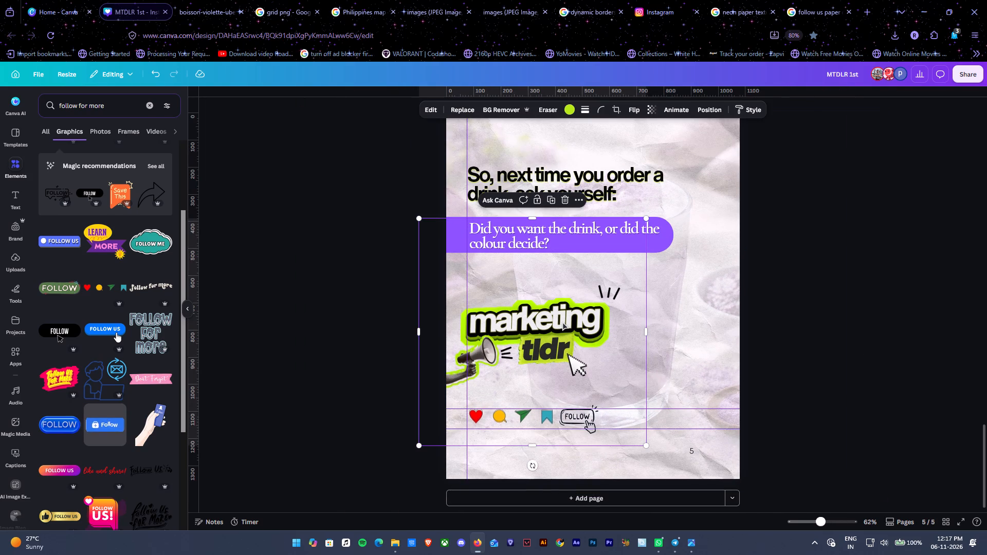
drag(644, 220, 669, 220)
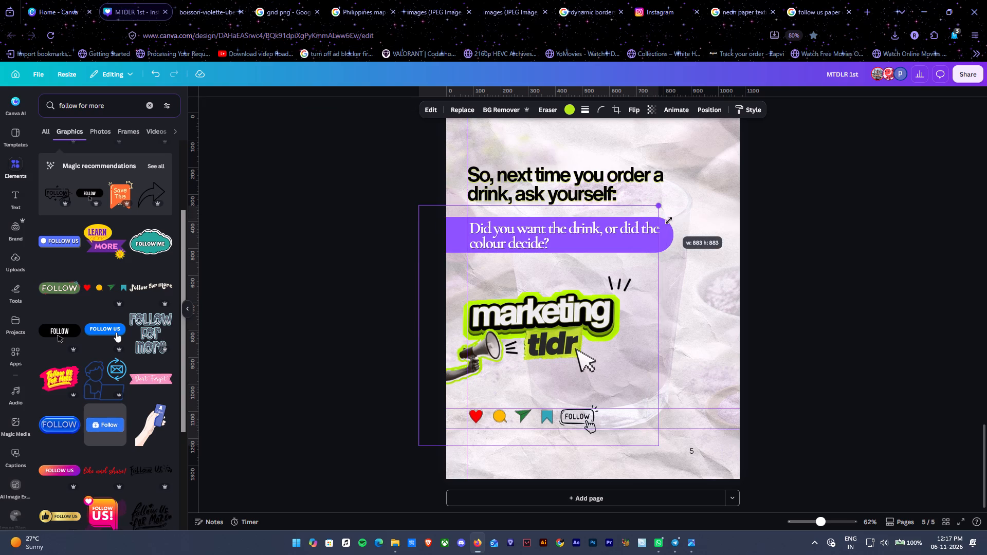
drag(669, 220, 660, 221)
click(800, 268)
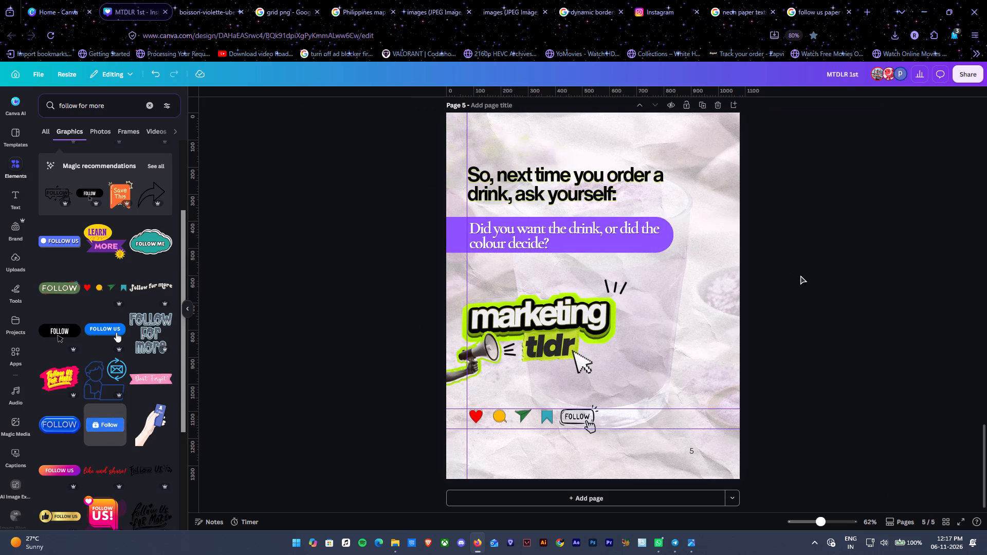
Check page 5's closing area up close and look through more "follow for more" graphics for alternatives.
ctrl+alt+scroll(848, 376, down, 1)
ctrl+alt+scroll(848, 376, up, 4)
scroll(848, 375, down, 2)
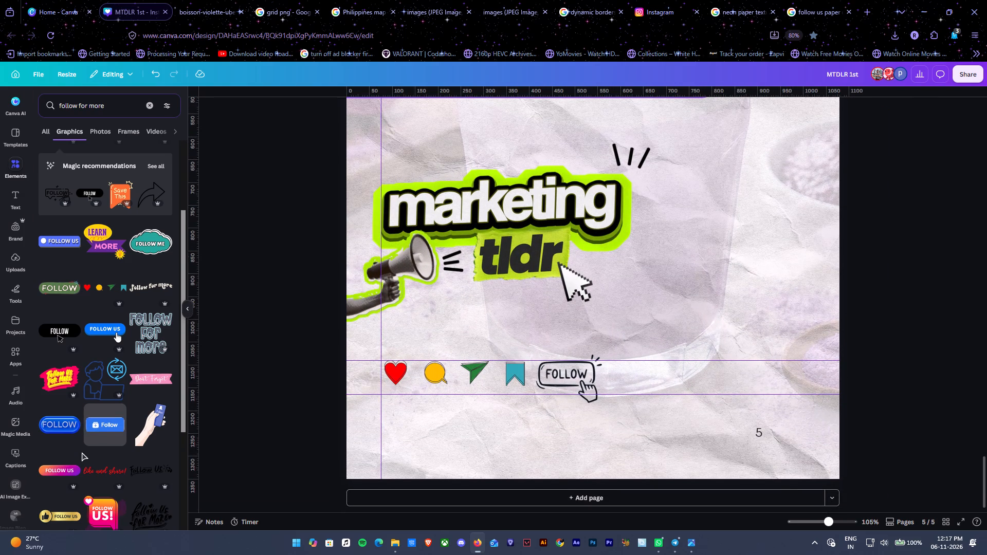
scroll(82, 452, down, 3)
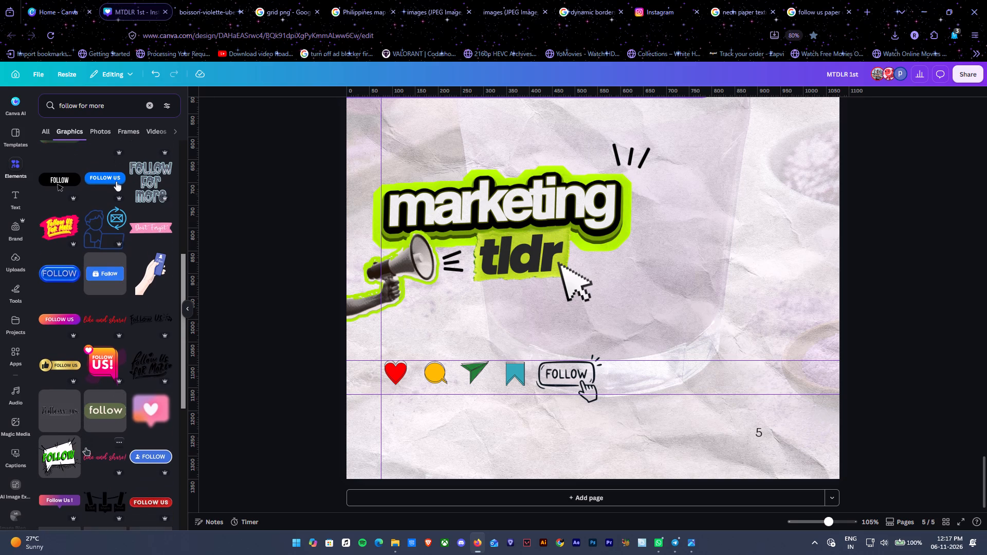
scroll(85, 448, up, 1)
scroll(85, 448, down, 5)
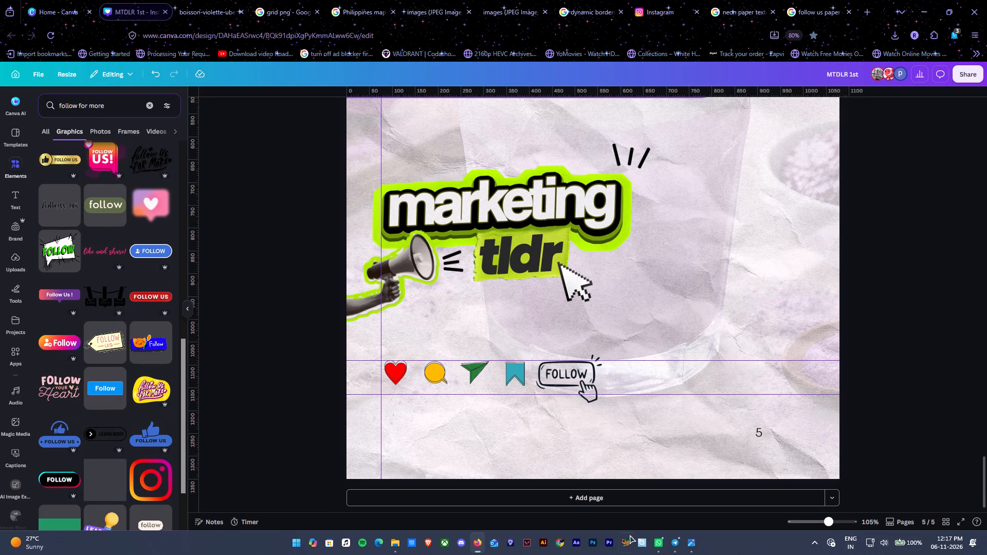
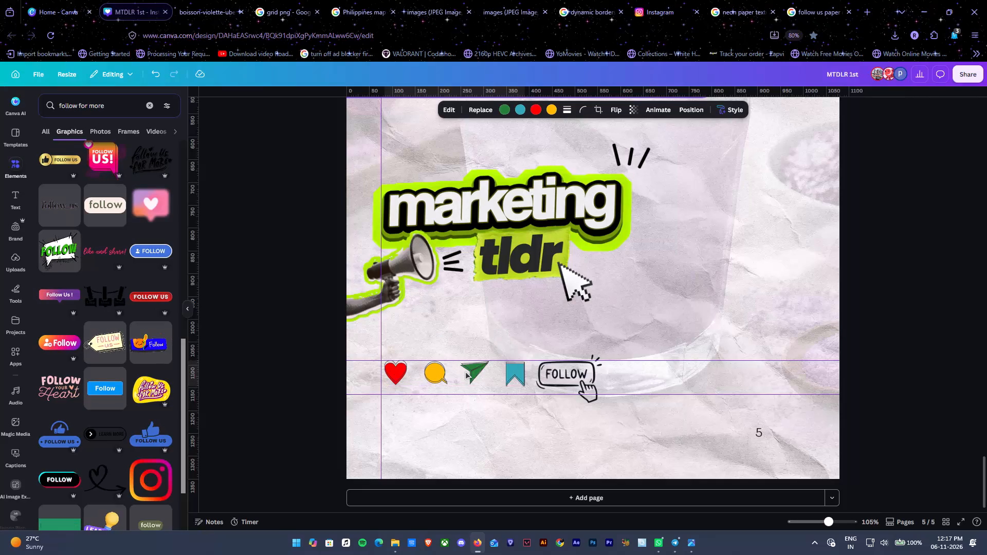
Nudge the row of heart, comment, share and bookmark icons slightly down between the horizontal guides.
key(Down)
key(Down)
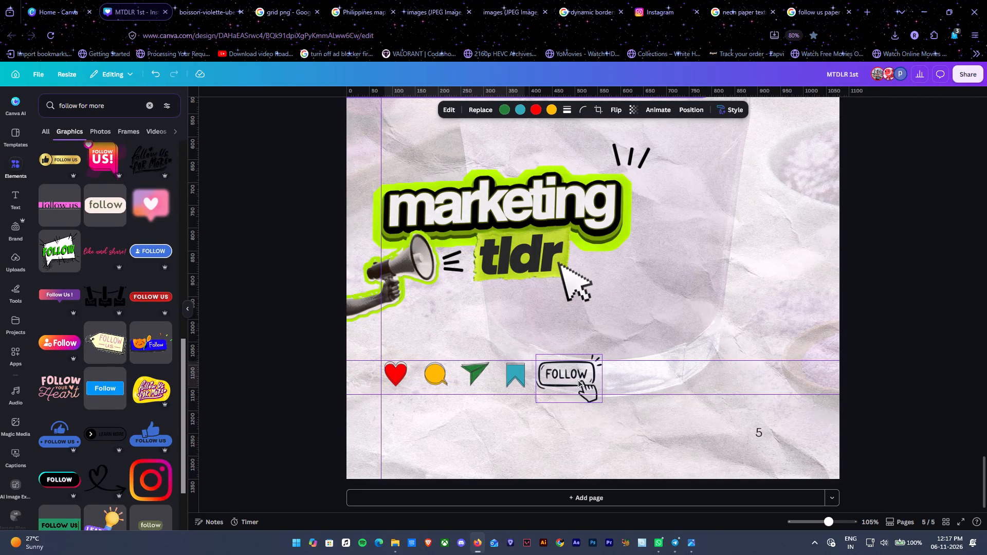
Shift the FOLLOW graphic slightly right to widen its gap from the bookmark icon.
drag(578, 379, 584, 380)
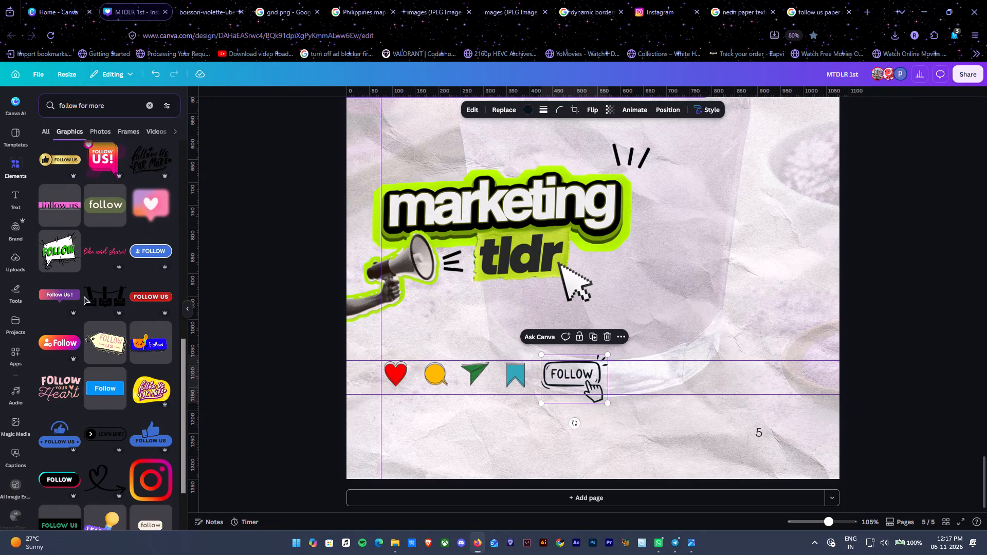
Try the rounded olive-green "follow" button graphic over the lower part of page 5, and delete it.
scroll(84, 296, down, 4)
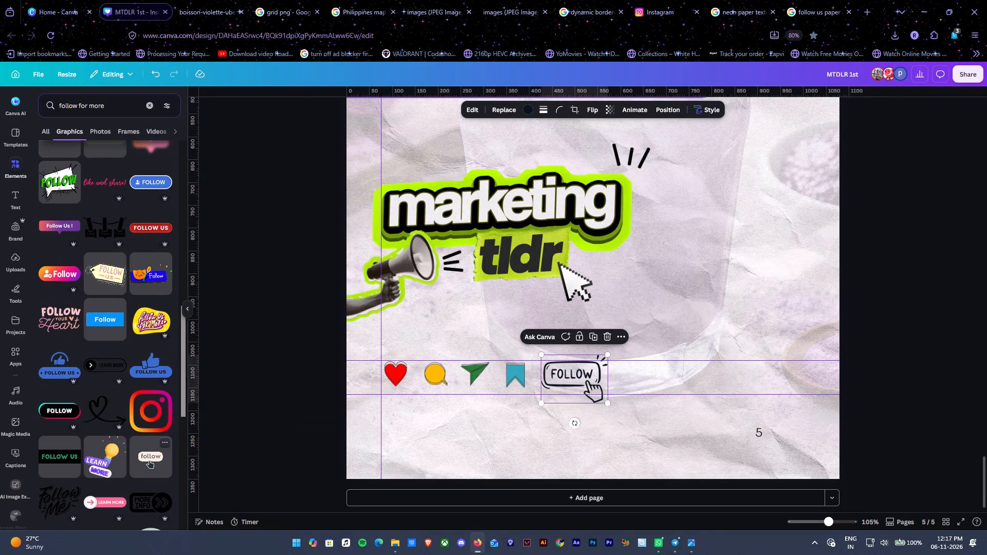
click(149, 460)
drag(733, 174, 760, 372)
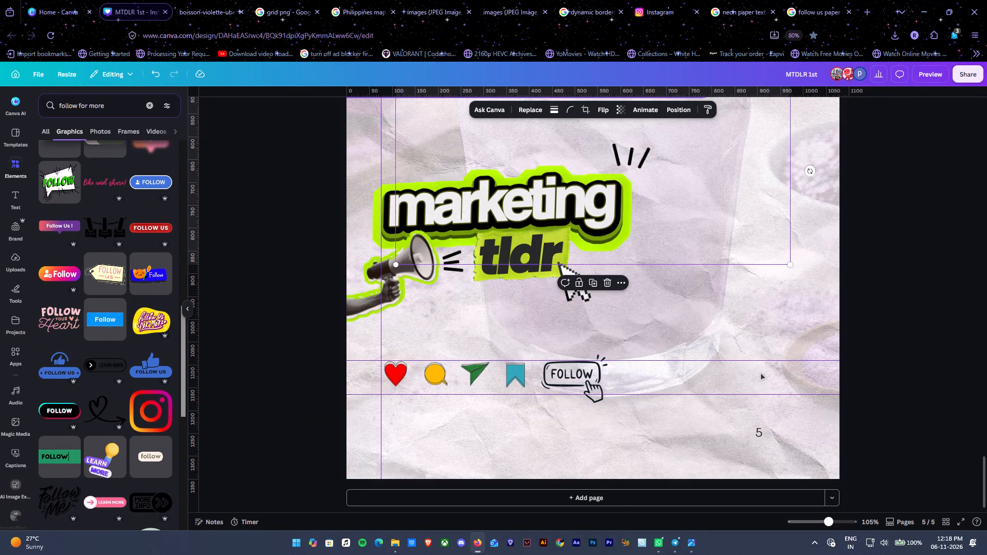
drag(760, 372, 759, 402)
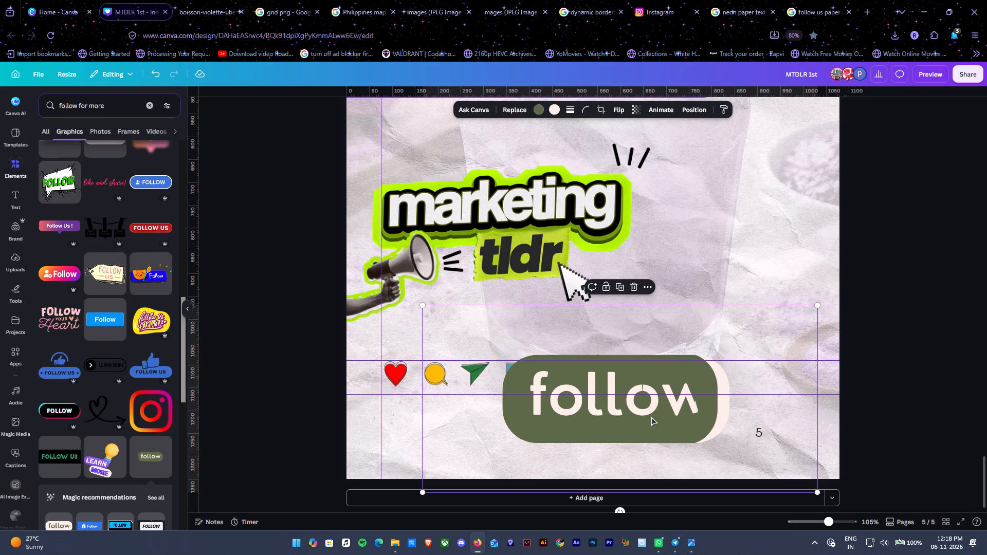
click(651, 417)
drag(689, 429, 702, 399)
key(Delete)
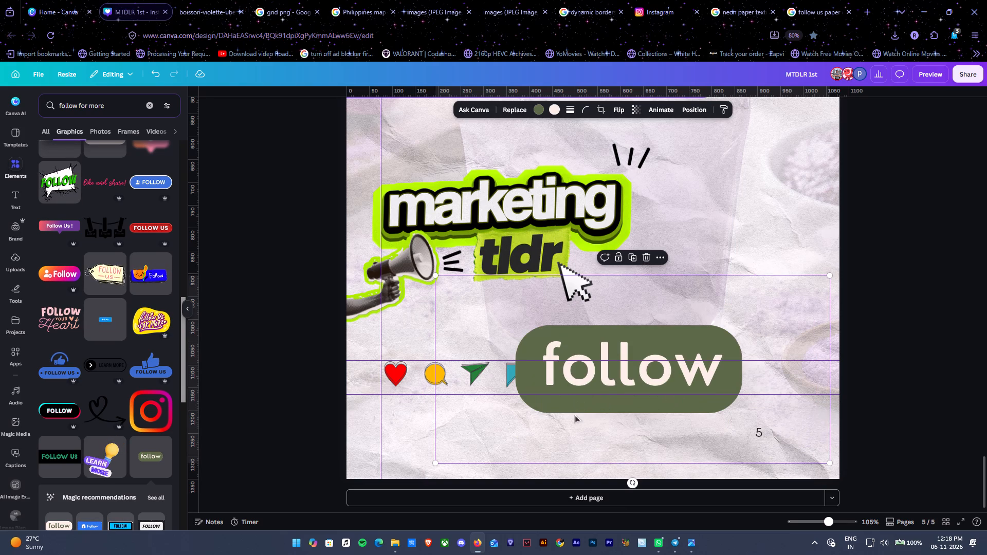
Browse the follow-for-more graphics results for an alternative follow button design.
scroll(77, 423, down, 8)
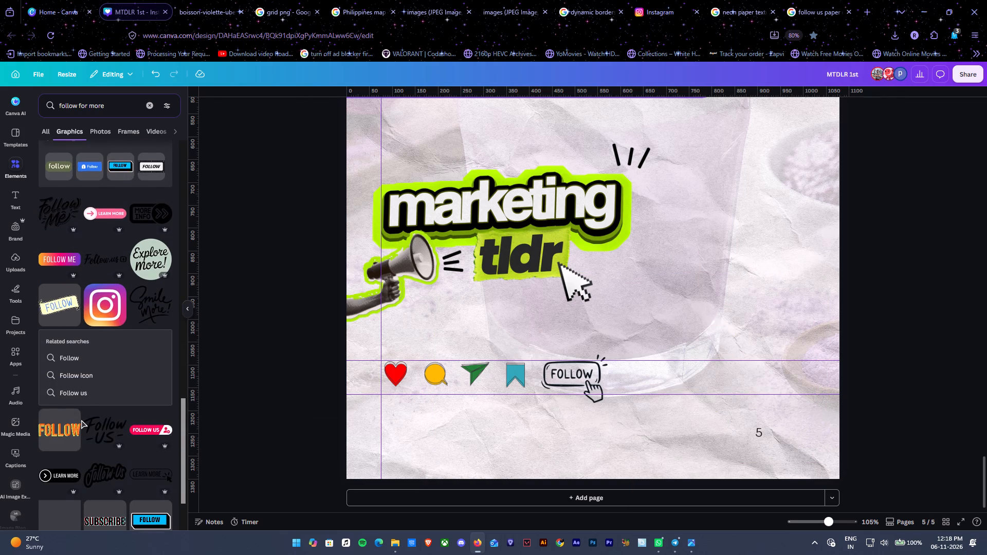
scroll(81, 420, down, 4)
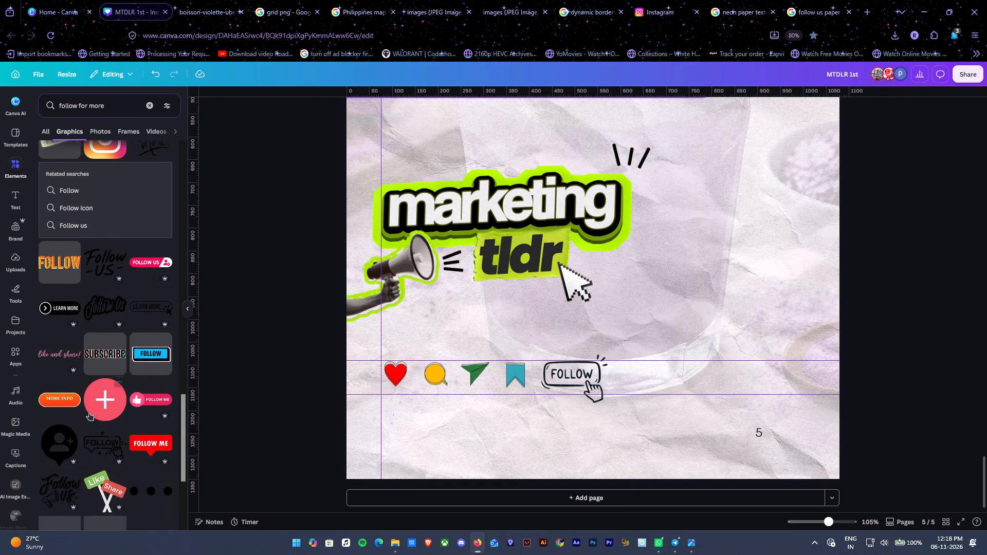
scroll(89, 413, down, 1)
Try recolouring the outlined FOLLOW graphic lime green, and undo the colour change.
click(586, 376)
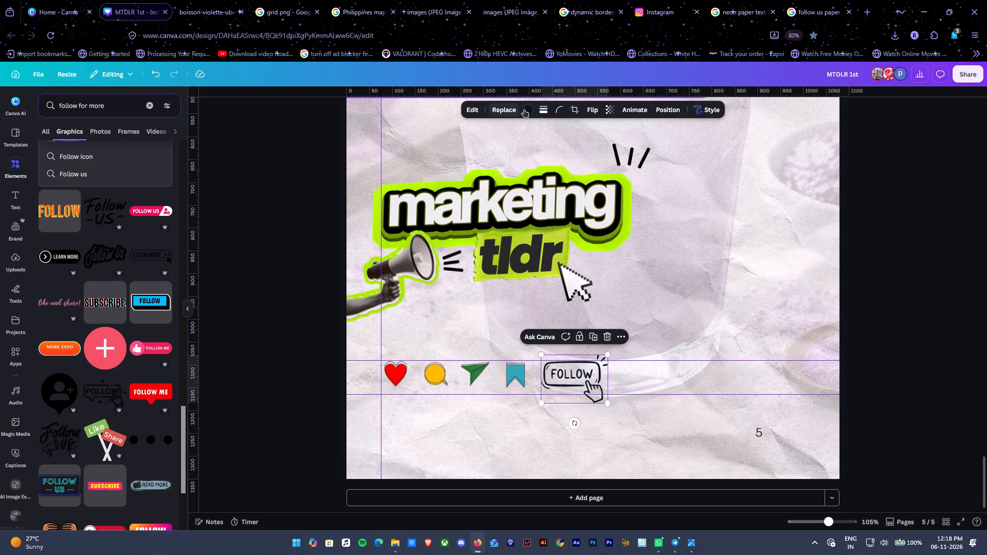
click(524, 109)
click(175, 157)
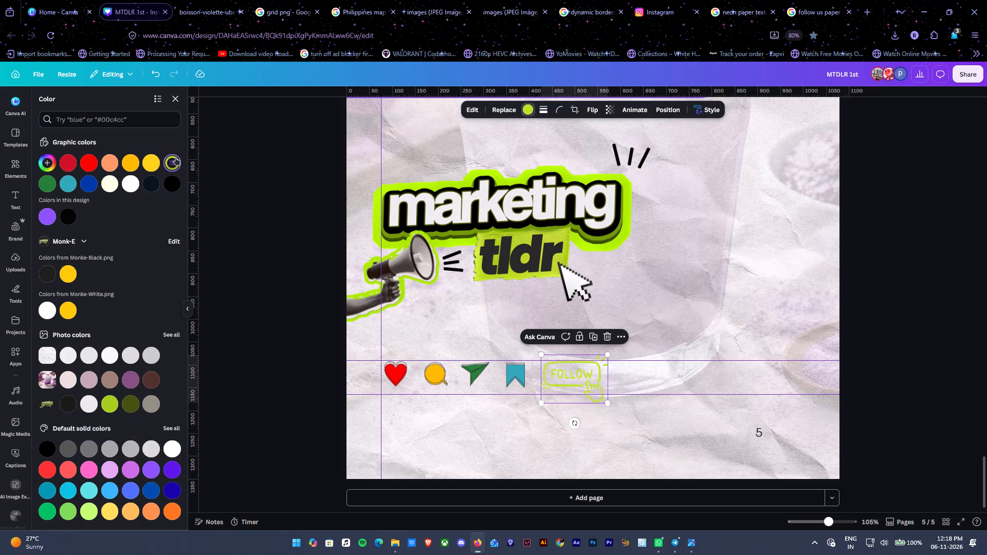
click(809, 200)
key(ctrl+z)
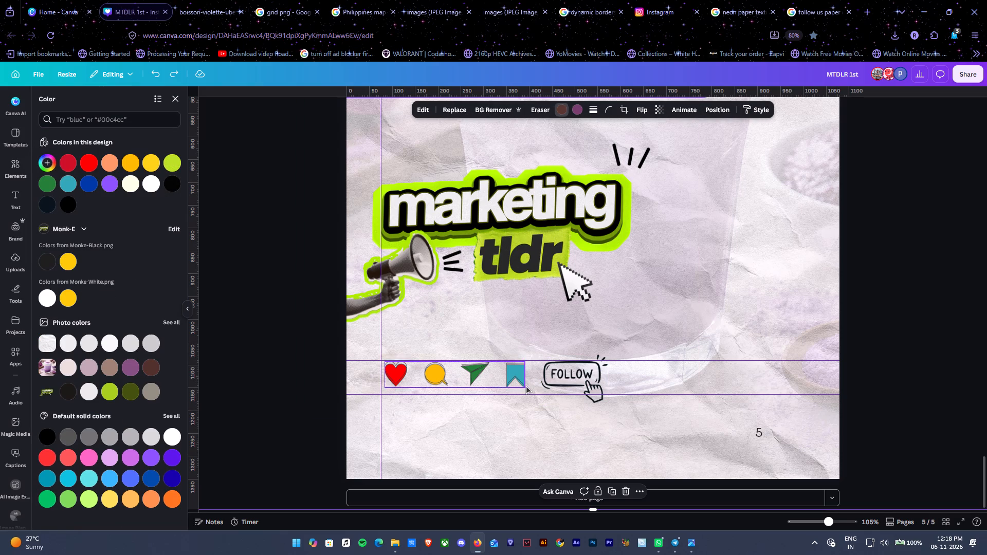
Recolour the green share icon in page 5's icon row to lime green.
click(498, 375)
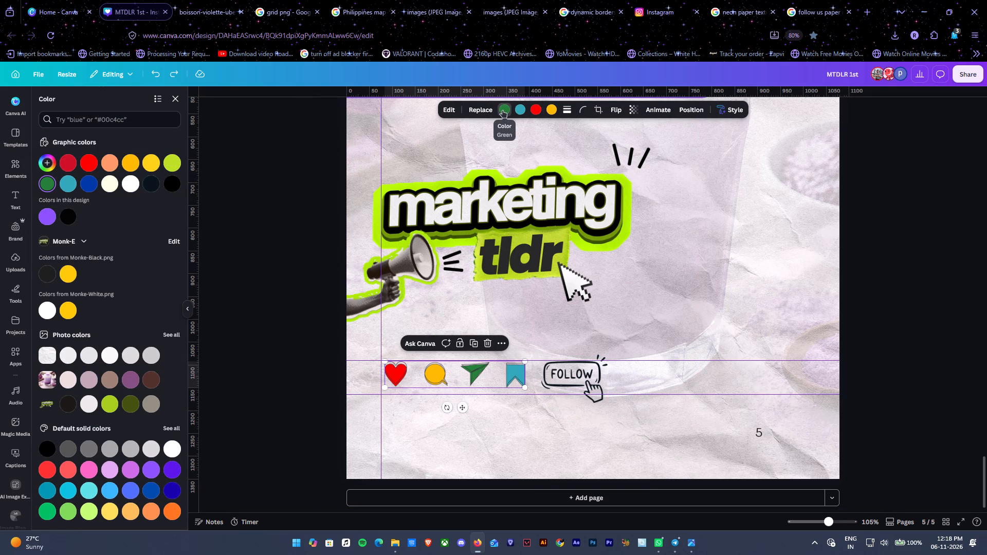
click(173, 163)
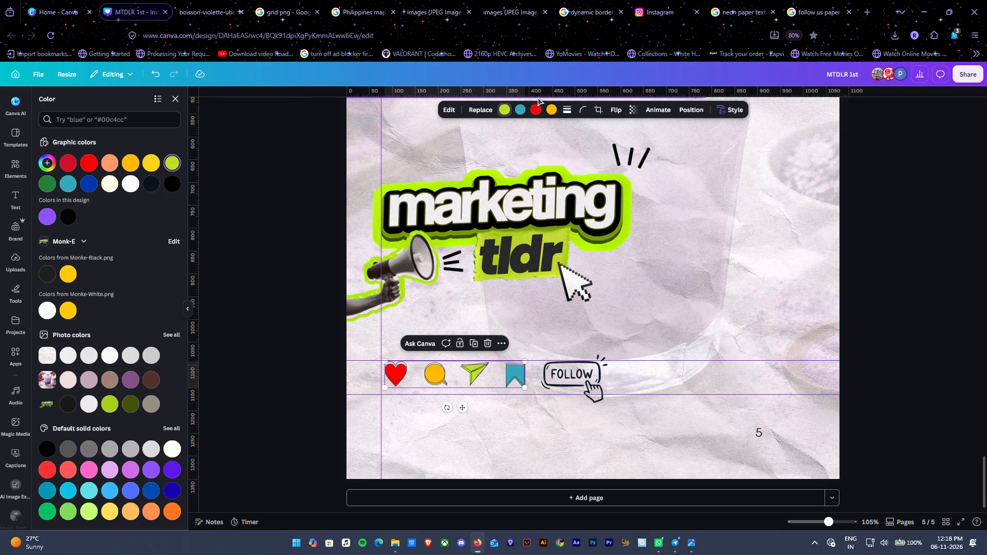
Recolour the bookmark icon, trying dark blue first and settling on light turquoise blue.
click(521, 109)
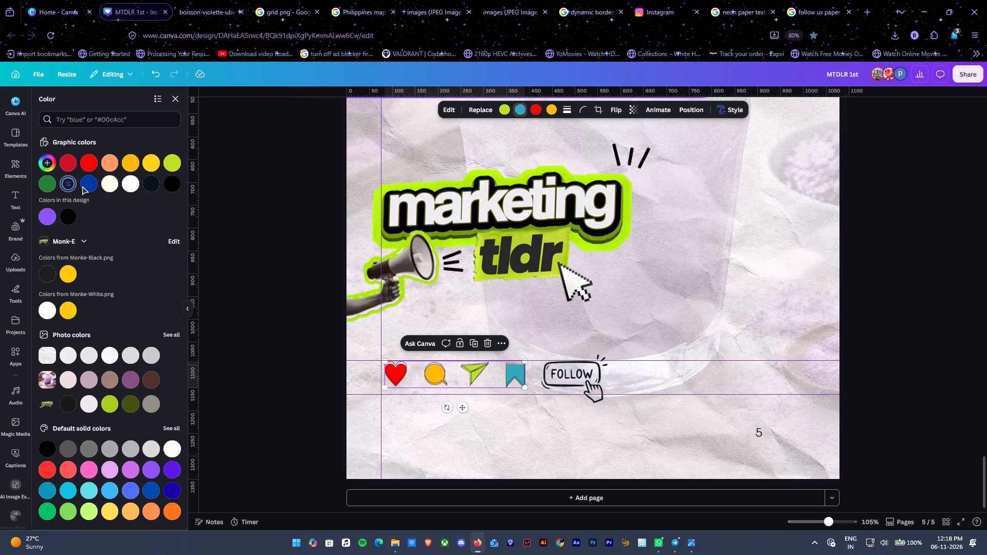
click(86, 186)
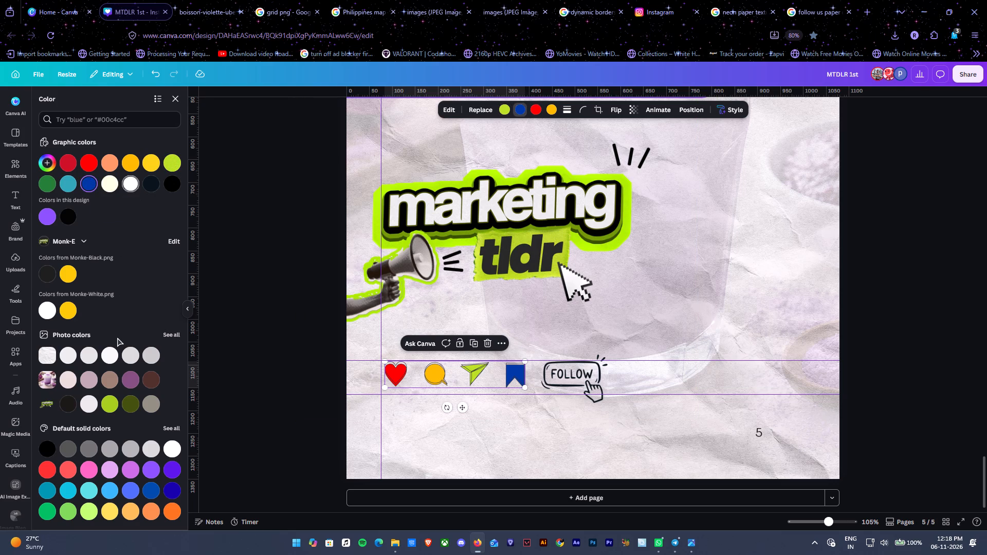
click(87, 493)
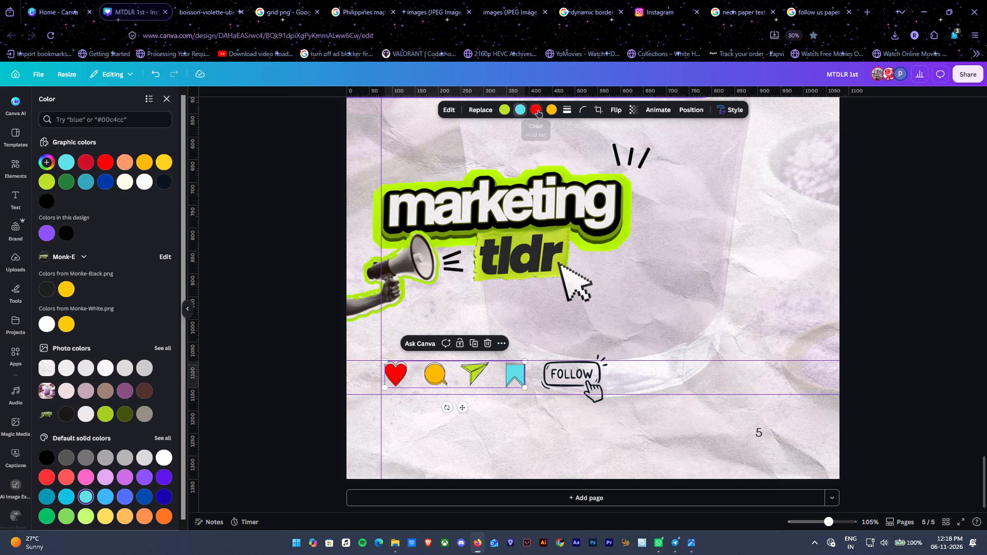
Recolour the heart icon, trying yellow first and settling on the darker crimson red.
click(538, 110)
click(163, 160)
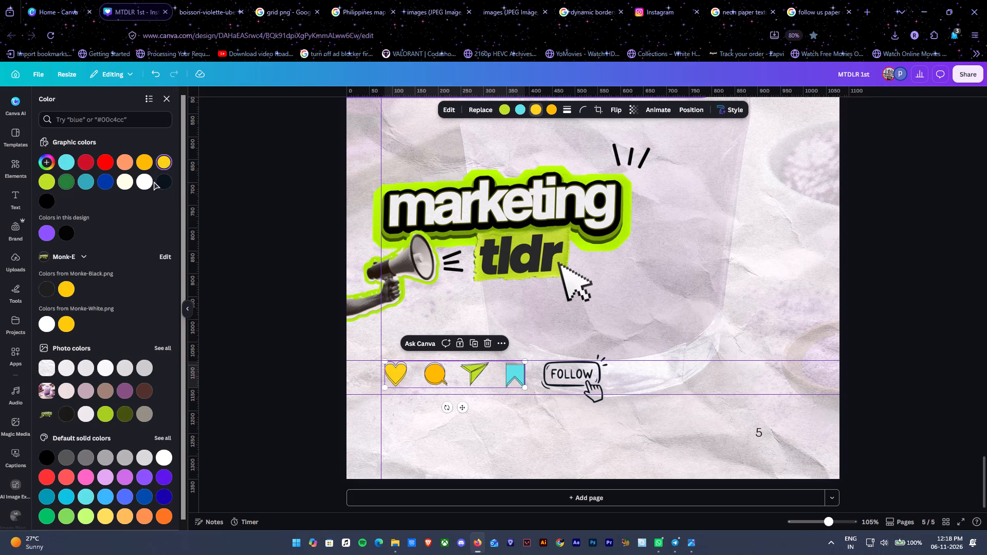
click(92, 162)
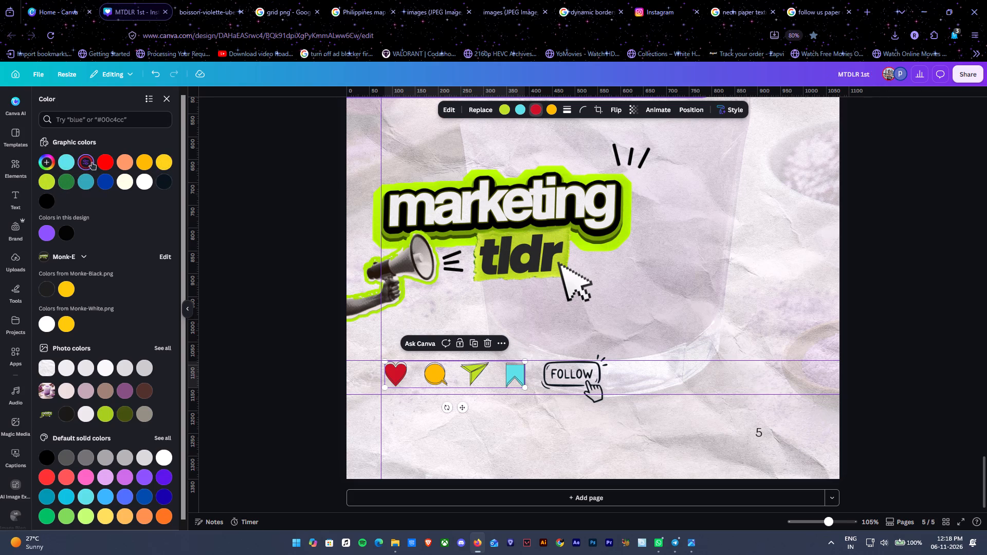
Open the comment icon's orange colour for editing.
click(552, 108)
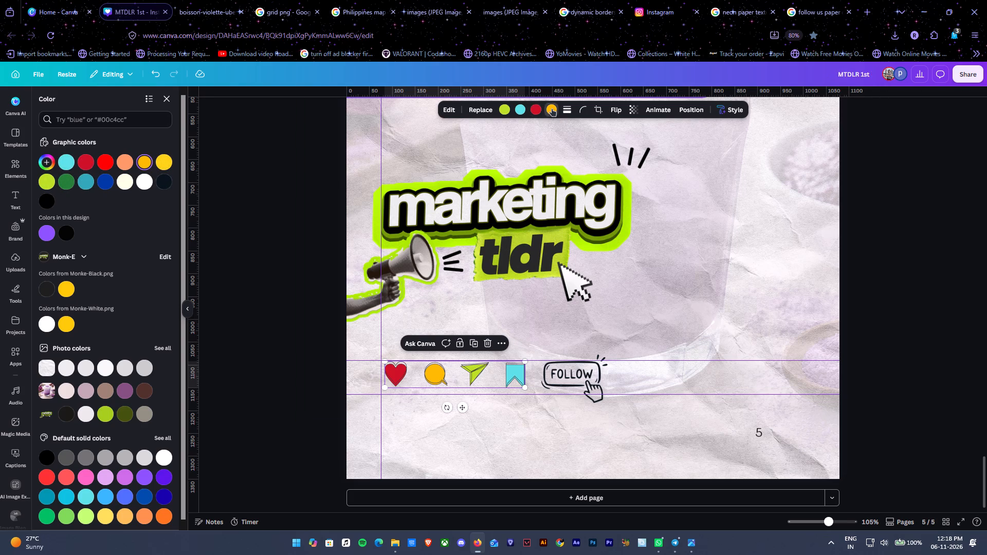
Recolour the comment icon in page 5's icon row from the default solid colours to a deeper orange.
click(522, 105)
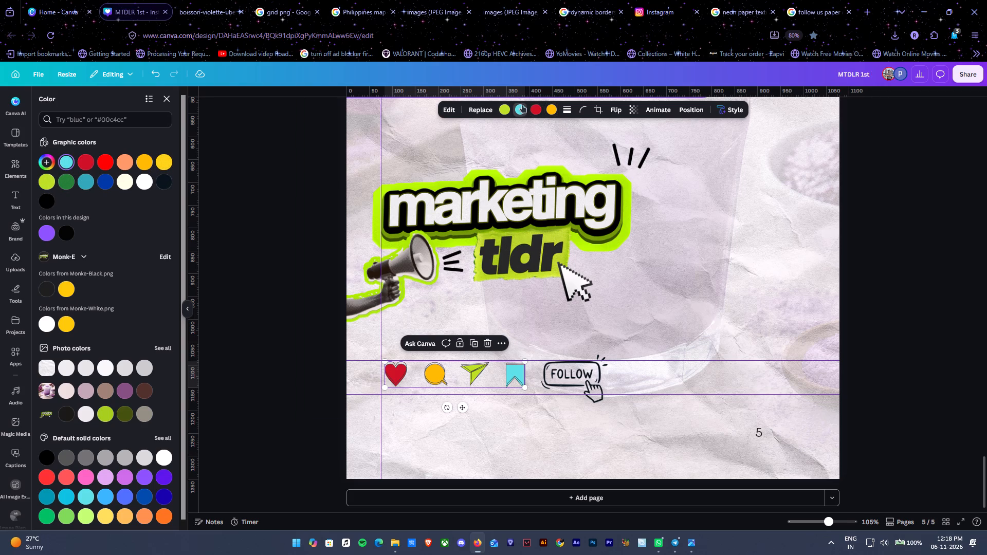
click(549, 113)
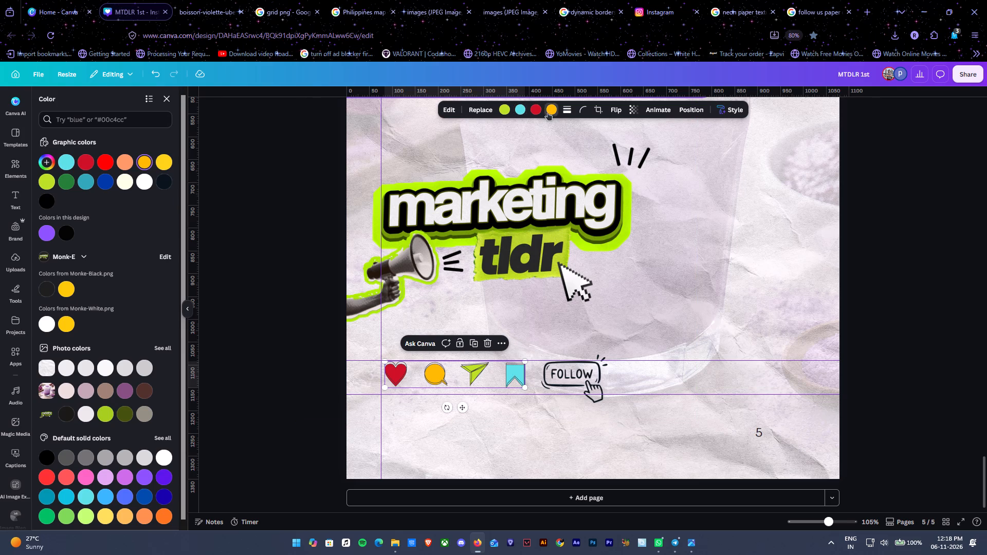
click(157, 516)
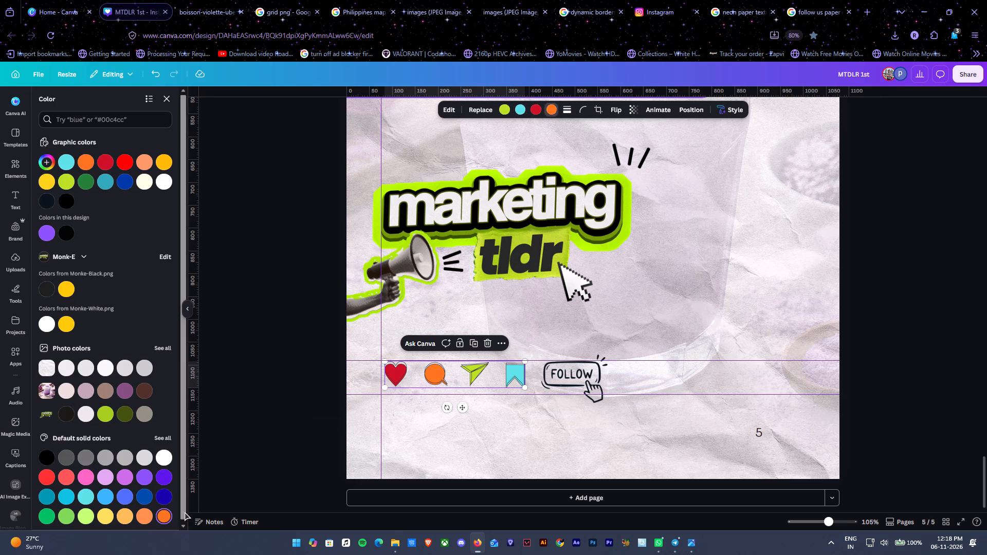
click(780, 297)
click(780, 297)
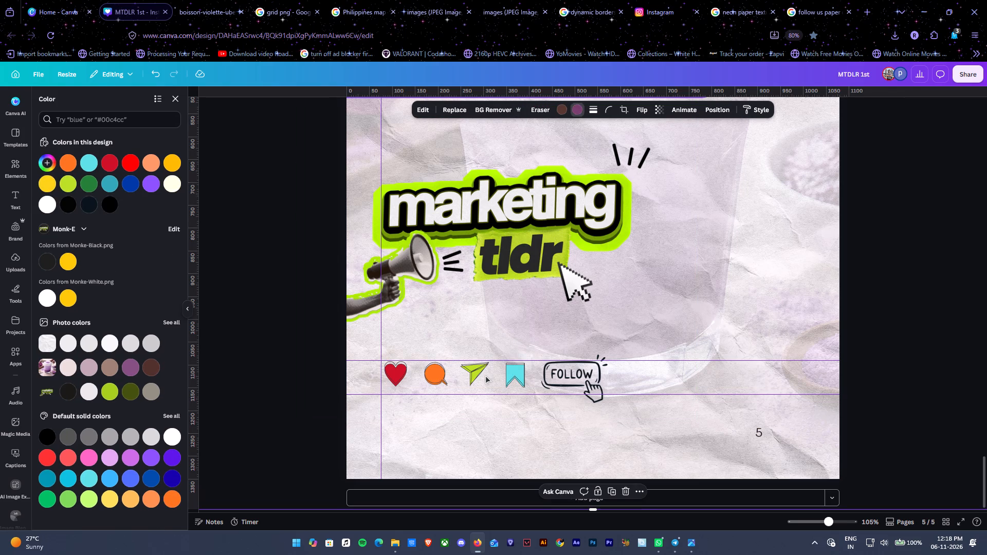
Recolour the turquoise bookmark icon in page 5's icon row to light purple.
click(485, 375)
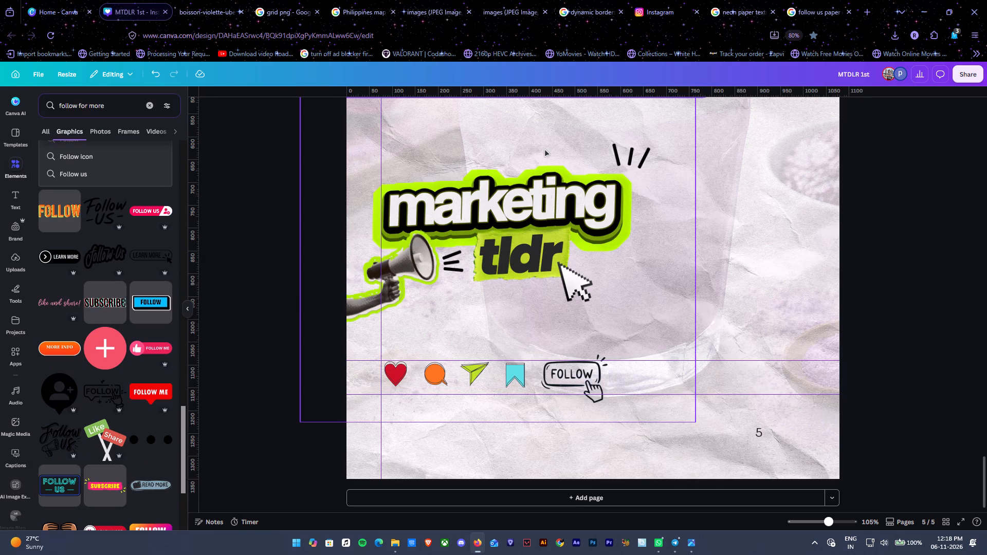
click(500, 378)
click(521, 109)
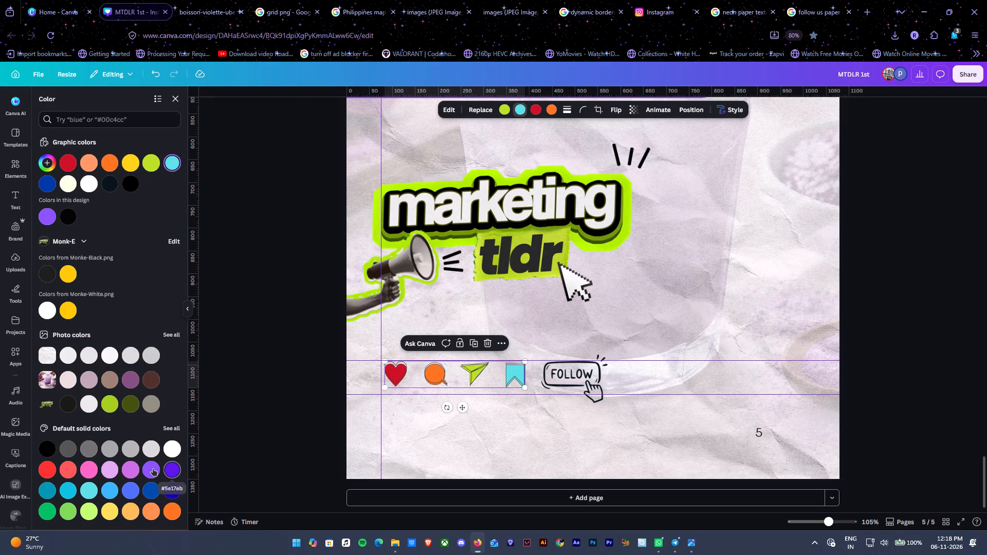
click(152, 468)
click(938, 219)
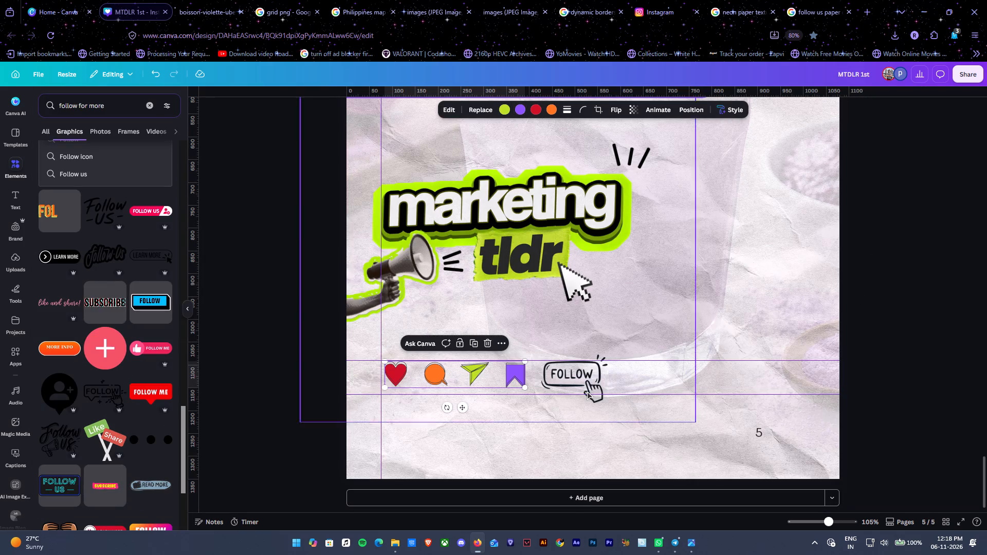
Nudge the FOLLOW graphic slightly right, widening its gap from the bookmark icon.
click(577, 386)
click(585, 379)
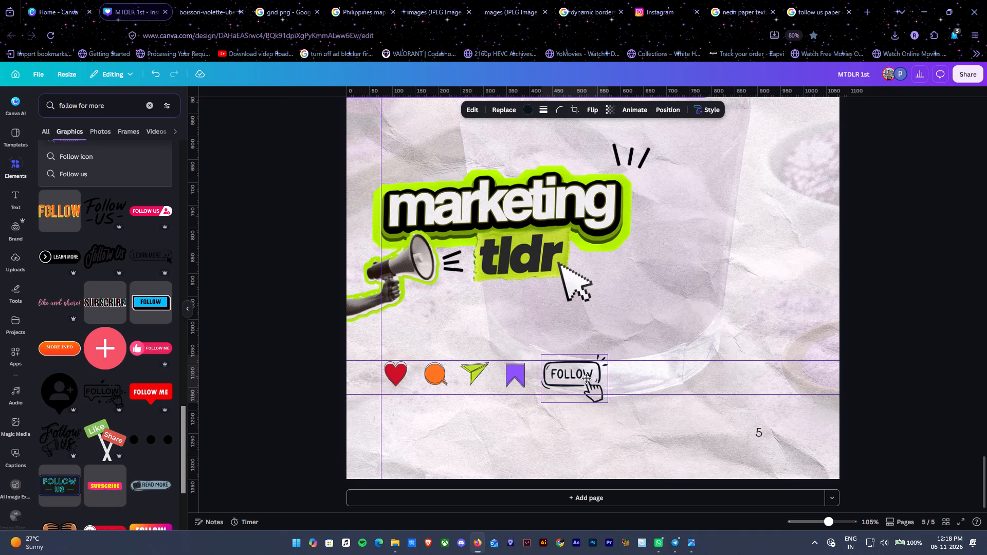
click(966, 272)
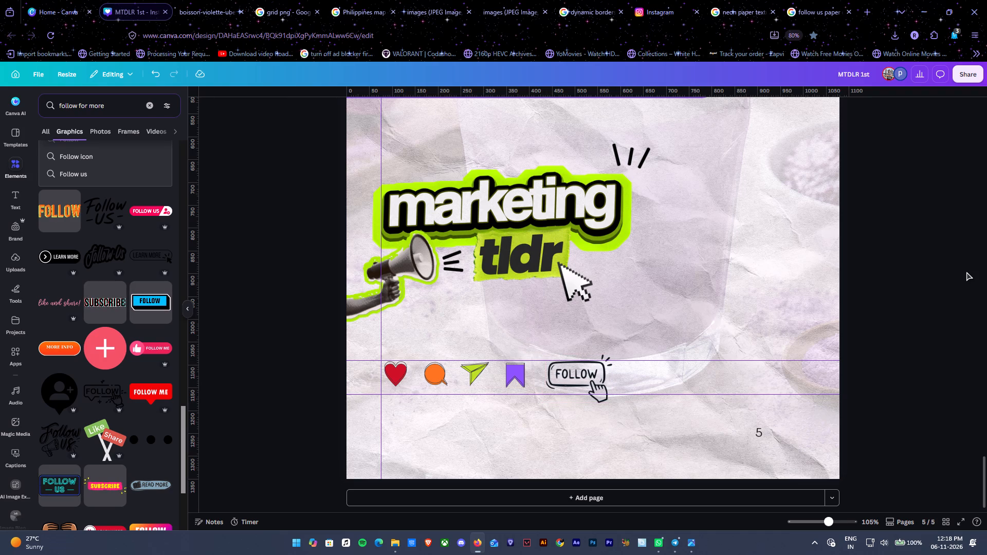
Enlarge the marketing tldr logo graphic on page 5 slightly, extending it up and to the right.
ctrl+alt+scroll(942, 273, down, 3)
scroll(943, 273, up, 2)
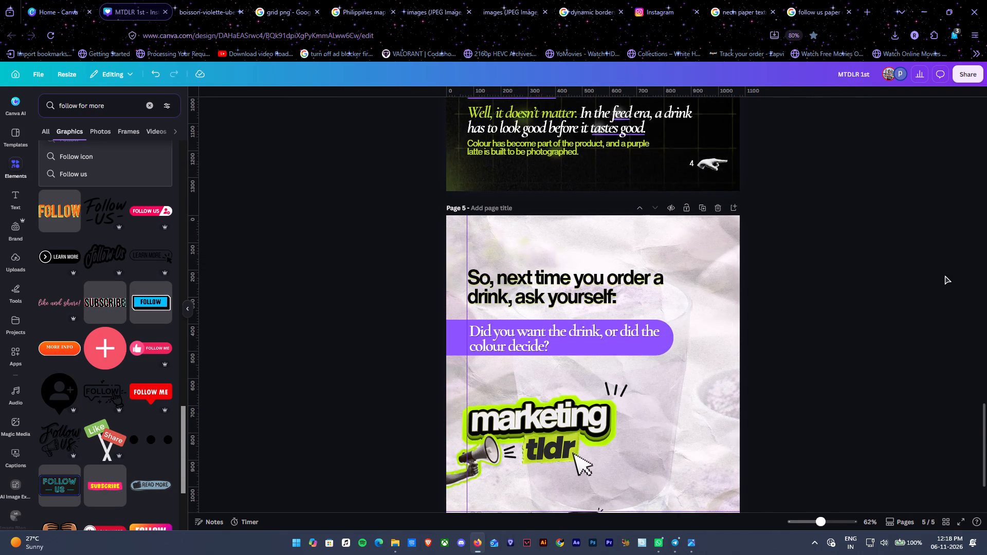
scroll(945, 275, down, 3)
click(581, 324)
drag(652, 210, 662, 208)
click(877, 241)
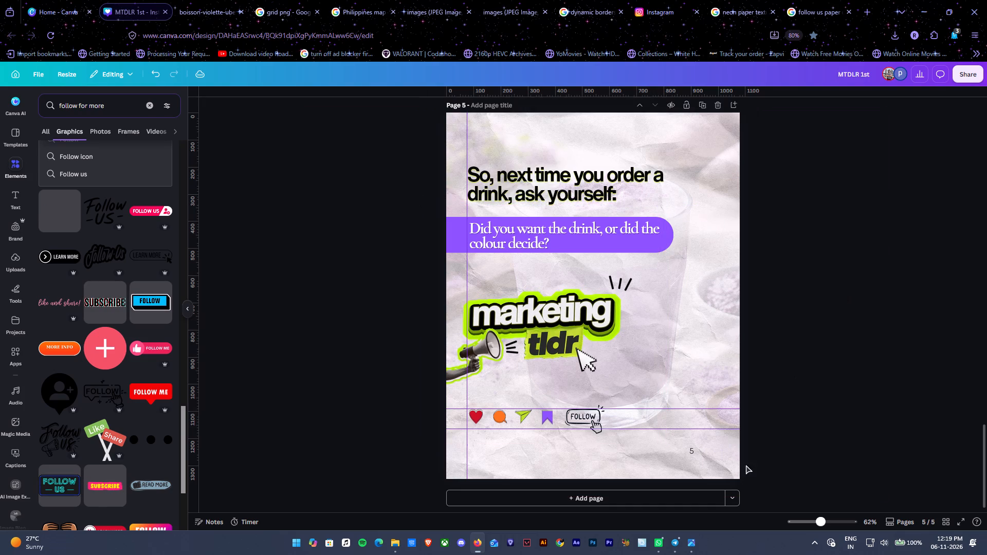
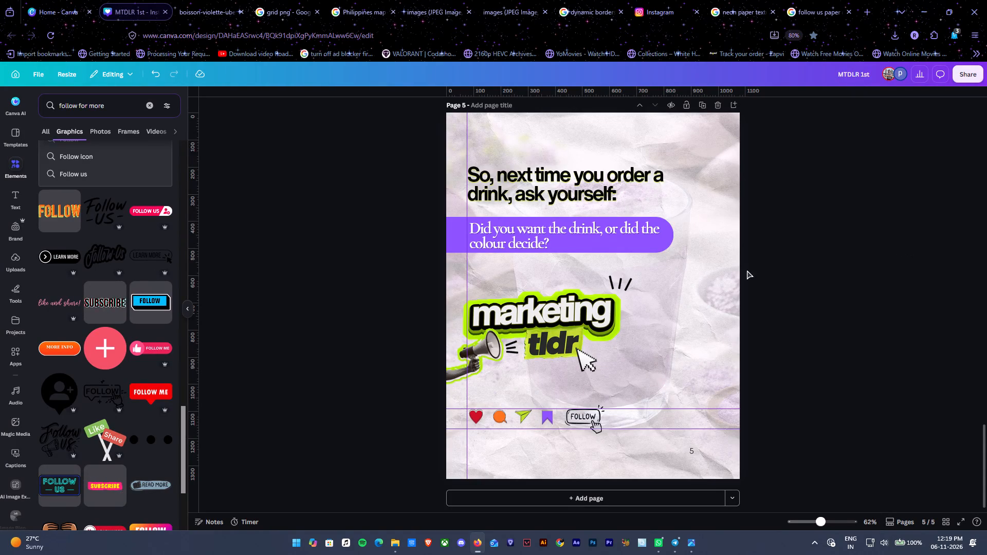
Italicise the white question text "Did you want the drink, or did the colour decide?" in page 5's purple banner.
click(615, 231)
click(720, 131)
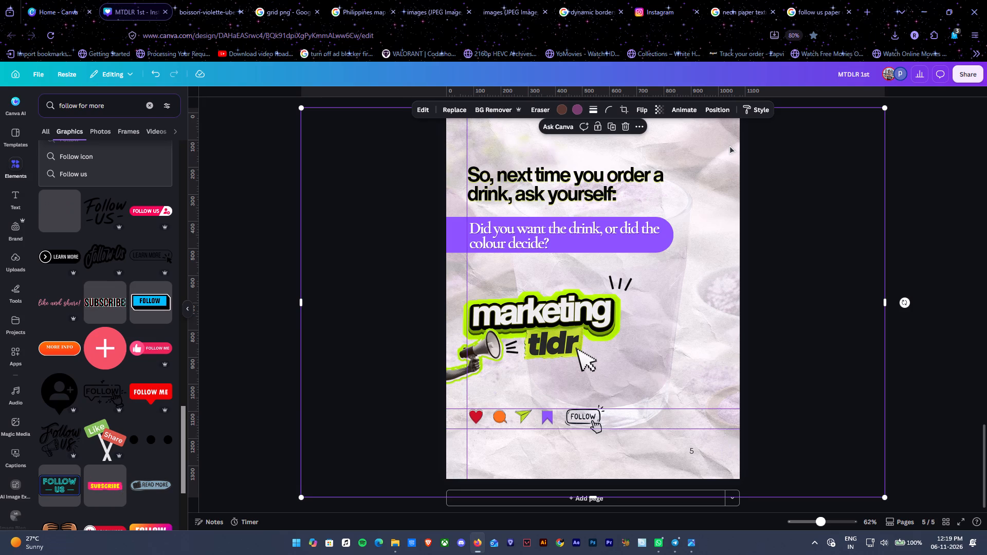
click(745, 168)
click(609, 232)
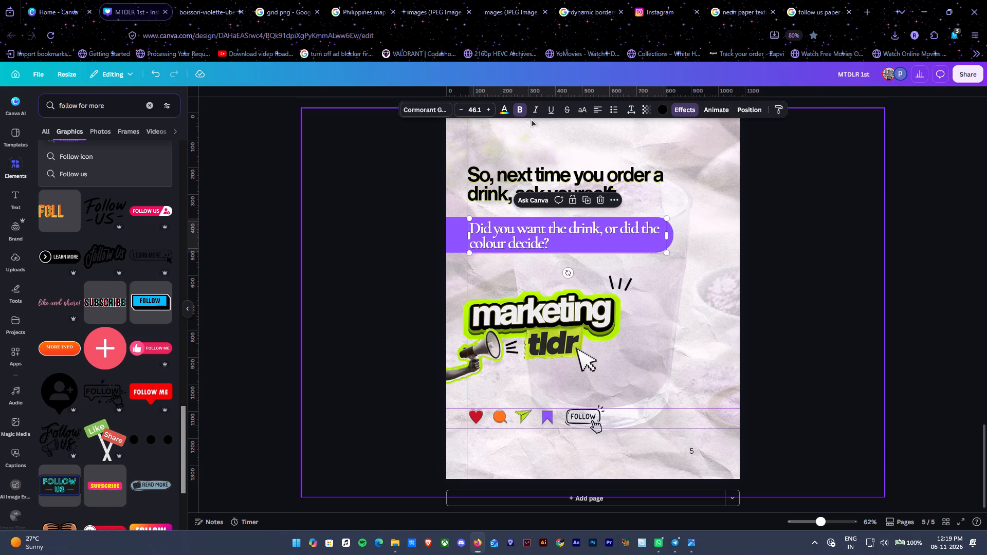
click(533, 109)
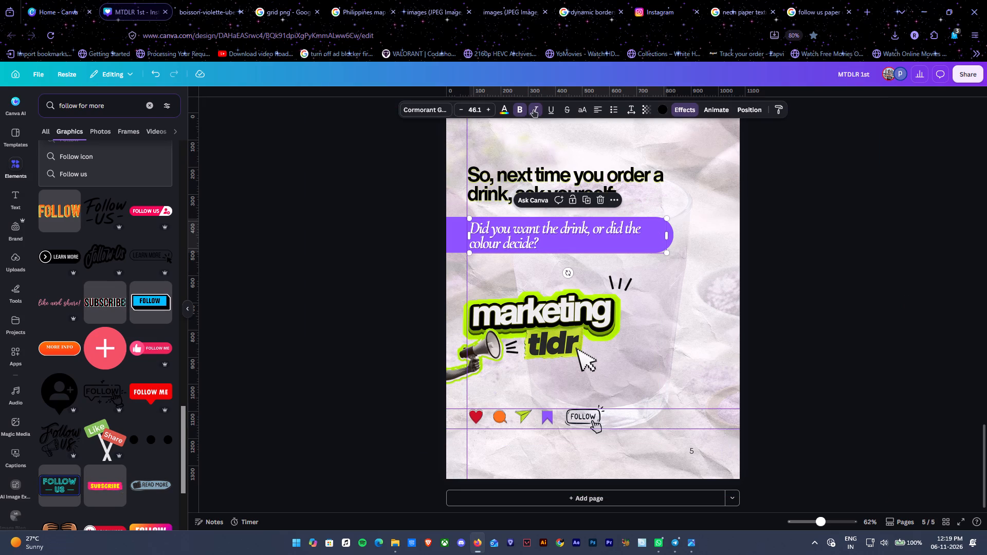
click(799, 226)
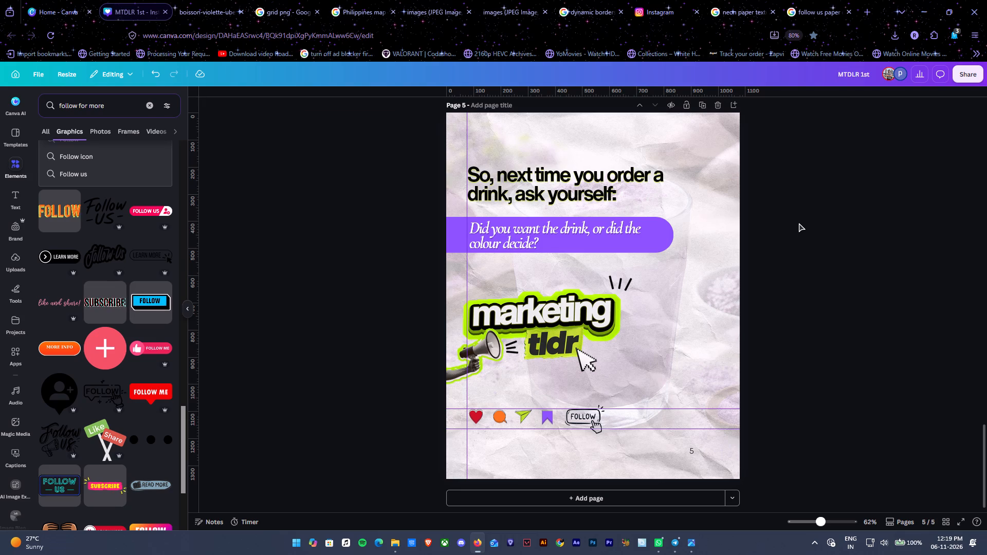
Slightly enlarge the italic question text proportionally, keeping it on two lines within the purple banner.
click(620, 229)
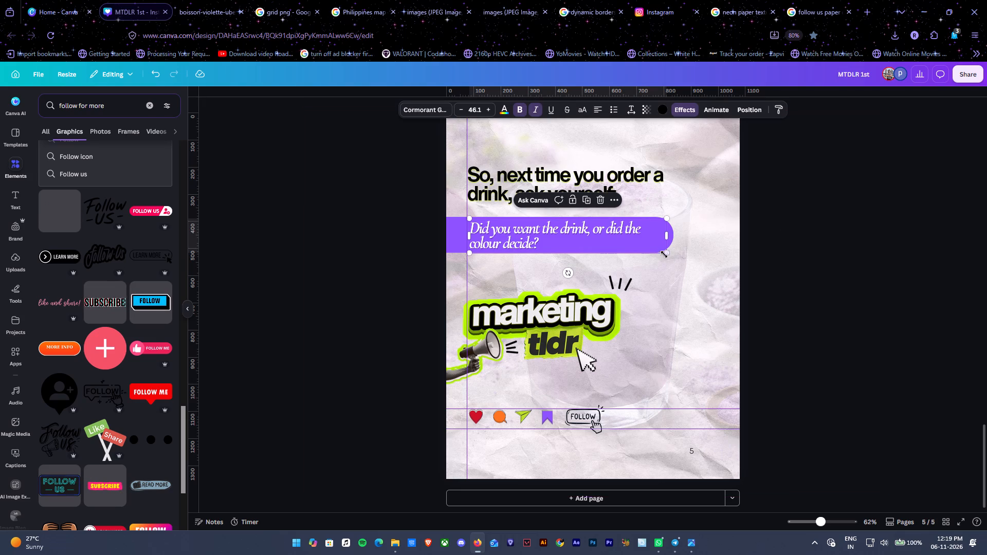
click(665, 252)
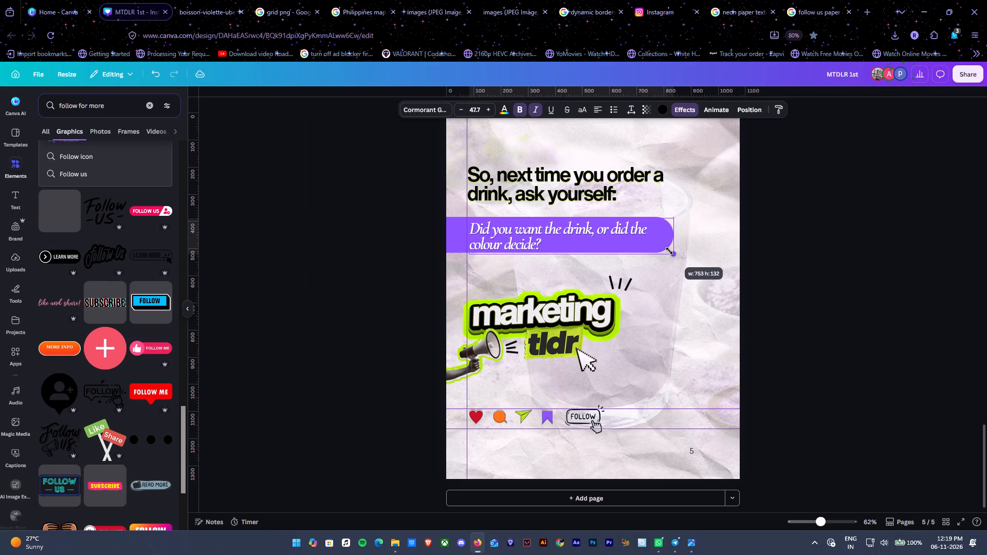
click(795, 226)
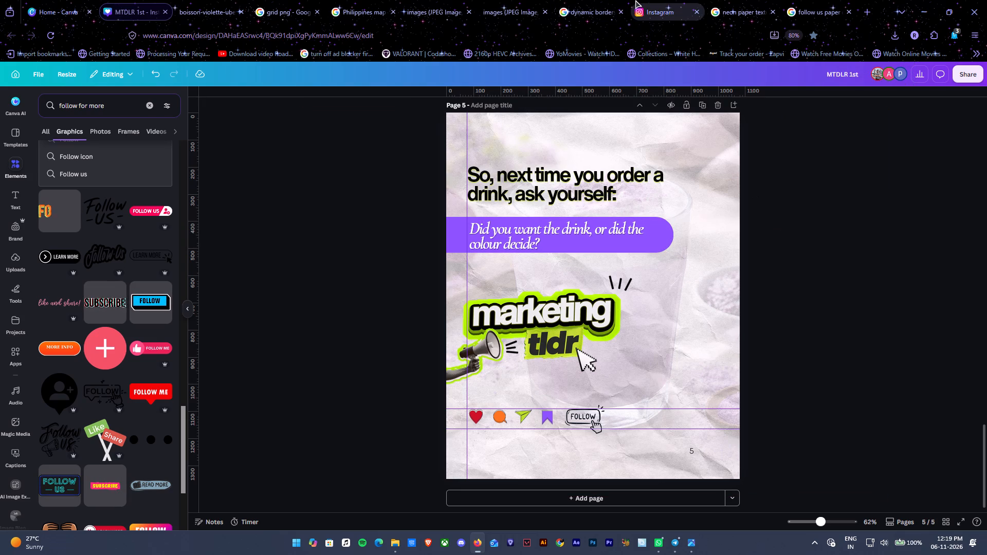
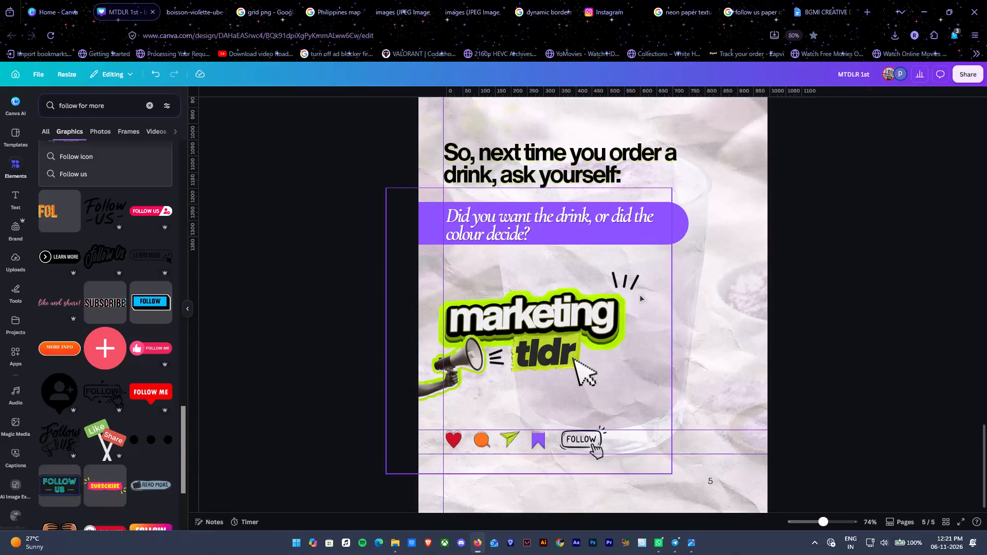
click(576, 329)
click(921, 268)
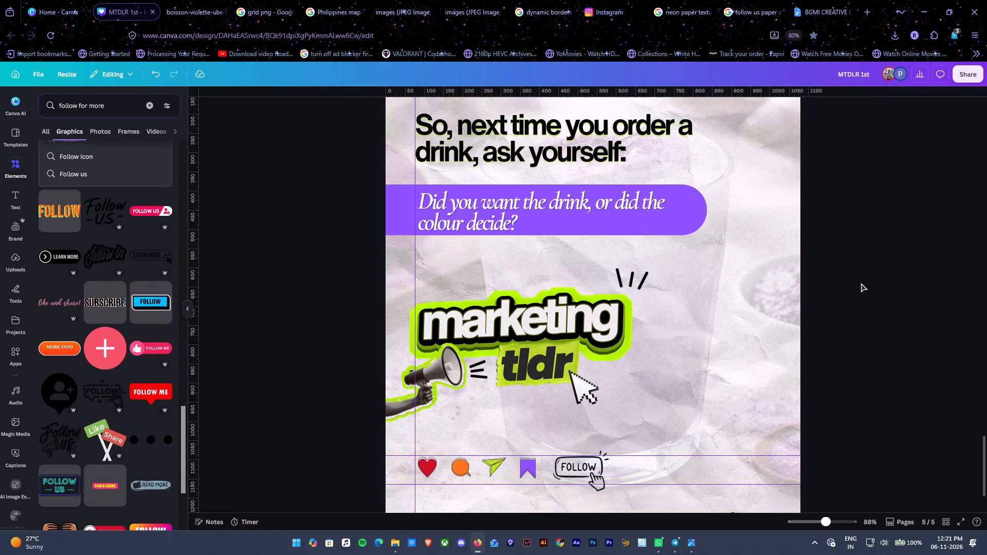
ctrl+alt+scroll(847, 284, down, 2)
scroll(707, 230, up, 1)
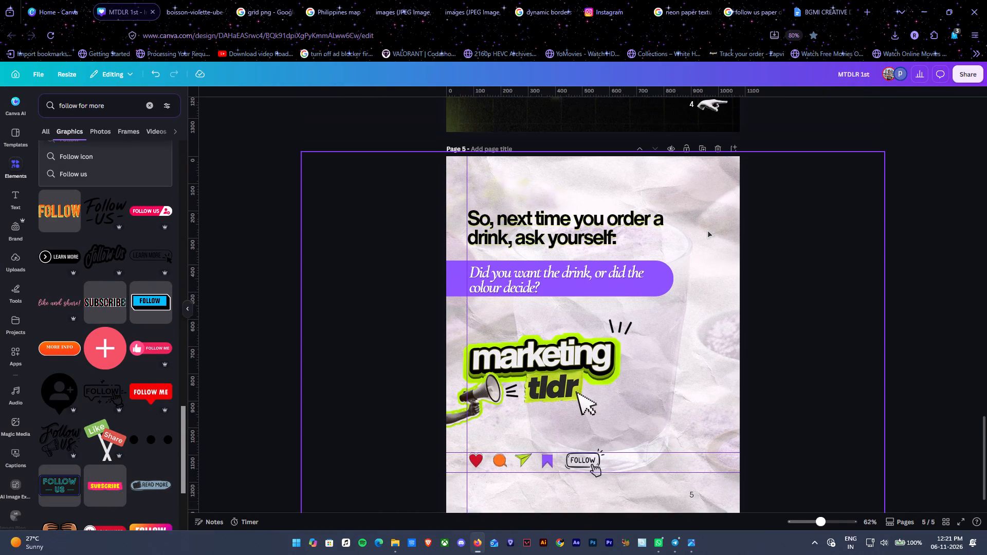
Select the heading text "So, next time you order a drink, ask yourself:" above the purple question banner on page 5.
ctrl+alt+scroll(620, 278, up, 3)
click(560, 200)
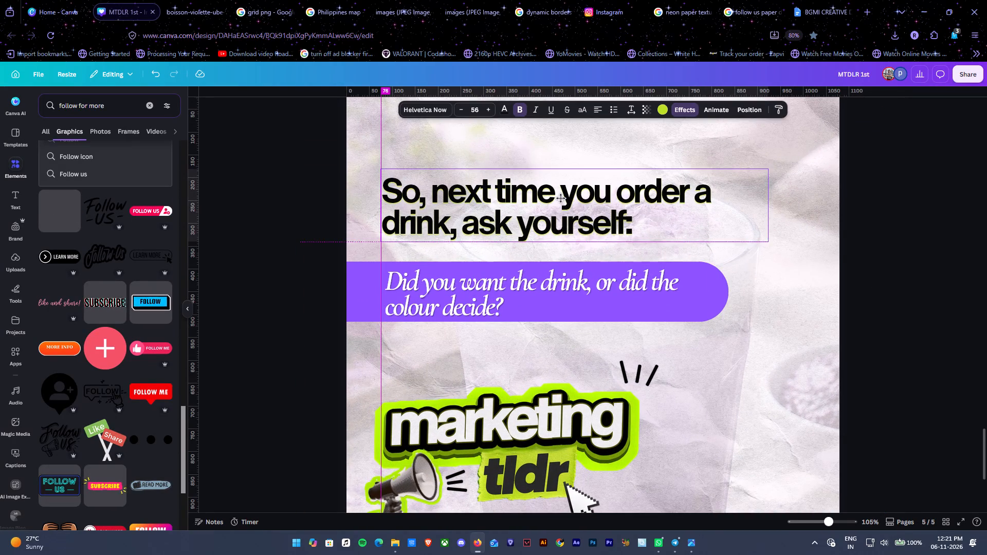
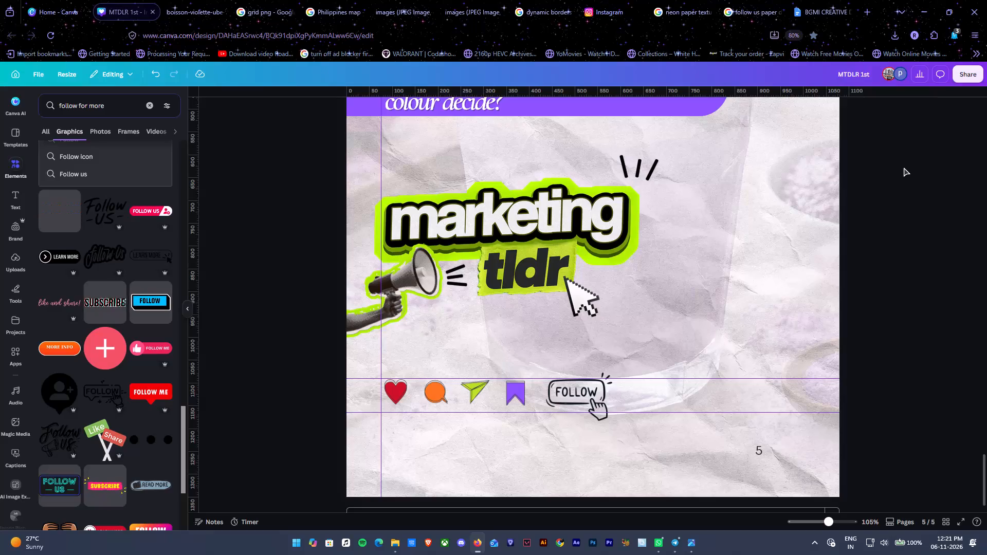
Copy the lime-green grid graphic from page 4 onto page 5 and position it across the logo and icon-row area.
scroll(904, 168, up, 5)
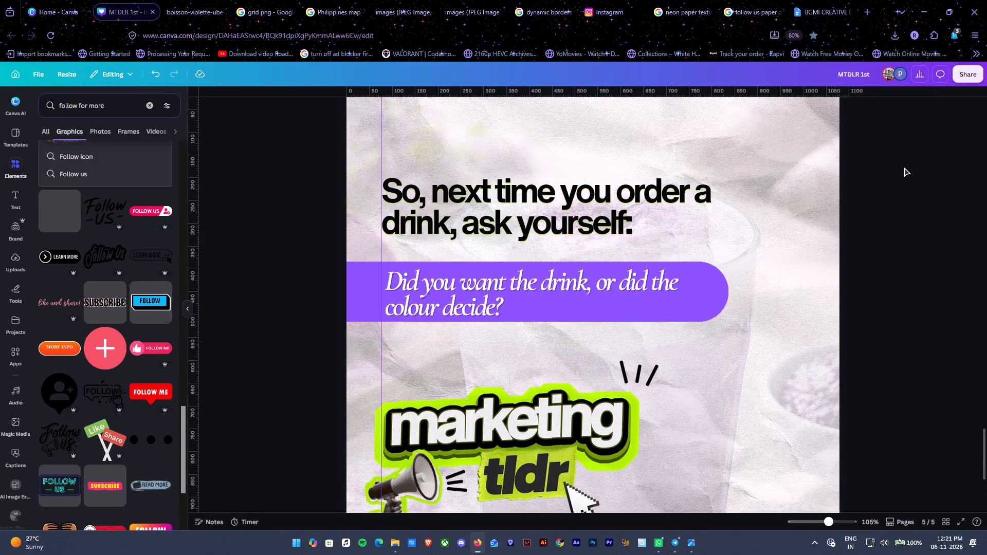
scroll(904, 168, up, 9)
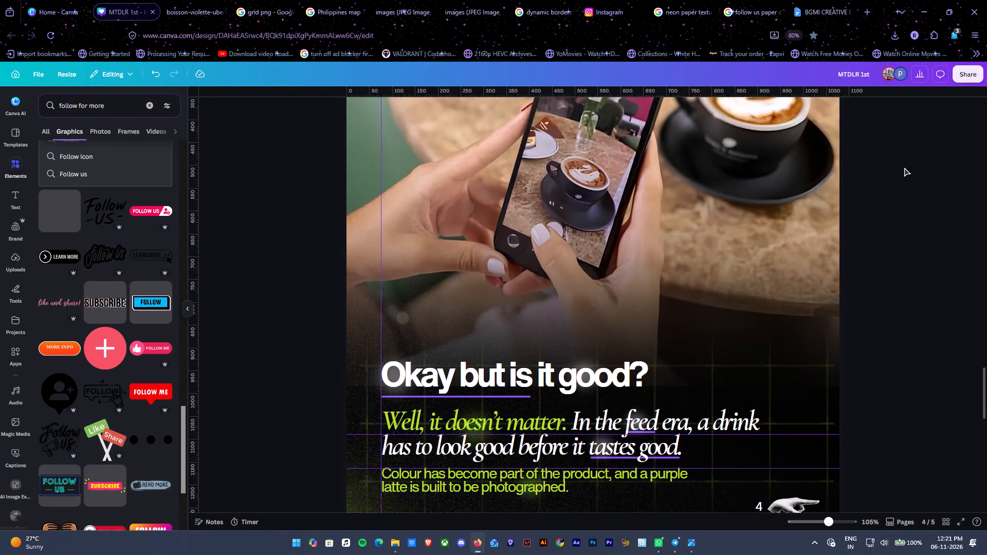
scroll(904, 168, down, 5)
scroll(904, 168, up, 1)
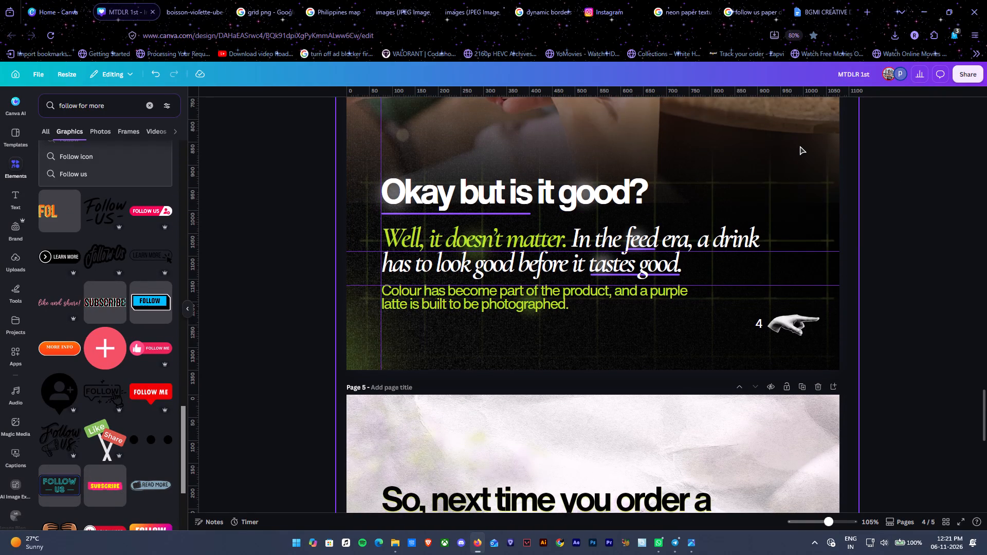
click(800, 146)
key(alt+1)
scroll(103, 313, up, 1)
scroll(103, 313, down, 2)
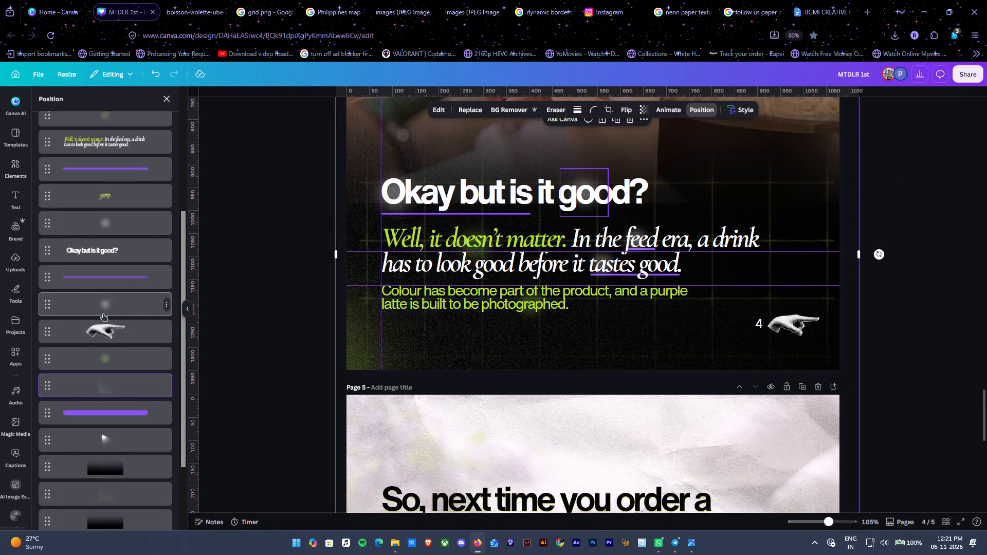
click(109, 440)
key(ctrl+c)
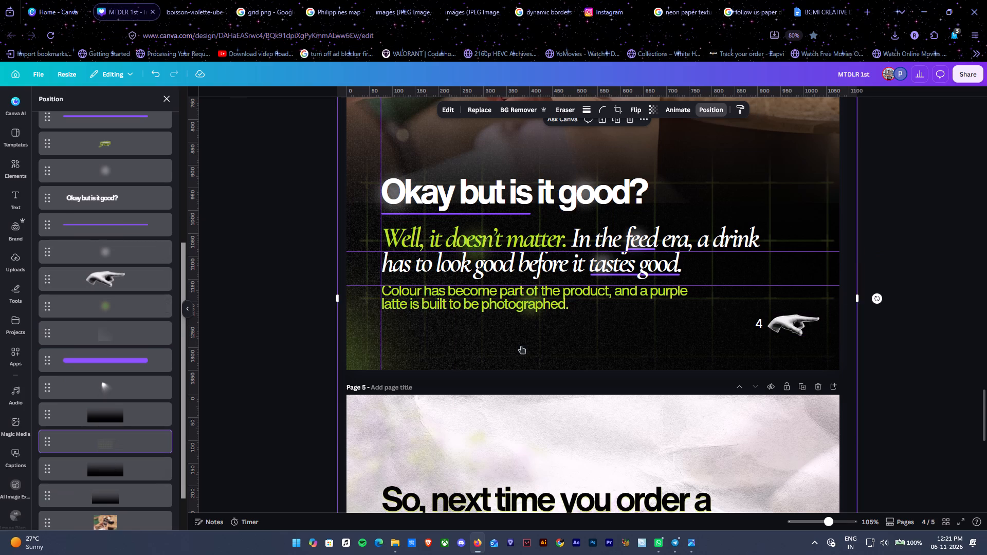
scroll(524, 337, down, 15)
key(ctrl+v)
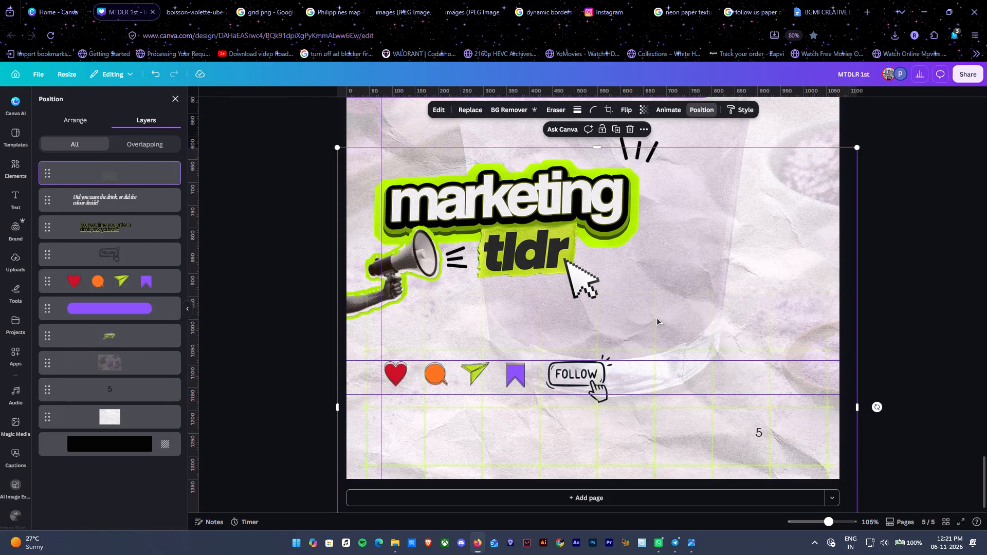
drag(762, 330, 763, 216)
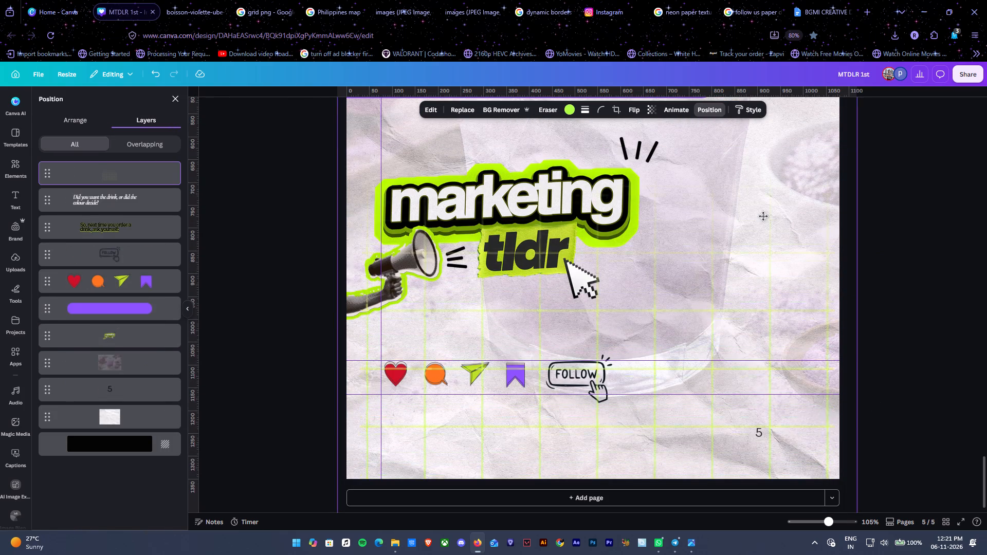
drag(763, 216, 757, 252)
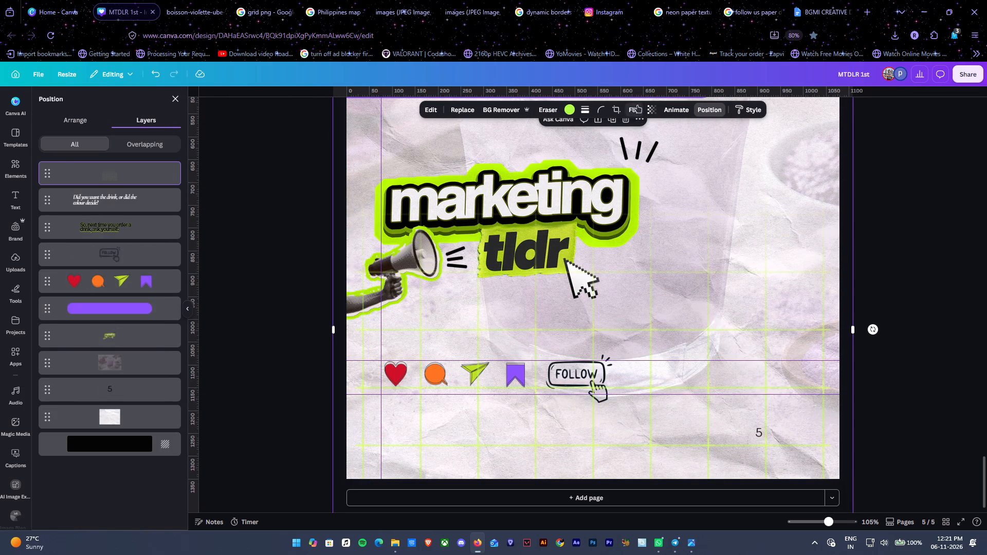
Set the transparency of page 5's green grid graphic to 43.
click(650, 109)
click(631, 145)
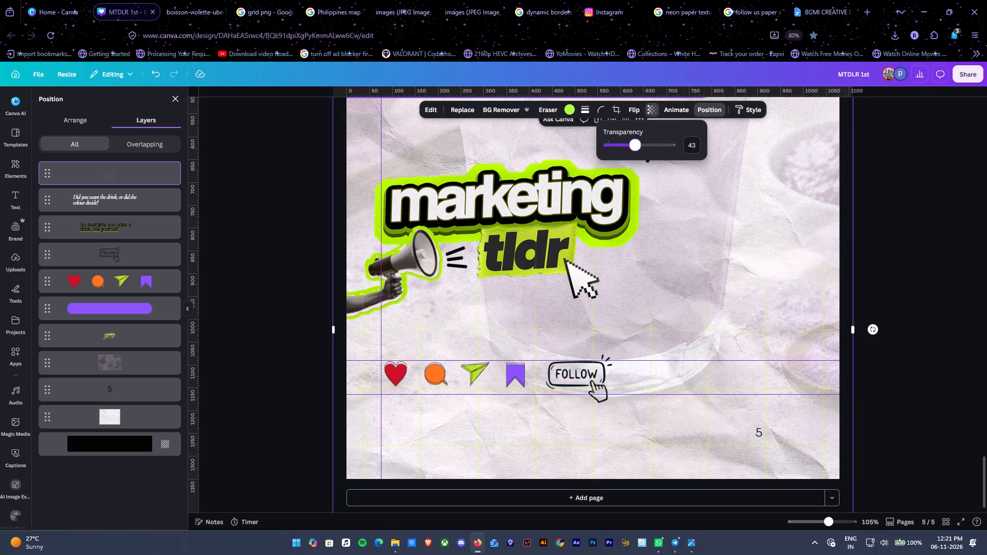
Recolour page 5's lime-green grid graphic black and shift it slightly lower on the page.
click(572, 113)
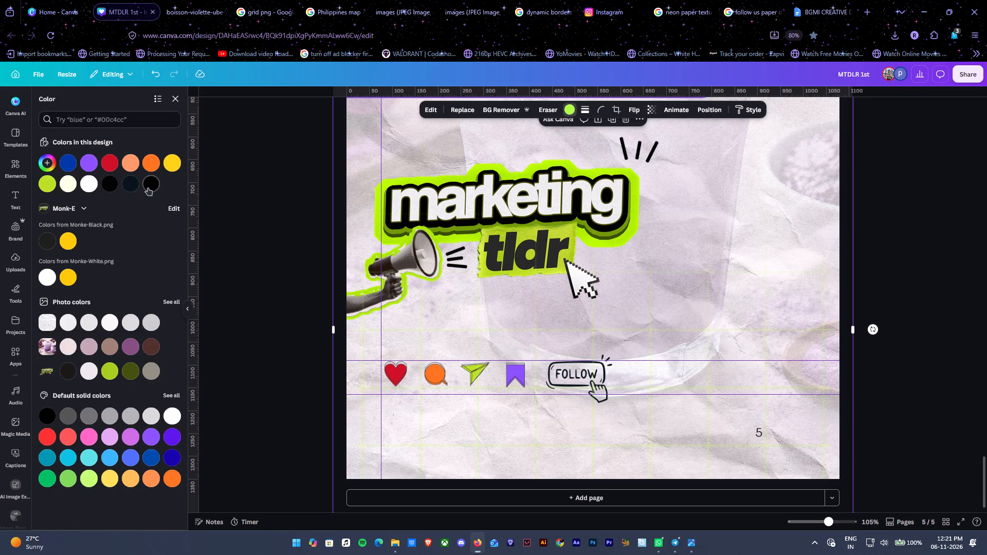
click(148, 188)
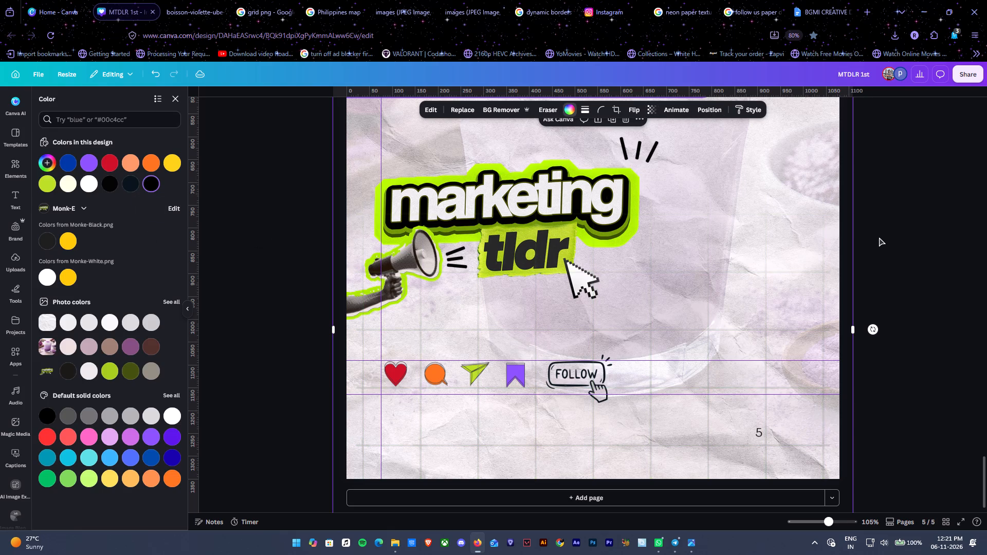
drag(810, 254, 809, 295)
Set the transparency of page 5's black grid graphic to 12, then deselect it and check the whole page.
click(648, 113)
click(619, 145)
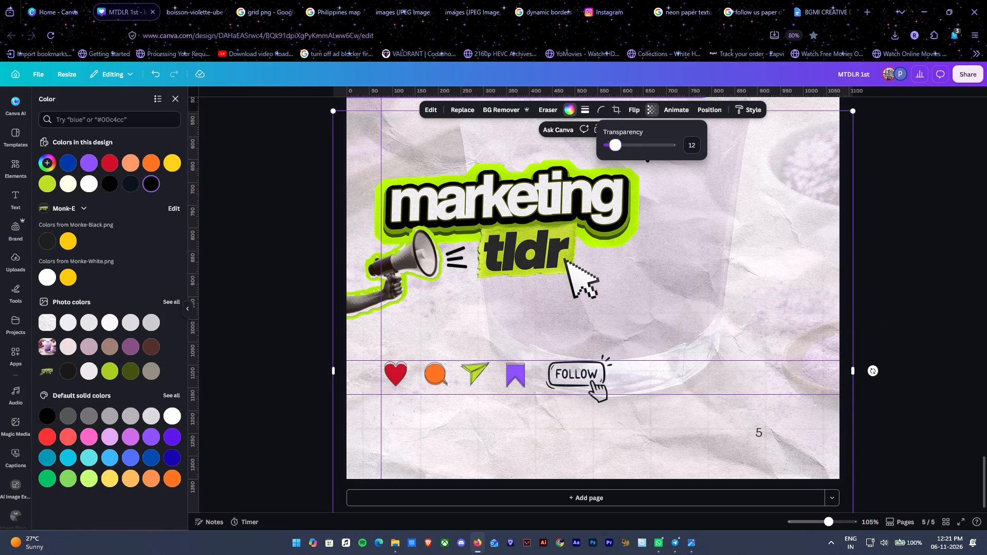
click(938, 205)
click(934, 203)
ctrl+alt+scroll(925, 204, down, 4)
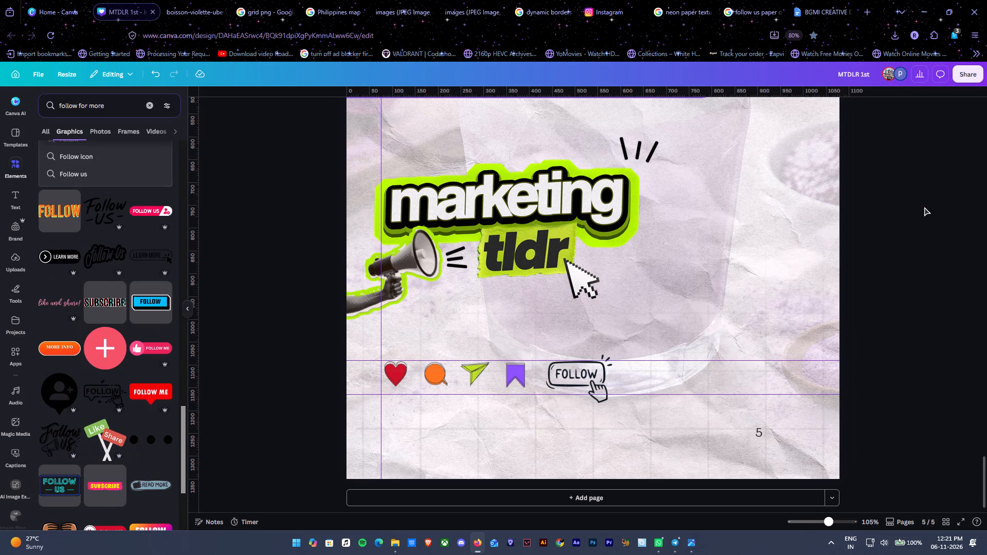
scroll(875, 254, up, 2)
scroll(875, 254, down, 2)
scroll(875, 254, up, 1)
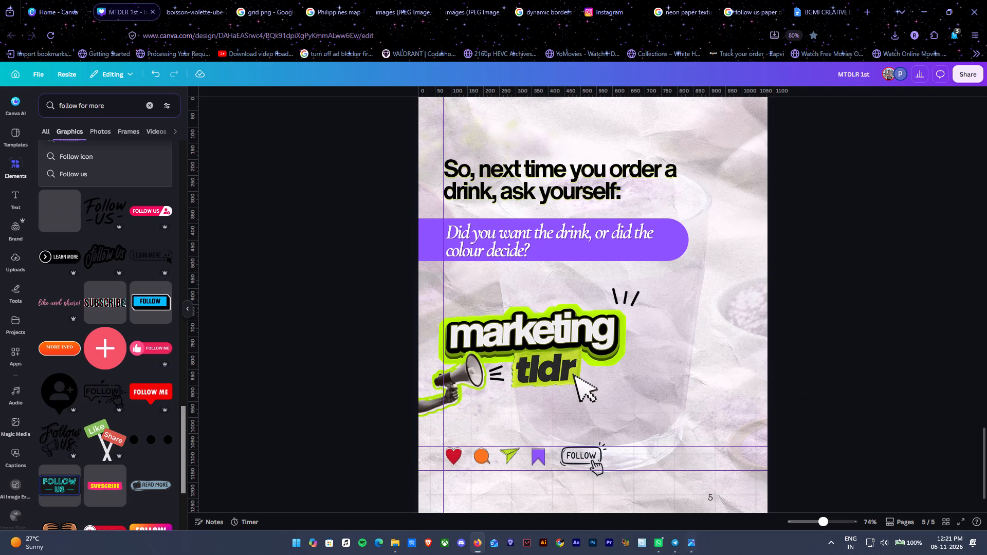
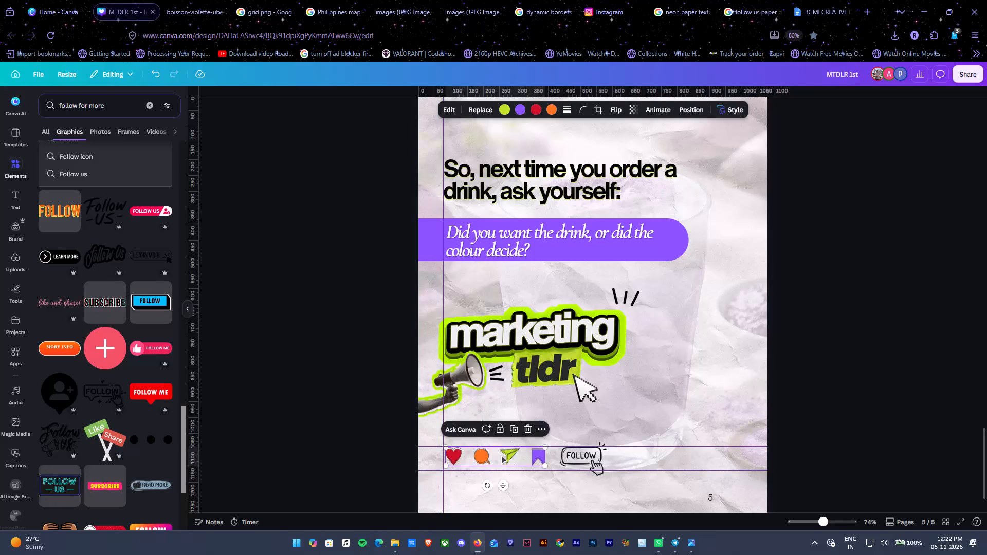
Delete the row of engagement icons and the follow graphic below the marketing tldr logo on page 5.
click(582, 456)
key(Delete)
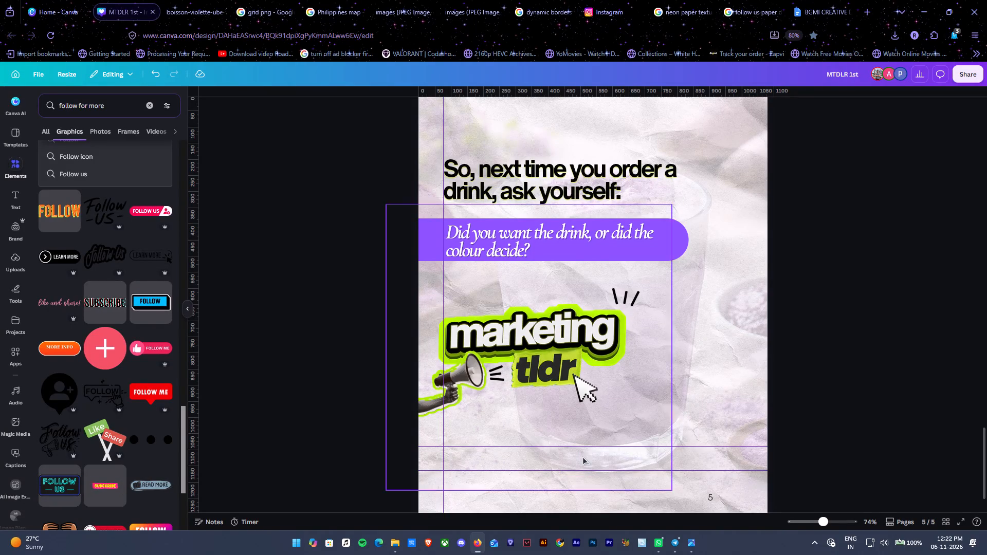
Reposition the faded purple drink photo slightly higher behind page 5's text, keeping the whole page covered.
click(546, 189)
click(738, 148)
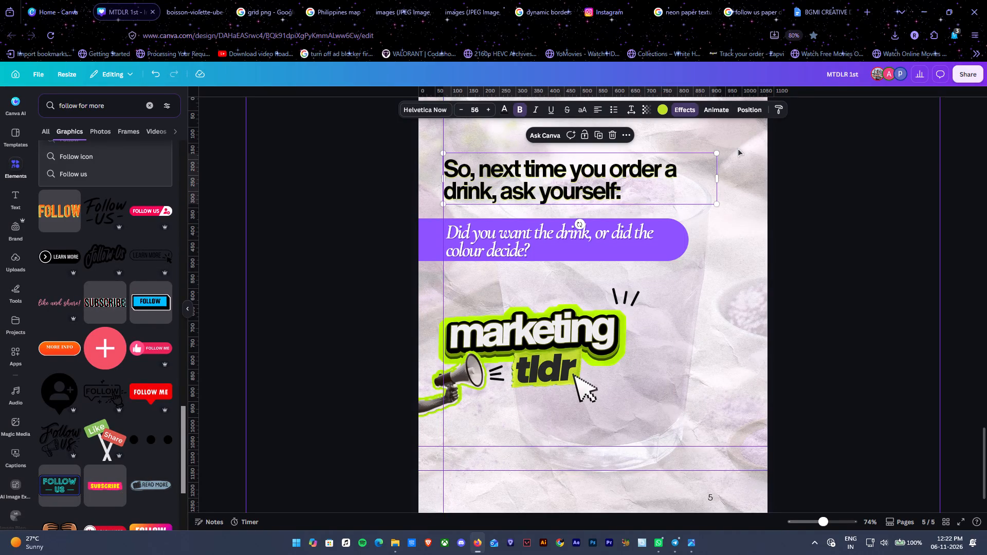
drag(757, 147, 758, 174)
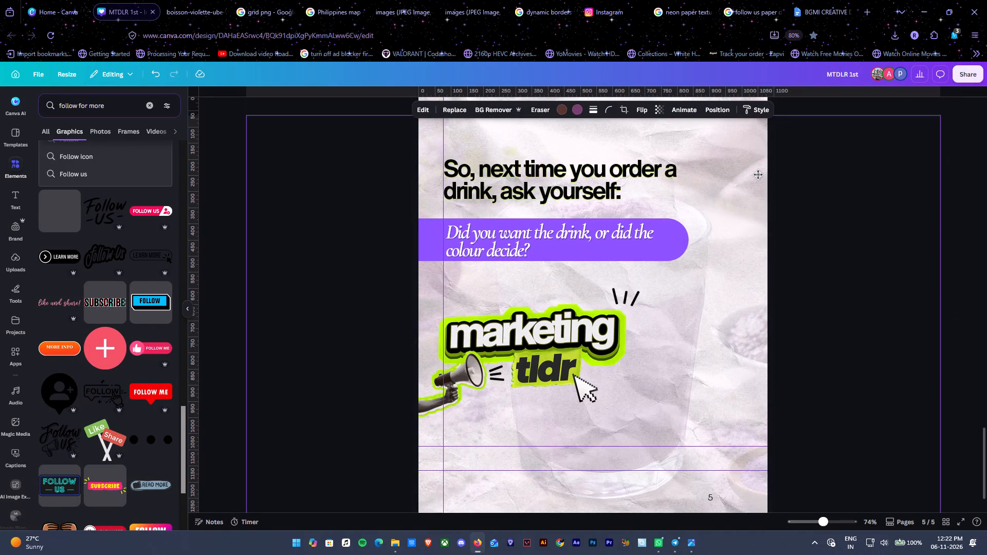
drag(758, 174, 751, 131)
Select page 5's crumpled-paper background in the layer list and delete it.
ctrl+alt+scroll(761, 198, down, 2)
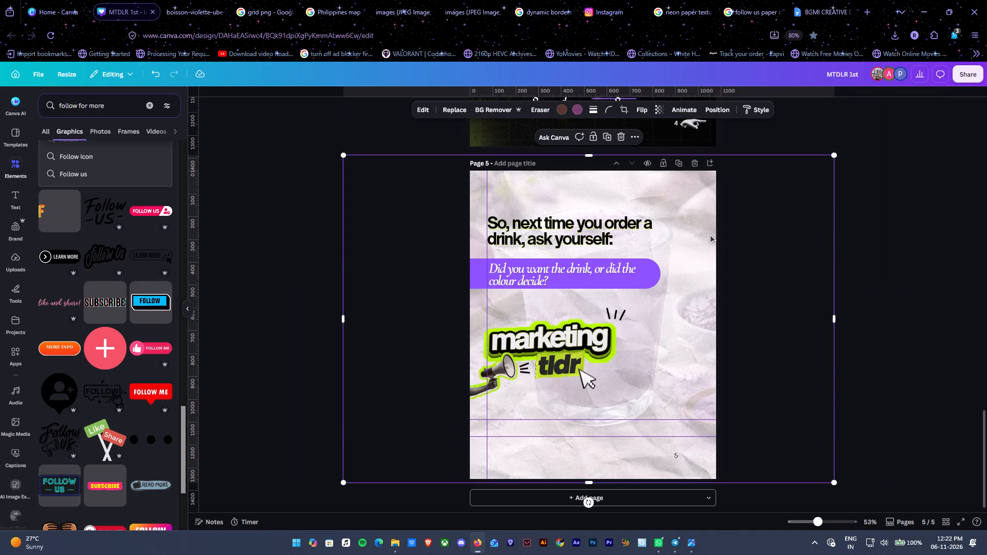
key(alt+1)
click(117, 342)
key(Delete)
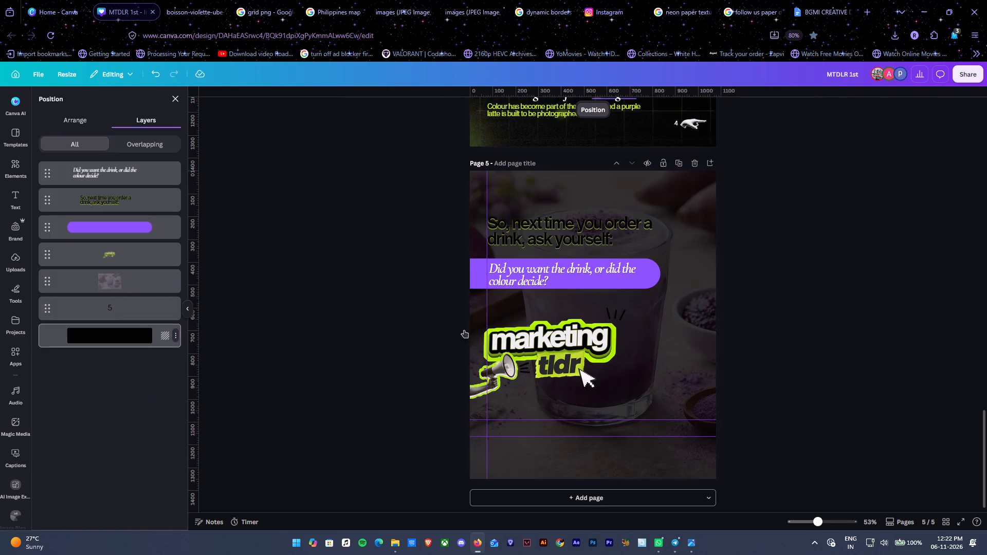
Search the graphics for "black texture" and add the dark crumpled-paper texture to page 5.
double_click(915, 280)
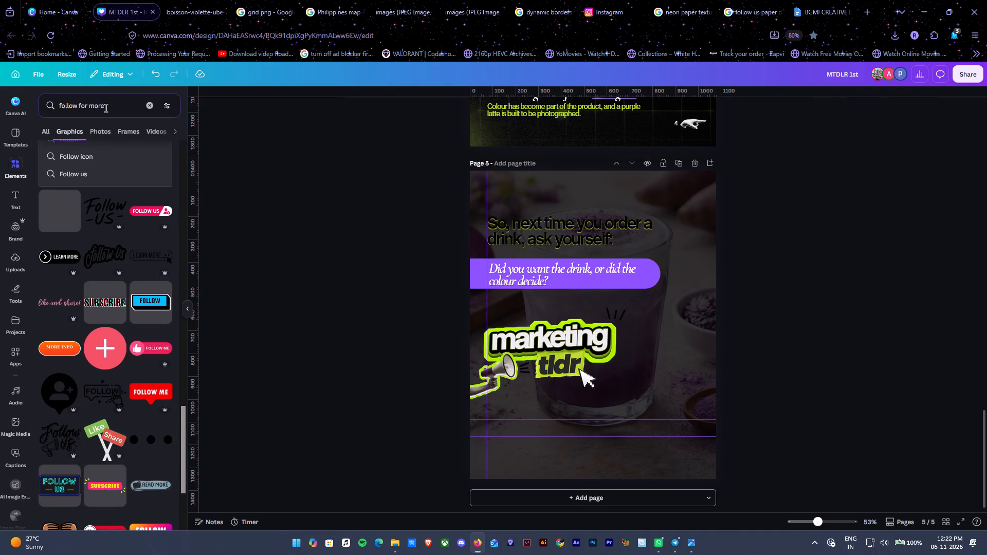
drag(115, 104, 55, 104)
text(black texture)
key(Return)
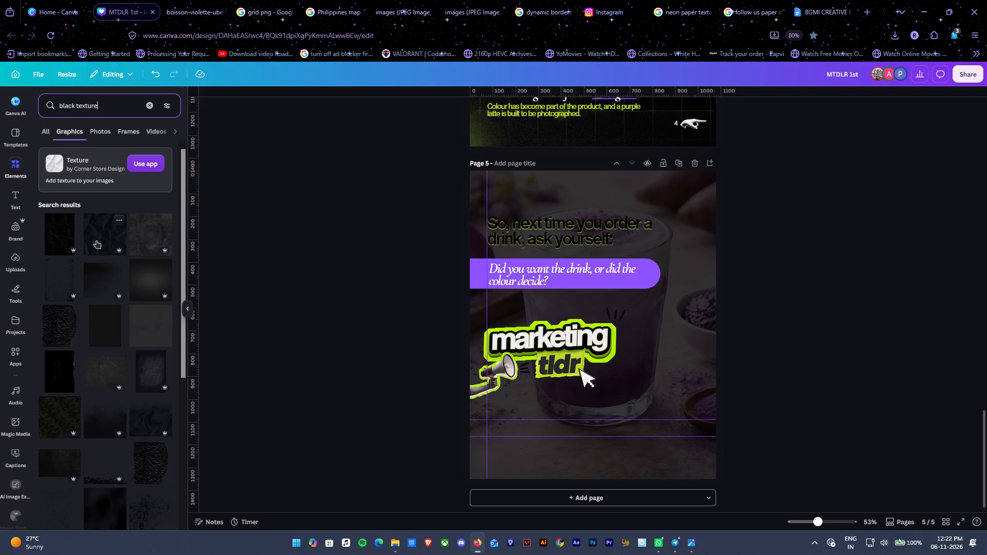
click(104, 230)
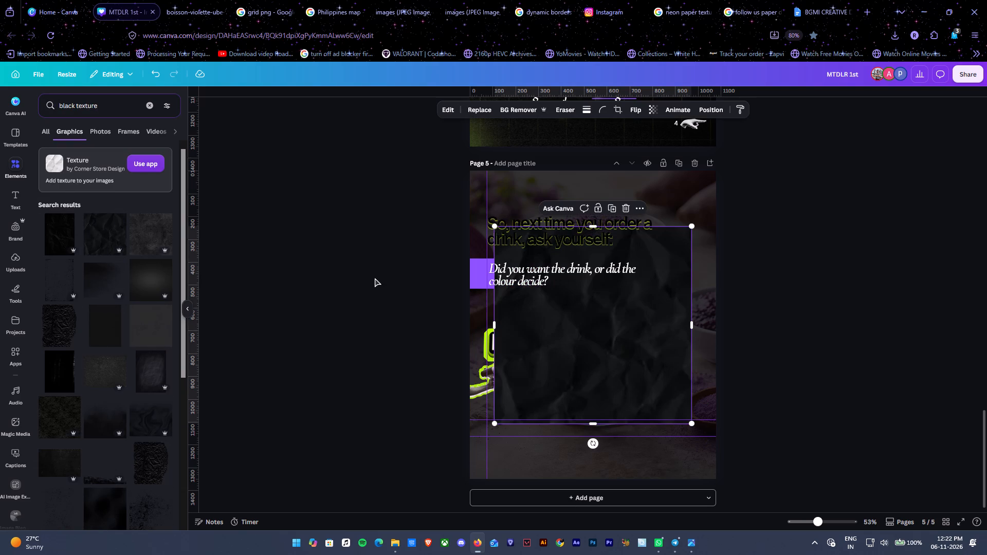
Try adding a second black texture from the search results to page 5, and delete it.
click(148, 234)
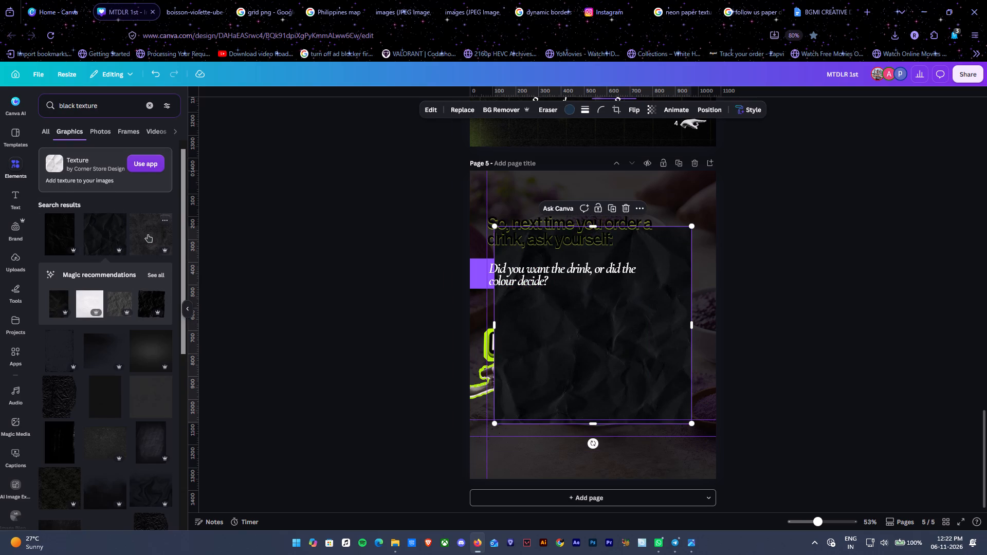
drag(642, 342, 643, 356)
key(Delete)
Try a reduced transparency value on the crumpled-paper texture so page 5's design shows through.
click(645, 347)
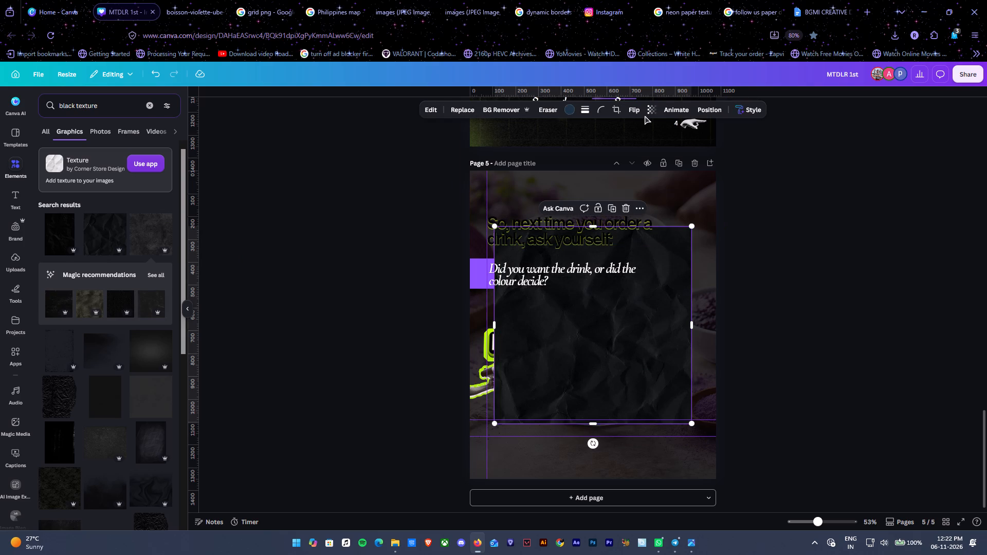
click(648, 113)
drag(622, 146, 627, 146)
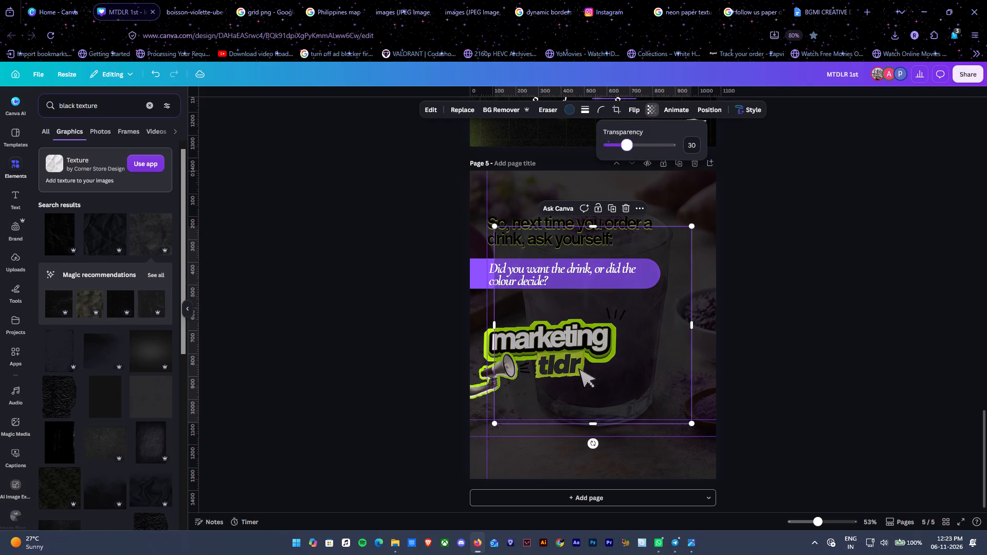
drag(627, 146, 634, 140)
Enlarge the crumpled-paper texture and centre it so it extends beyond all edges of page 5.
drag(694, 425, 921, 542)
drag(759, 410, 719, 374)
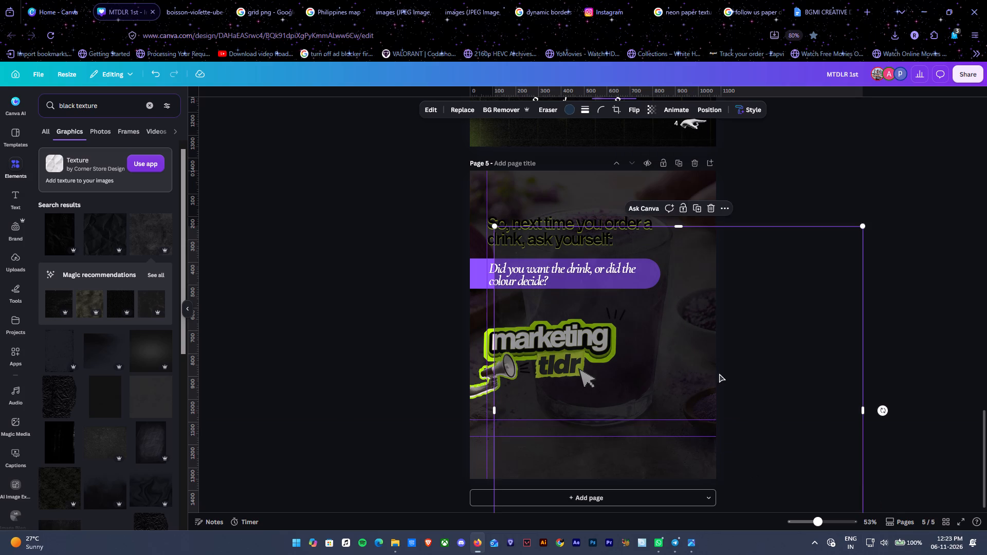
drag(719, 374, 684, 323)
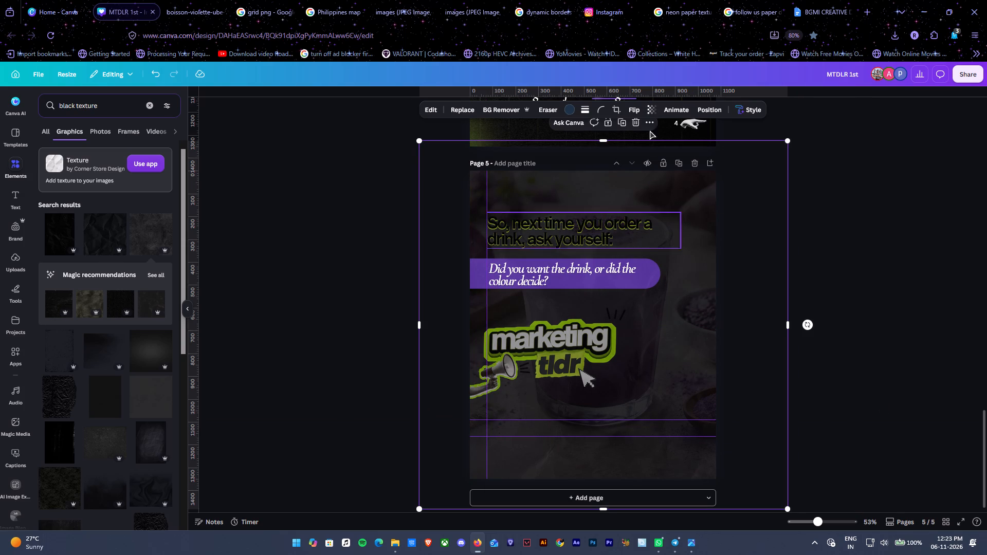
Set the transparency of the crumpled-paper texture to 100.
click(648, 109)
drag(645, 145, 737, 148)
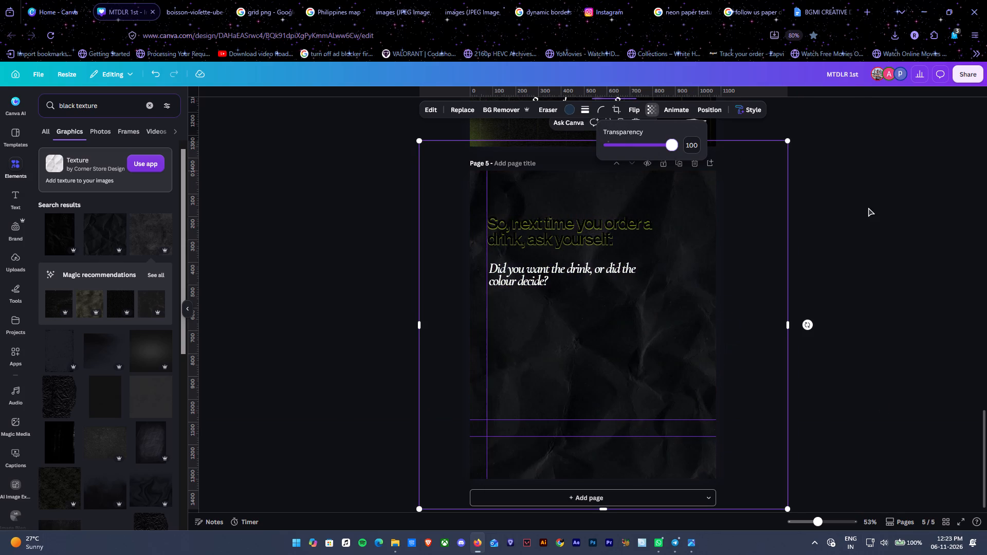
click(868, 207)
Send the crumpled-paper texture backward four layers on page 5, behind the logo and purple bar.
click(647, 223)
click(694, 191)
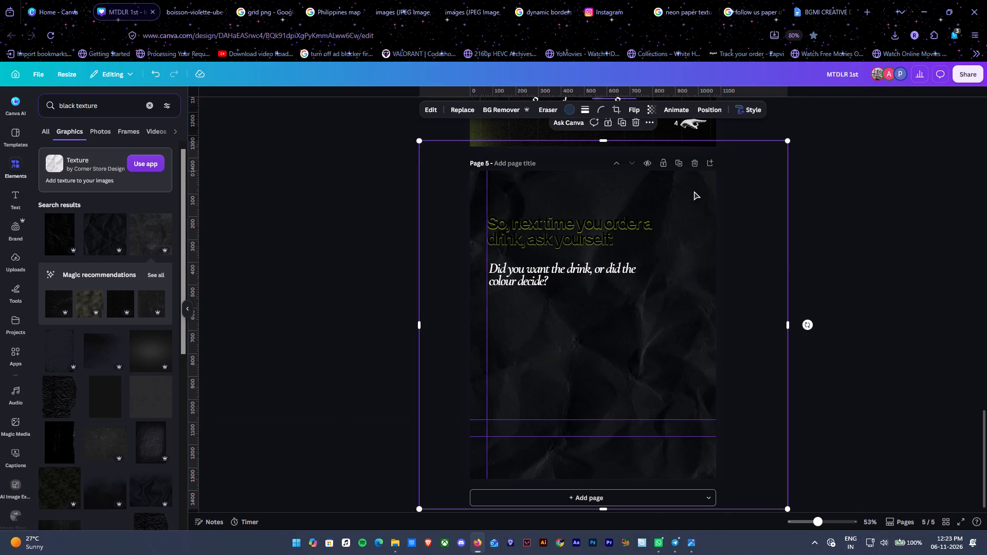
key(ctrl+bracketleft)
key(ctrl+bracketleft)
key(ctrl+bracketleft)
key(ctrl+bracketleft)
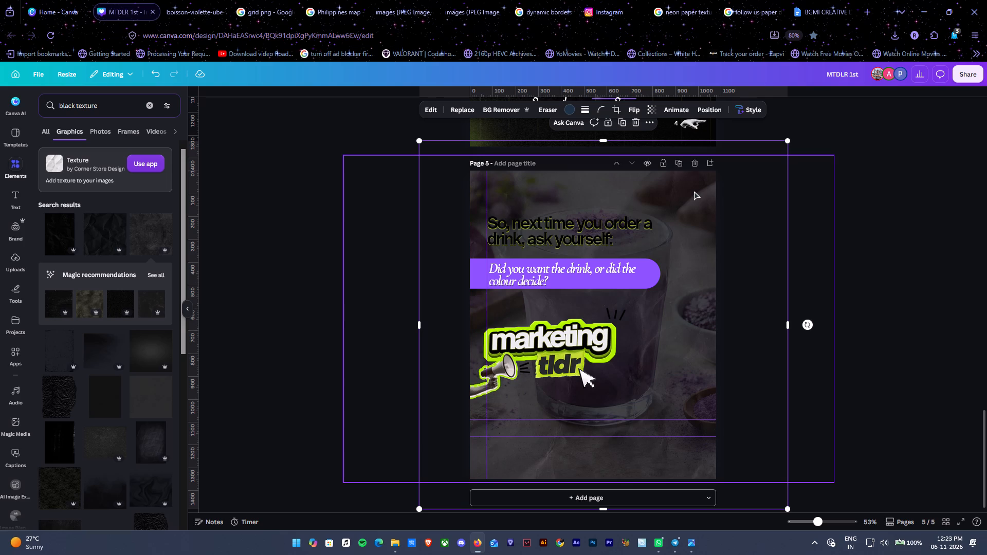
Reduce the drink photo's transparency value on page 5 so the photo becomes a faint image over the crumpled-paper texture.
key(alt+1)
click(143, 288)
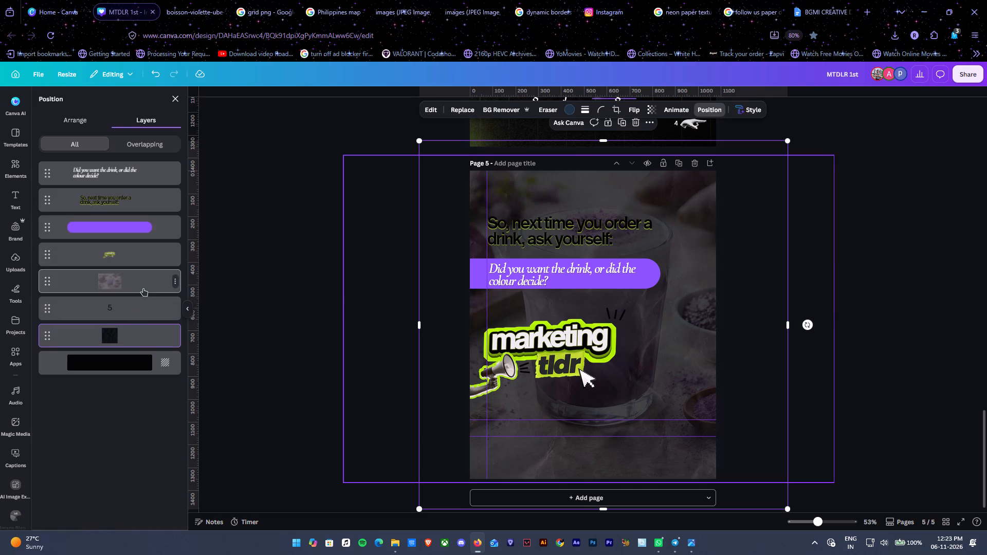
click(659, 108)
drag(628, 145, 620, 145)
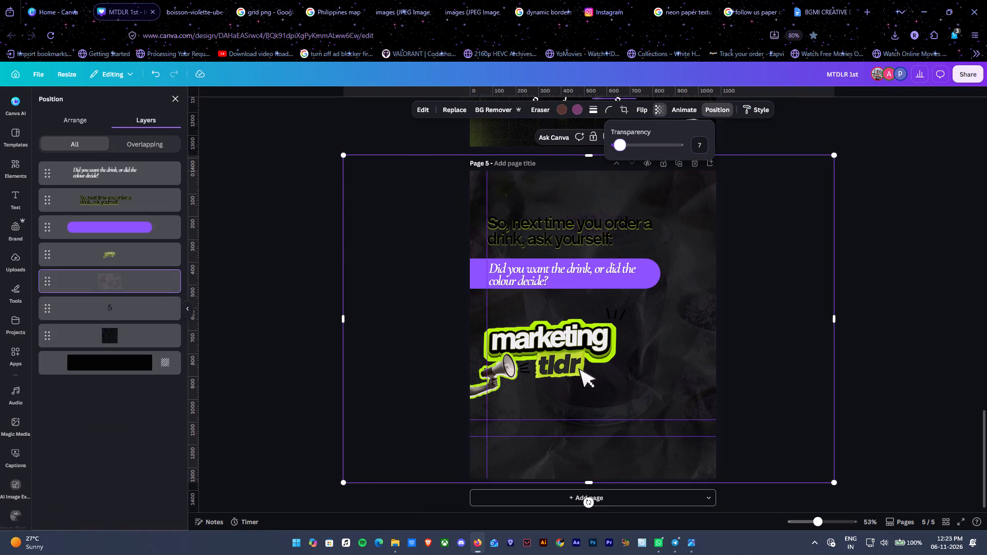
drag(620, 145, 623, 144)
click(769, 218)
click(948, 221)
click(743, 207)
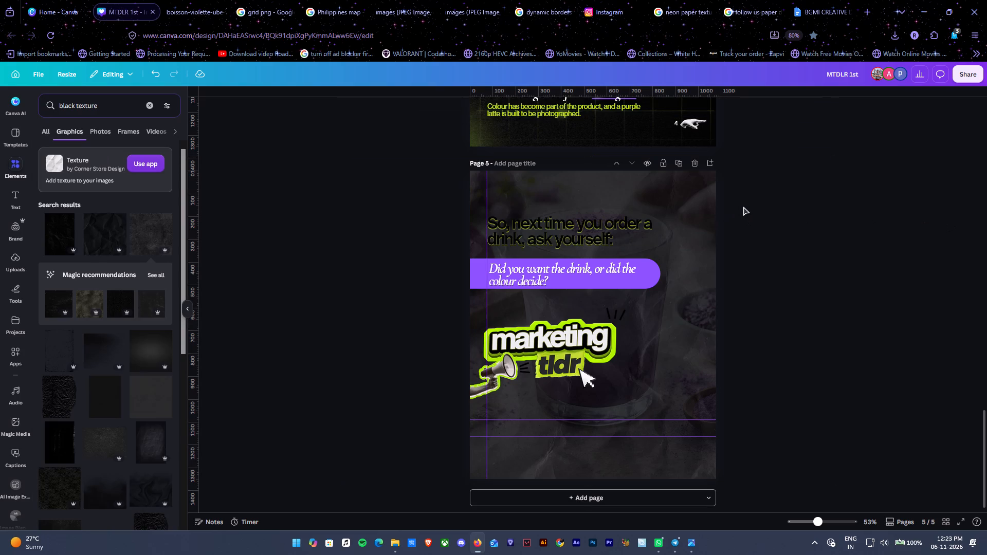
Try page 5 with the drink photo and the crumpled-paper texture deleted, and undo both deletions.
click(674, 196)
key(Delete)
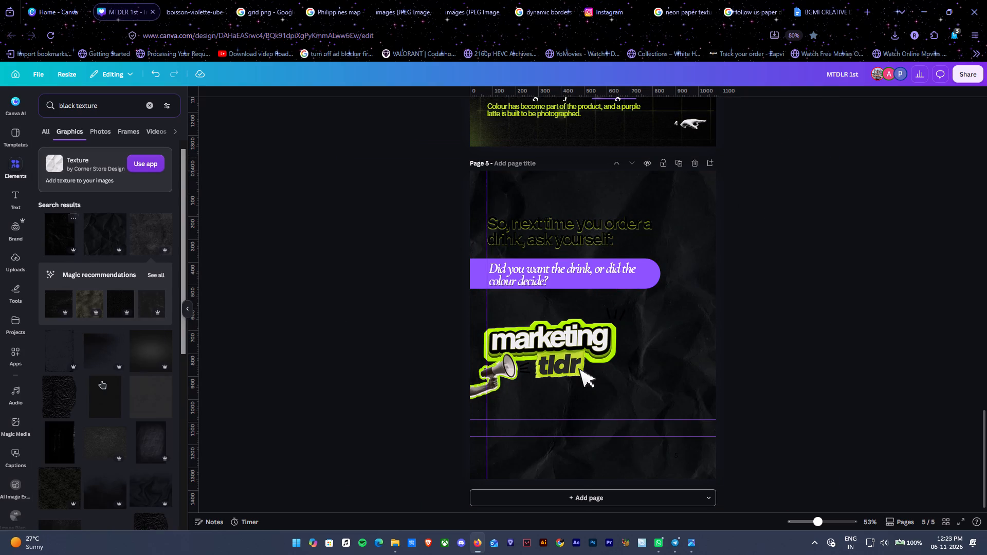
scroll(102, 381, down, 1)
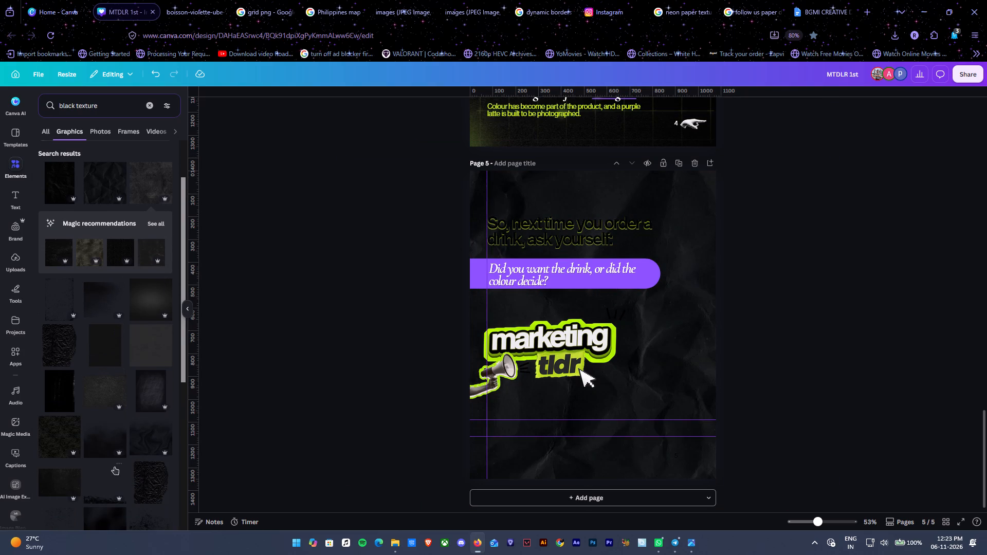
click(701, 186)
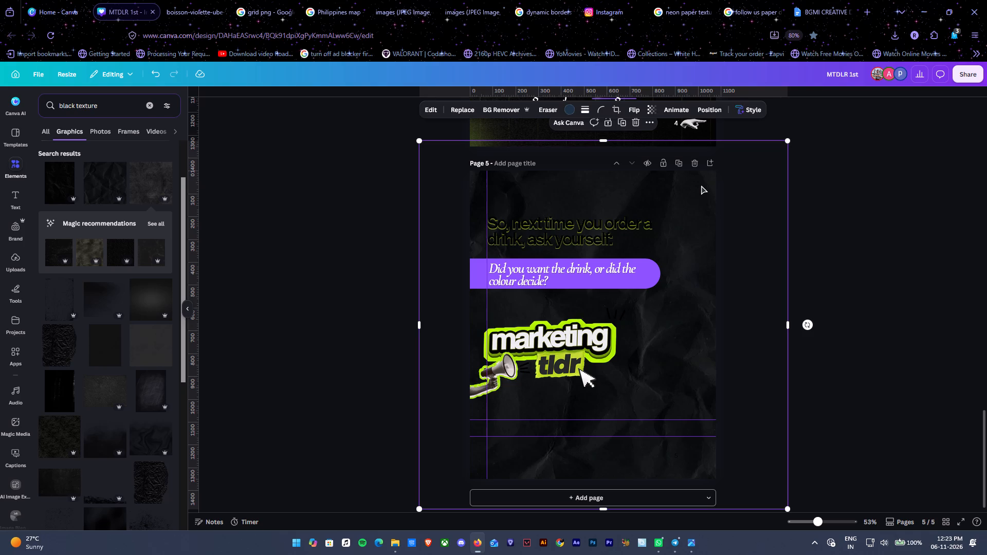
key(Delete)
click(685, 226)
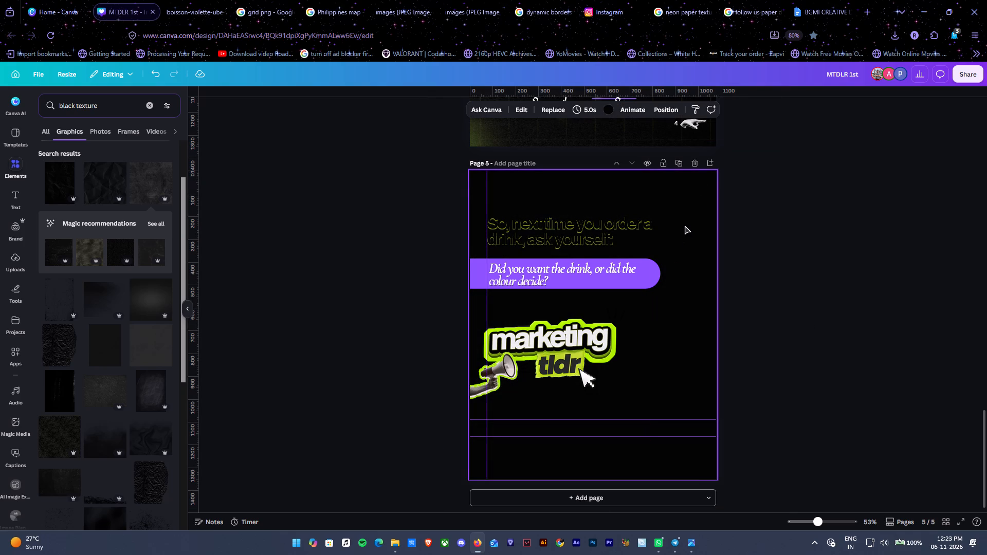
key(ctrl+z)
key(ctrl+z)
Delete the crumpled-paper texture layer from page 5, keeping the faded drink photo.
key(alt+1)
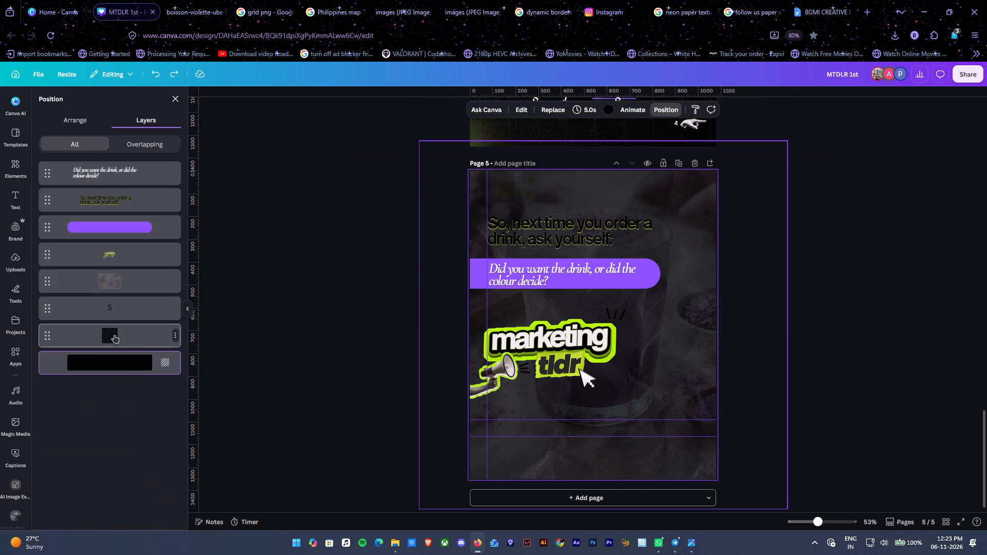
click(114, 335)
key(Delete)
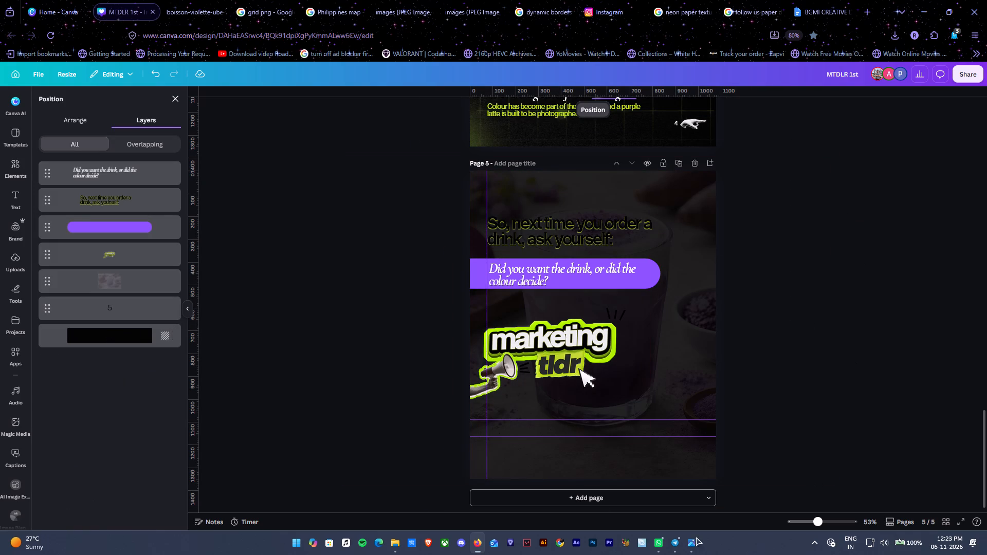
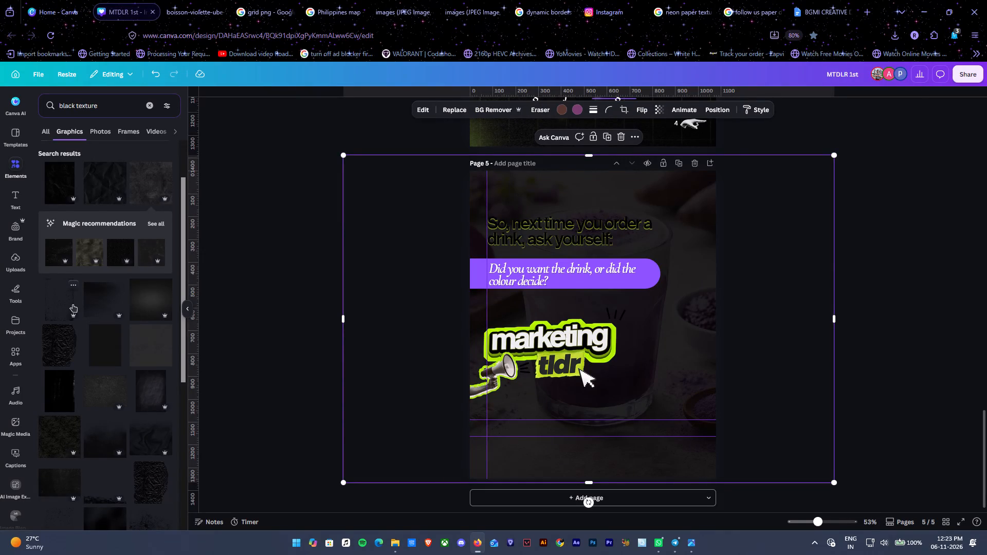
Add the dark smoky gradient graphic to page 5, enlarged to overhang the page's side and bottom edges, leaving the top strip uncovered.
click(103, 432)
drag(691, 424, 805, 484)
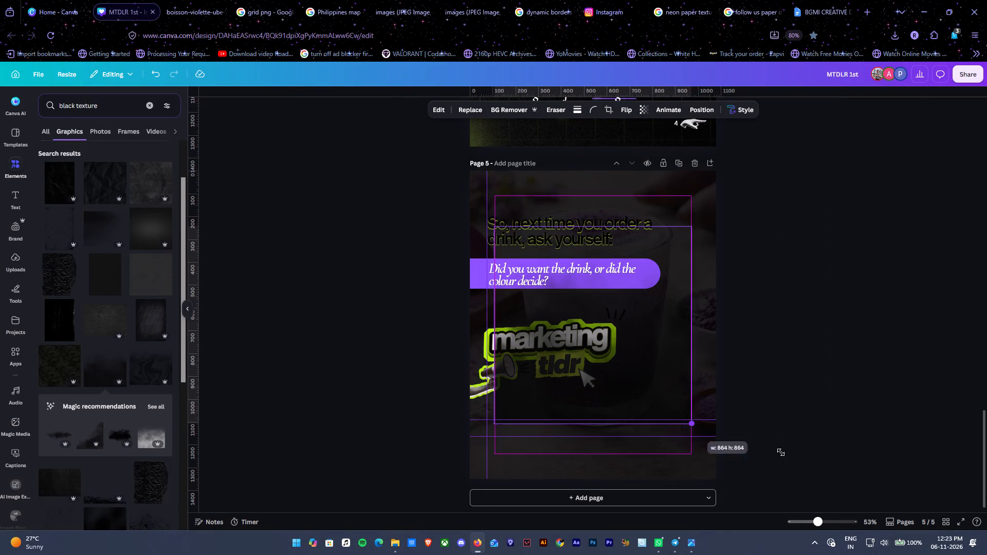
drag(694, 384, 661, 358)
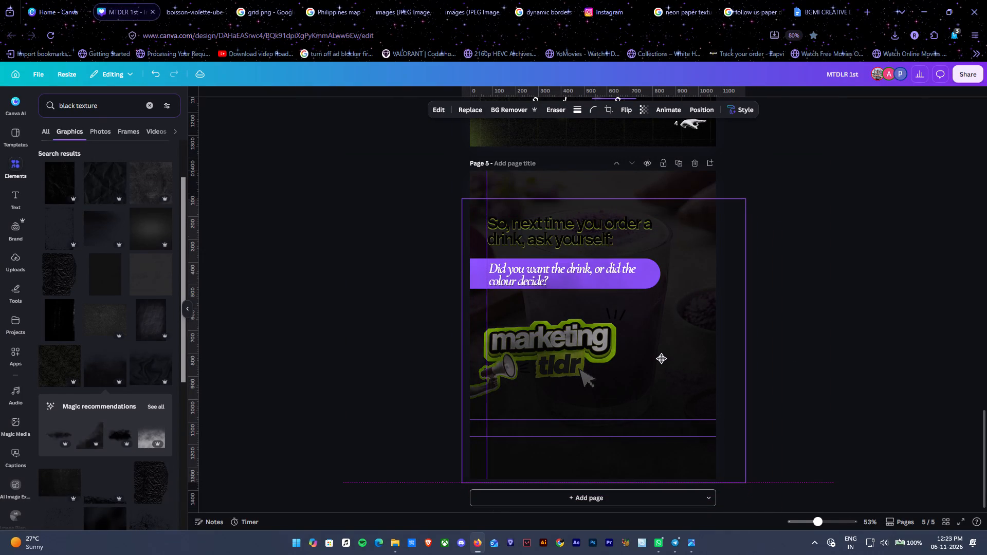
drag(661, 358, 657, 358)
Send the dark gradient overlay a net two layers backward on page 5, behind the marketing tldr logo and purple bar.
key(ctrl+bracketleft)
key(ctrl+bracketleft)
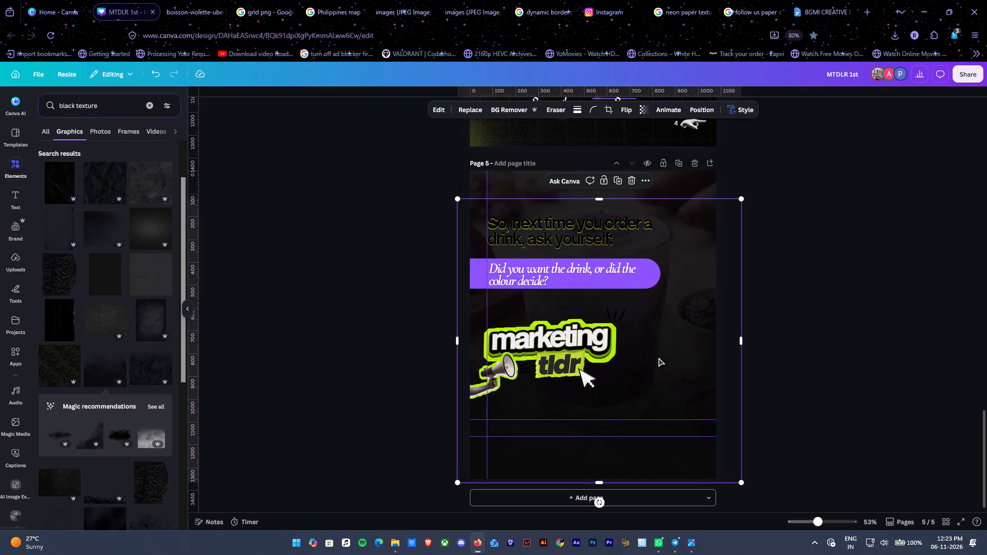
key(ctrl+bracketleft)
key(ctrl+bracketright)
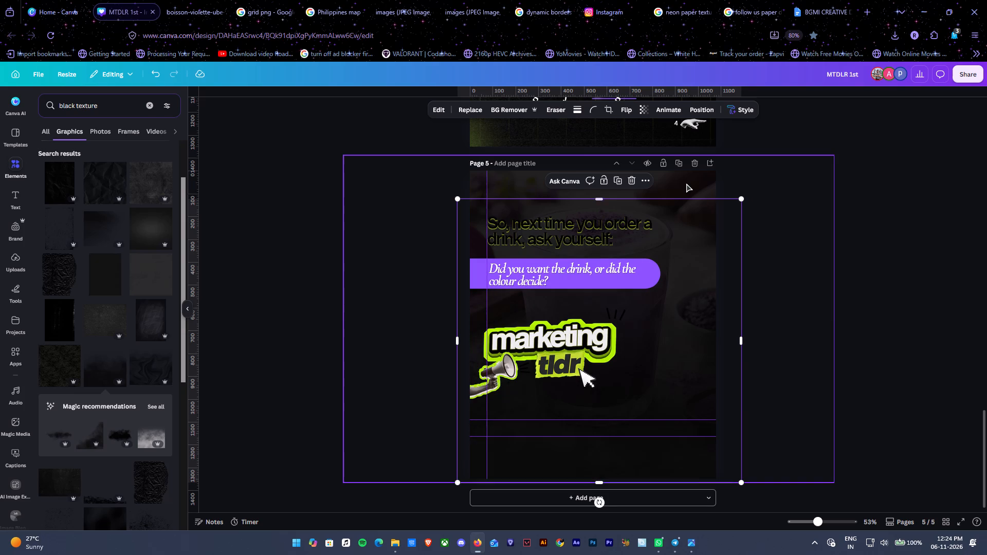
Recolour the heading "So, next time you order a drink, ask yourself:" on page 5 lime green with a purple effect colour.
click(686, 183)
click(561, 237)
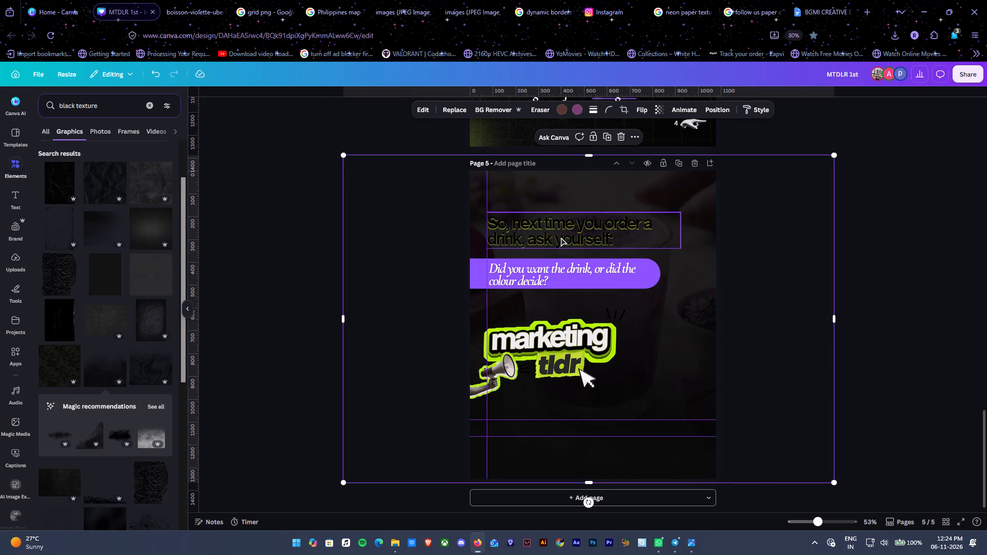
click(497, 108)
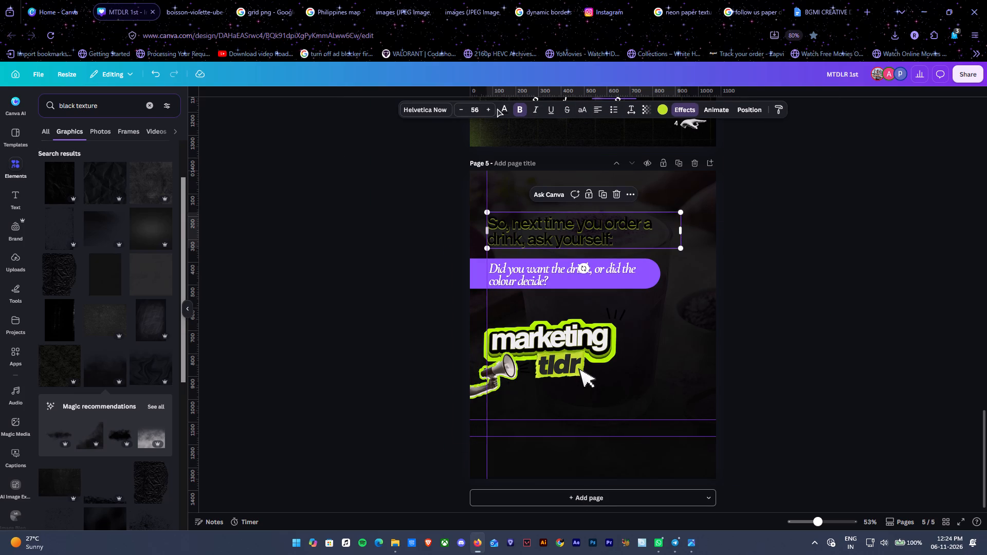
click(505, 109)
click(64, 163)
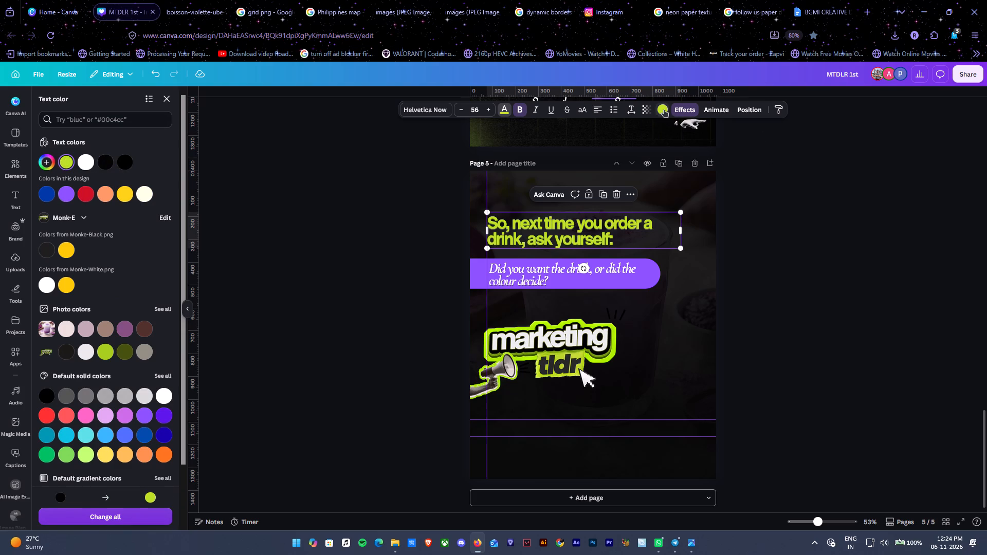
click(664, 109)
click(88, 162)
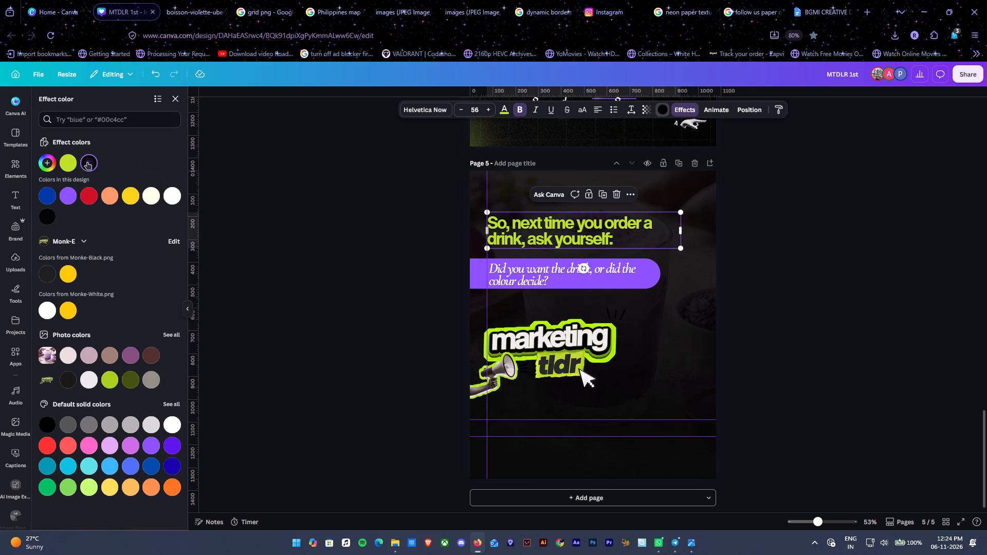
click(66, 189)
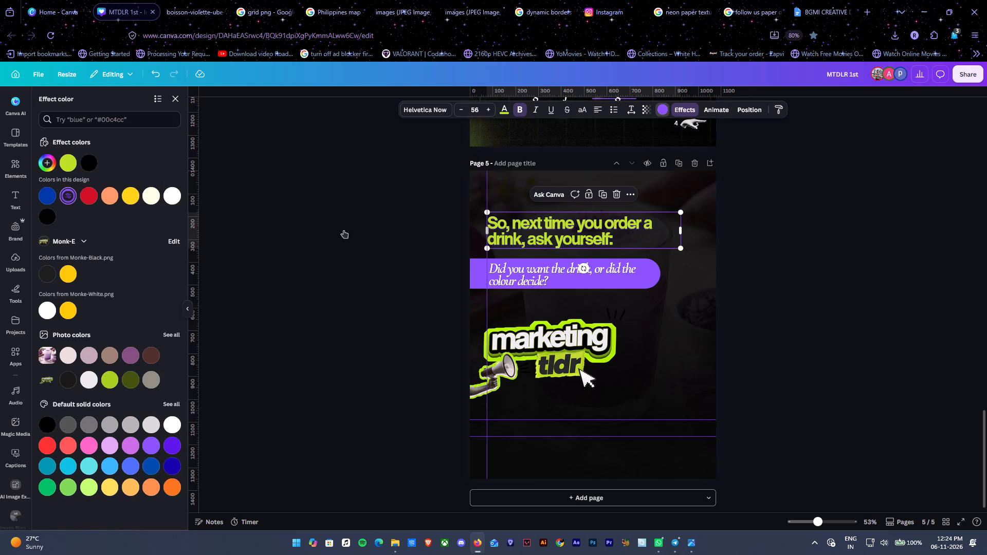
double_click(791, 266)
Remove the italic style from the question "Did you want the drink, or did the colour decide?".
ctrl+alt+scroll(796, 240, up, 8)
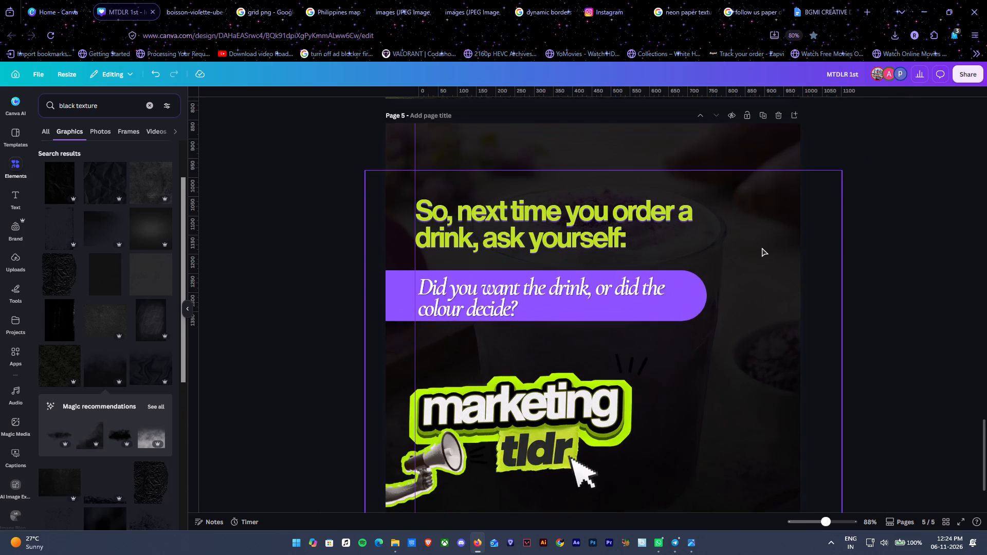
click(547, 319)
click(531, 112)
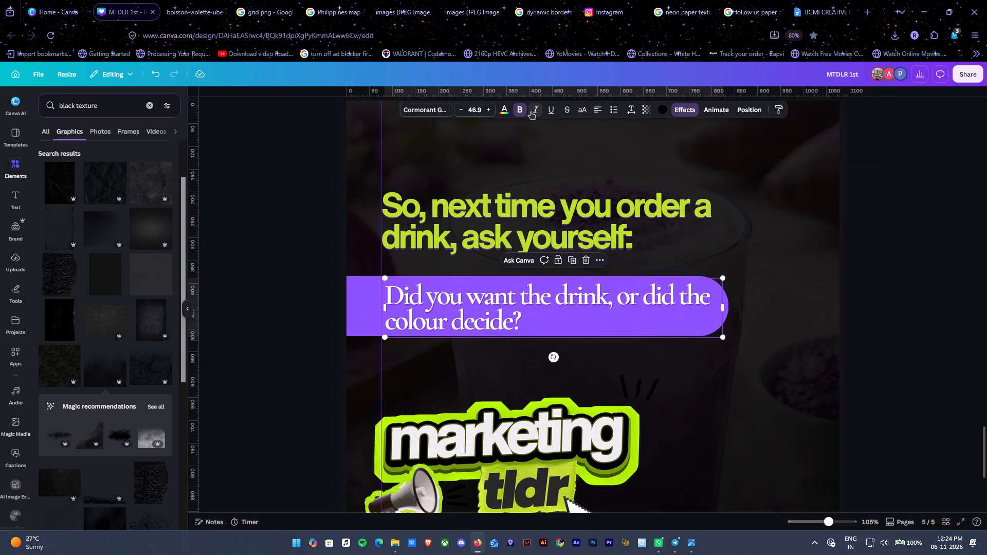
Delete the purple bar behind the question text on page 5.
click(358, 296)
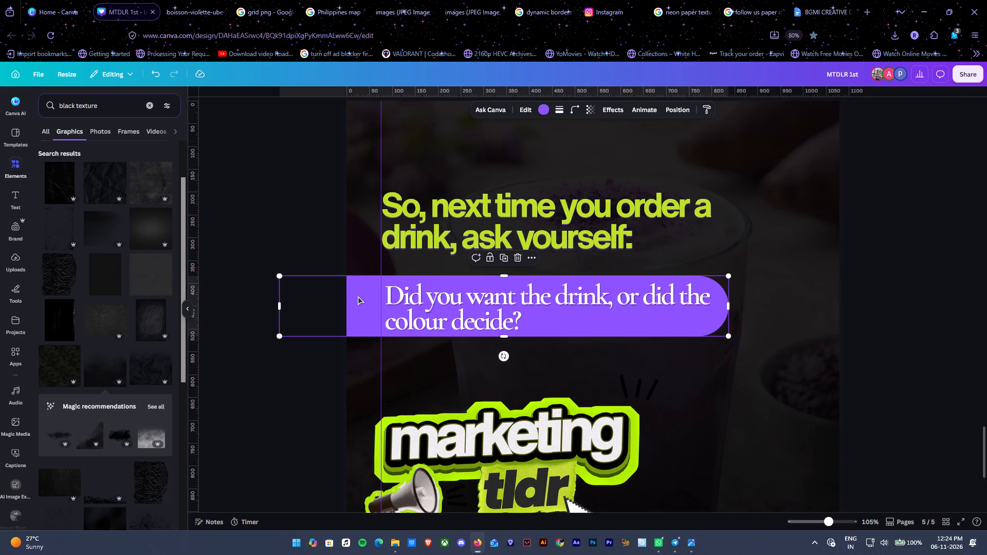
key(Delete)
Align the question with the left guide, narrow its text box so it breaks after "drink,", and enlarge it to font size 48.4.
drag(530, 321, 529, 315)
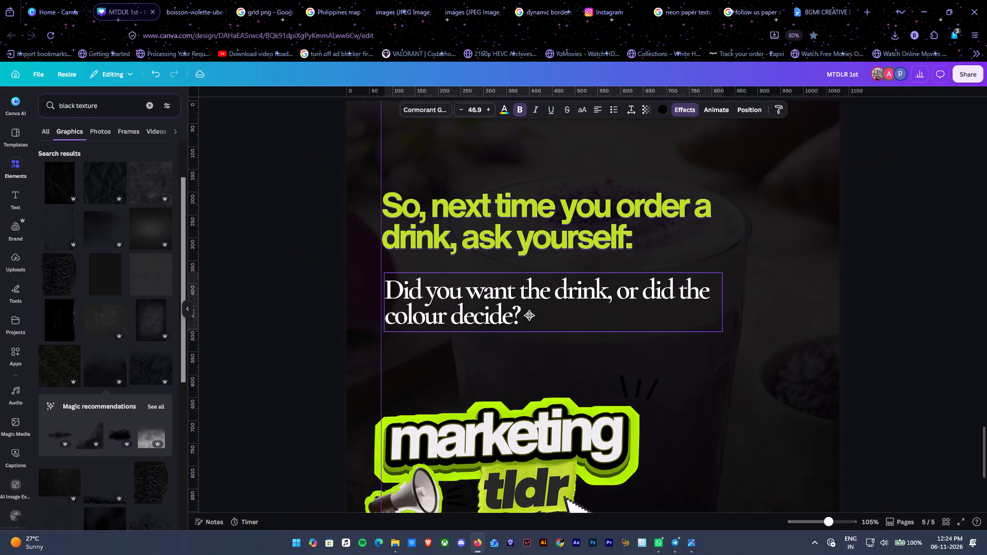
drag(529, 315, 528, 314)
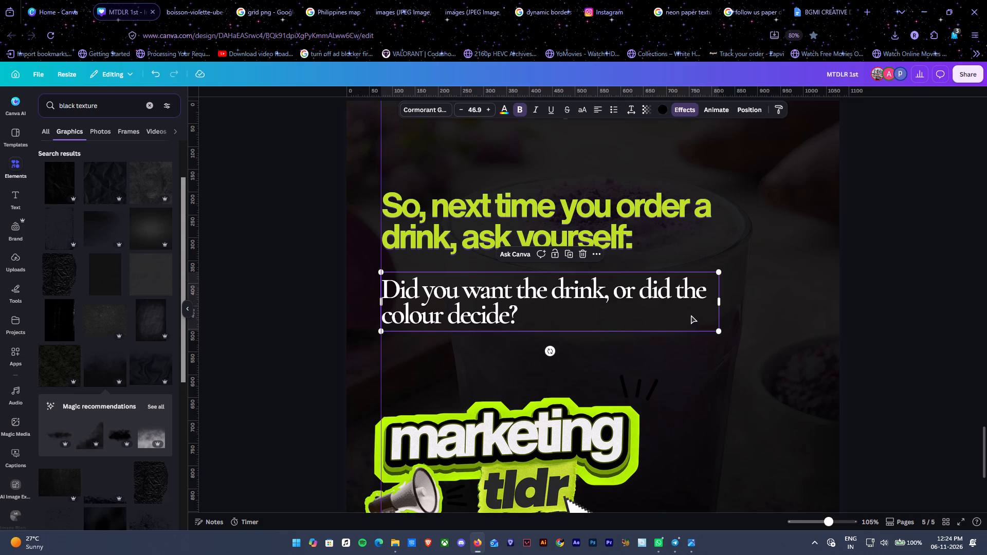
drag(720, 304, 631, 295)
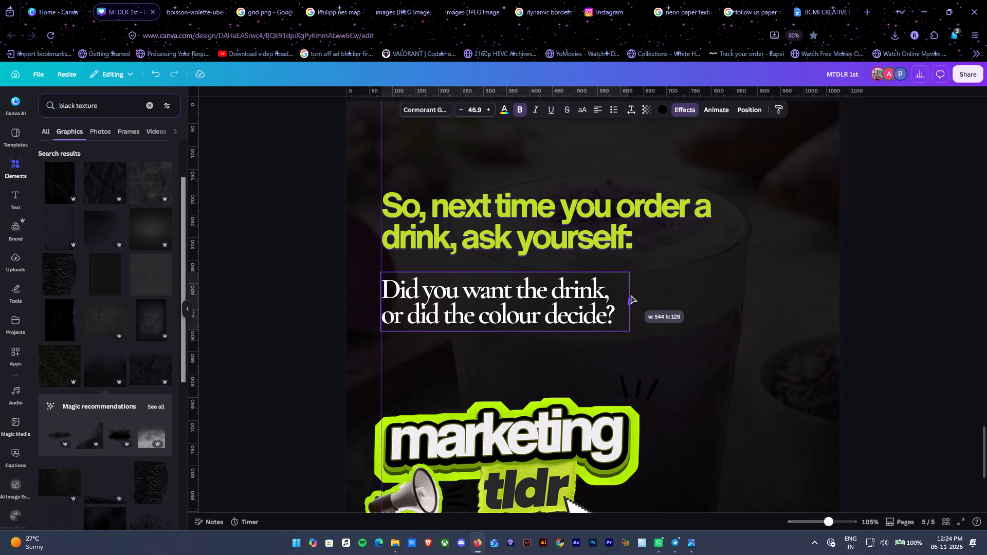
drag(631, 295, 631, 295)
click(556, 302)
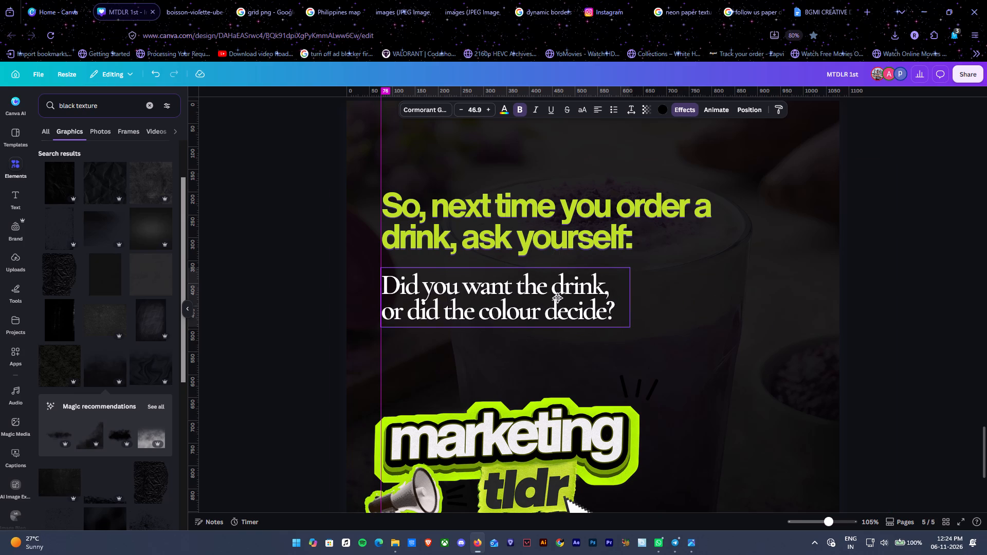
click(626, 325)
drag(631, 327, 637, 329)
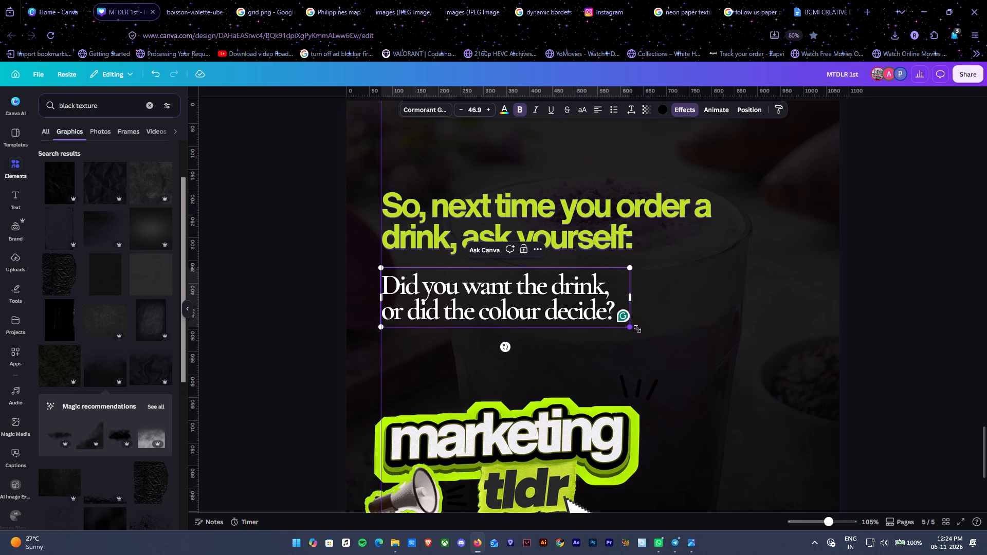
drag(637, 329, 638, 328)
Move the heading, the question and the marketing tldr logo higher on page 5.
drag(573, 227, 576, 200)
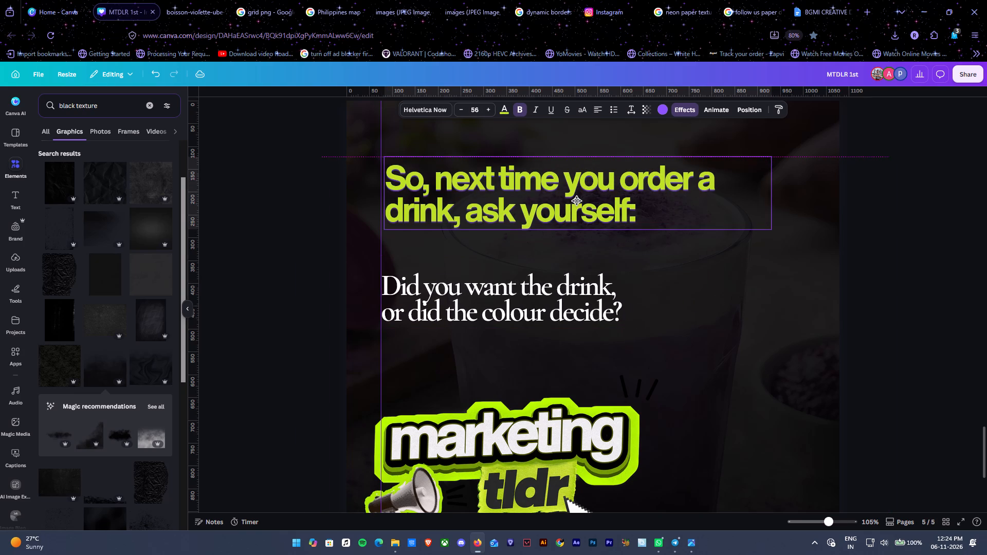
drag(576, 200, 575, 200)
drag(539, 290, 540, 270)
ctrl+alt+scroll(540, 270, down, 5)
drag(534, 409, 535, 399)
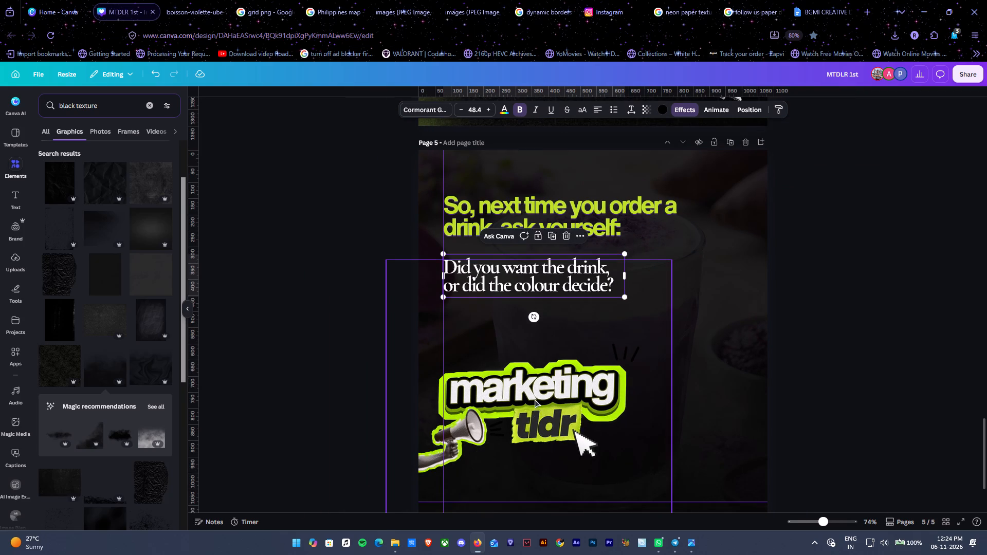
drag(535, 399, 532, 384)
ctrl+alt+scroll(532, 384, down, 2)
click(806, 359)
scroll(806, 359, down, 1)
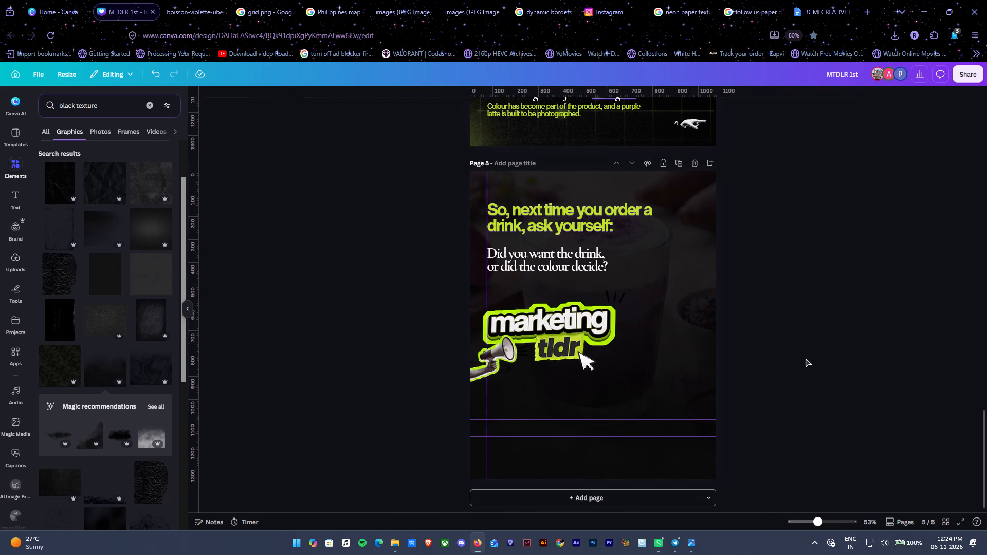
Lower the logo, question and heading slightly, keeping the texts on the left guide and the question close beneath the heading.
drag(571, 339, 573, 349)
drag(592, 256, 593, 268)
drag(601, 220, 601, 221)
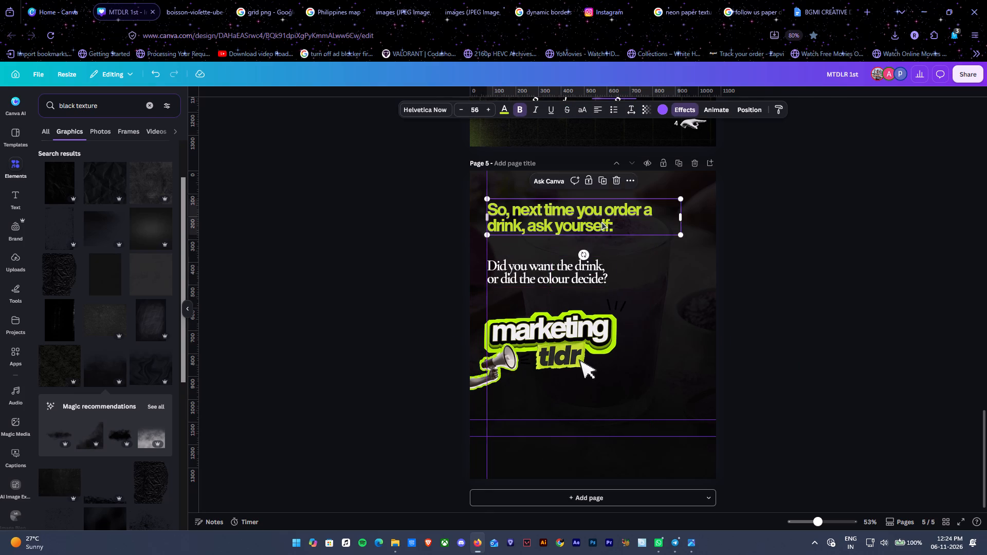
drag(601, 221, 601, 234)
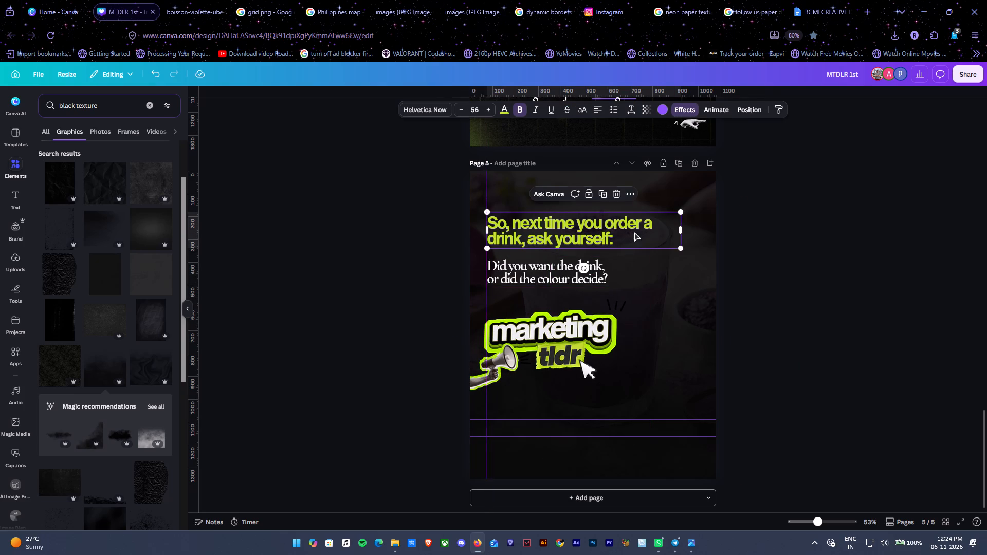
click(834, 235)
click(569, 341)
click(813, 312)
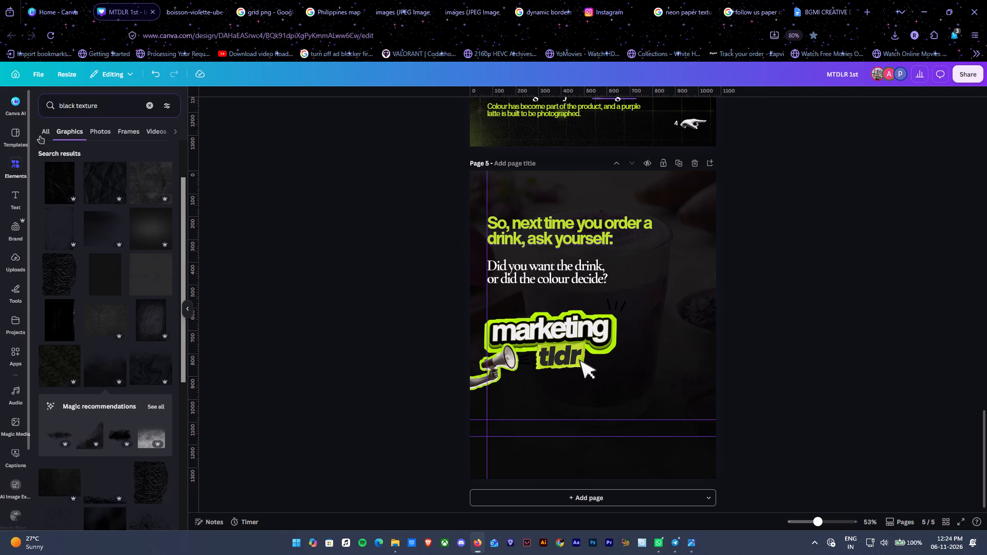
Add a lime rounded rectangle about 324 wide across page 5's right edge, below the logo, and increase its height.
click(13, 297)
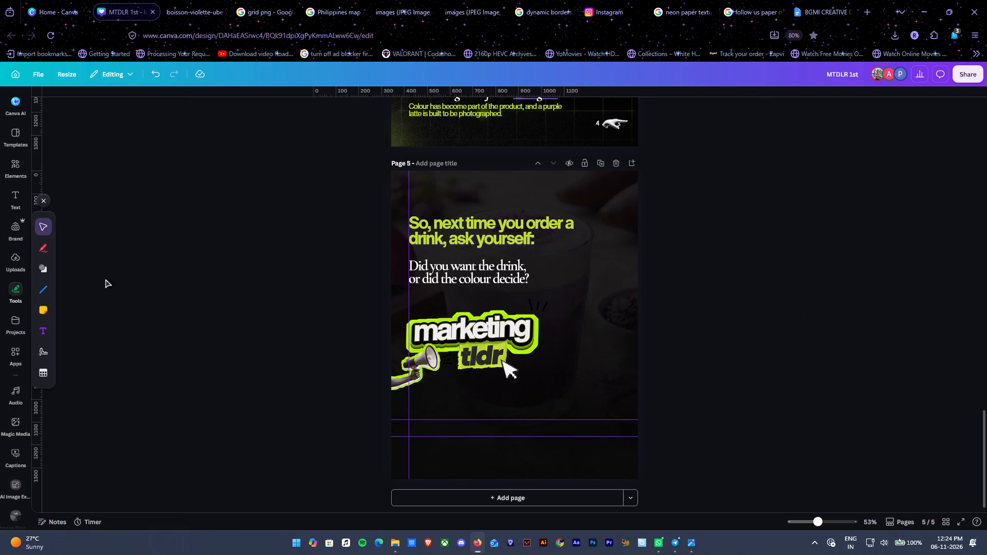
click(41, 274)
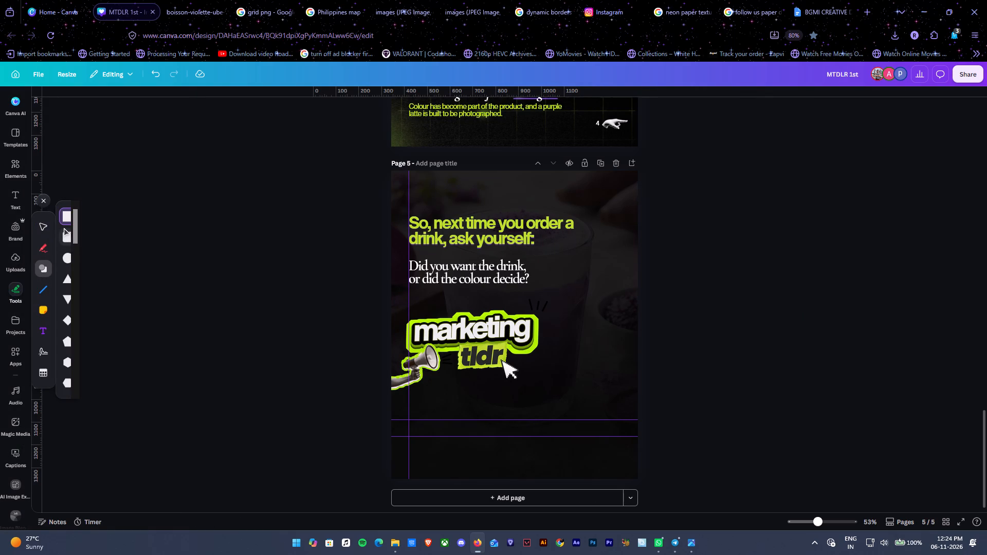
click(68, 232)
click(604, 373)
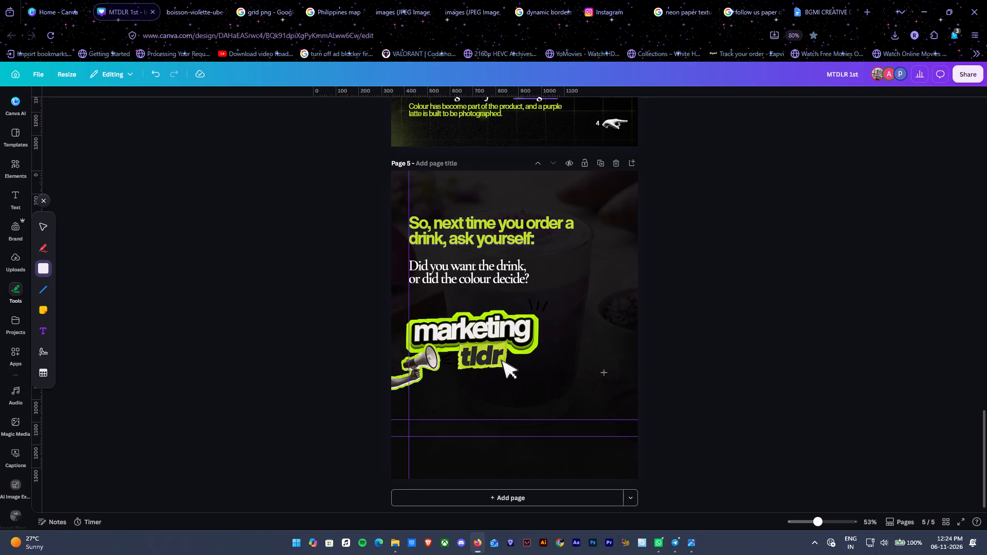
drag(641, 449, 657, 389)
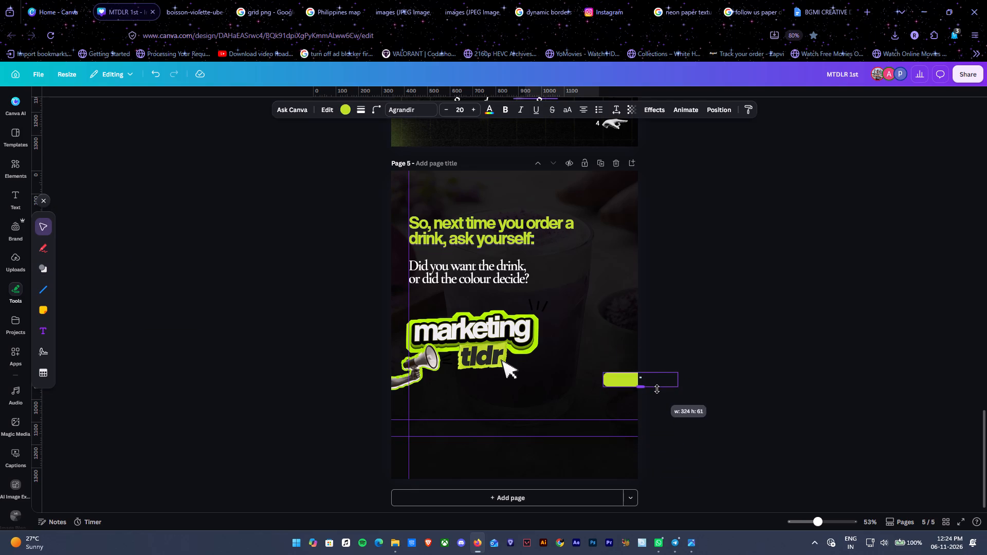
drag(657, 389, 657, 396)
double_click(724, 396)
ctrl+alt+scroll(638, 421, down, 1)
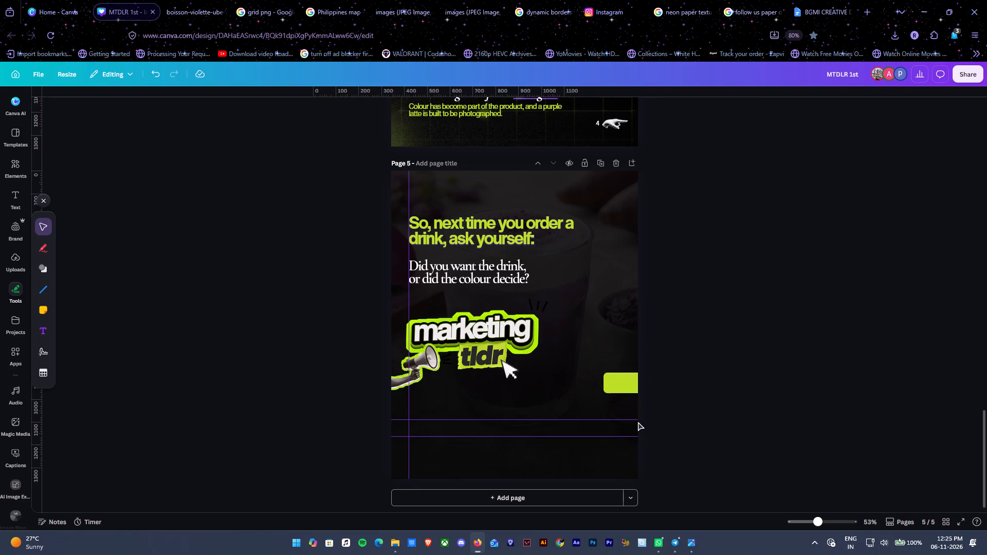
Maximise the lime rectangle's corner rounding, shift it further onto the page, and widen it well beyond the right edge.
ctrl+alt+scroll(638, 422, up, 6)
drag(707, 355, 652, 378)
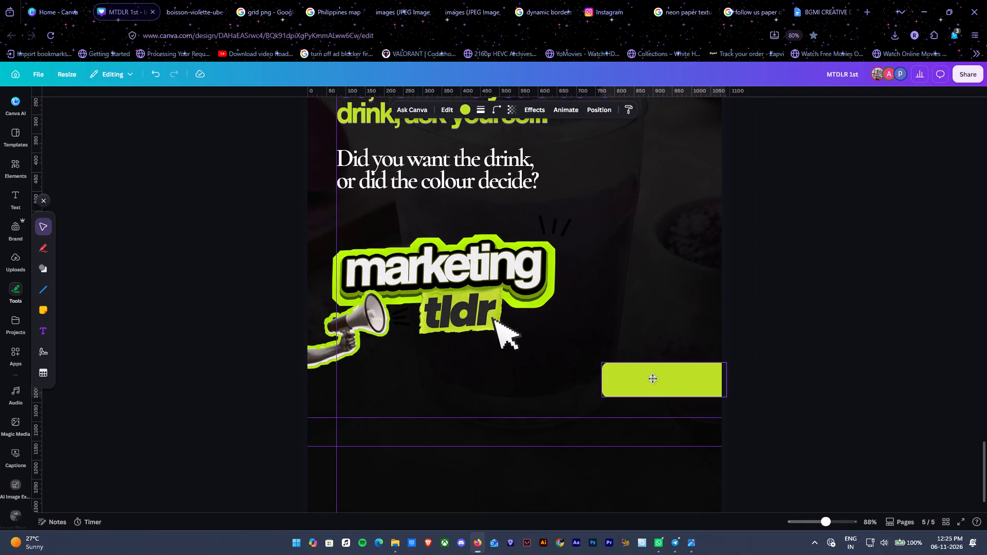
drag(652, 378, 657, 374)
click(501, 108)
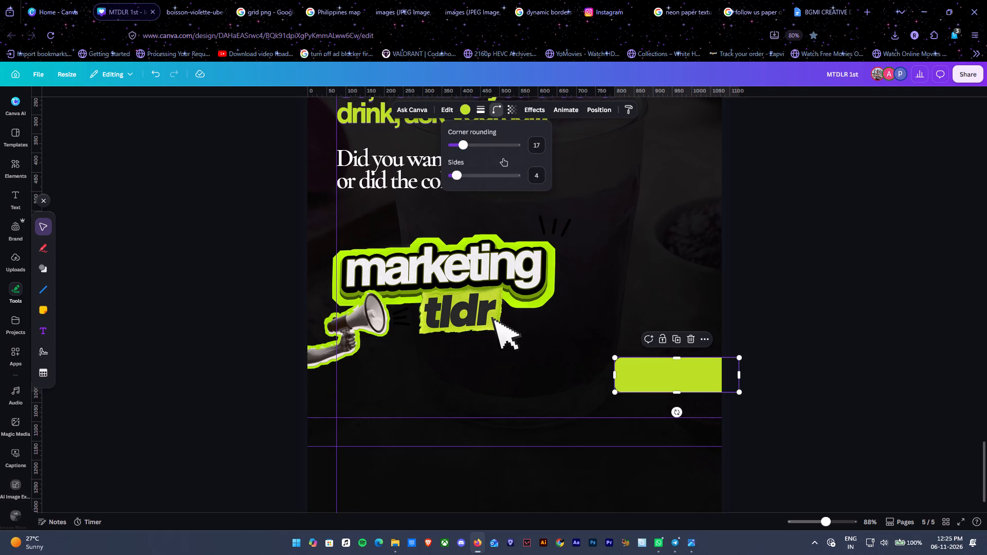
drag(480, 144, 664, 147)
drag(691, 380, 682, 378)
drag(730, 373, 843, 374)
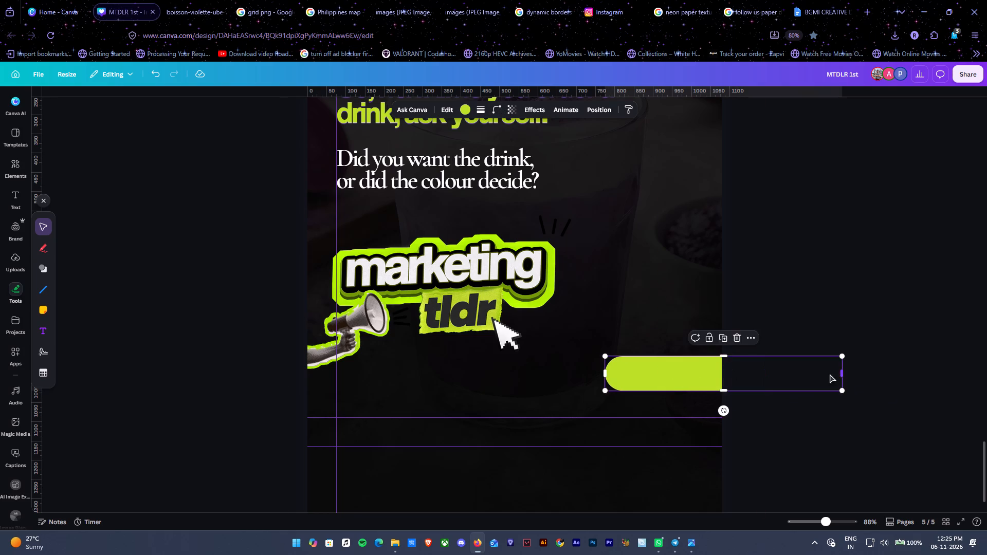
drag(774, 373, 749, 371)
Duplicate the lime pill three times and arrange the four in an evenly spaced vertical stack at the page's right edge.
key(ctrl+d)
scroll(736, 385, down, 3)
drag(709, 339, 707, 345)
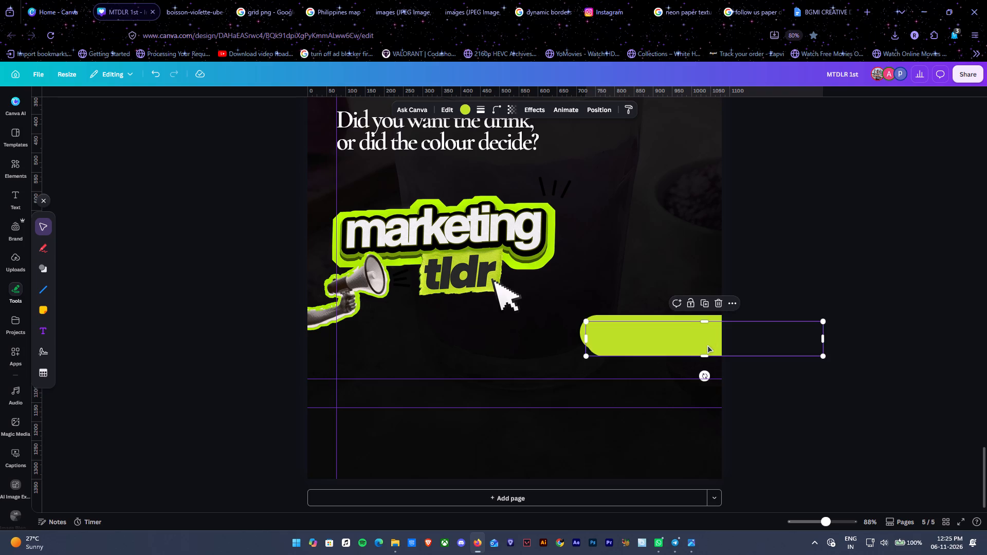
drag(707, 345, 704, 373)
drag(652, 330, 652, 309)
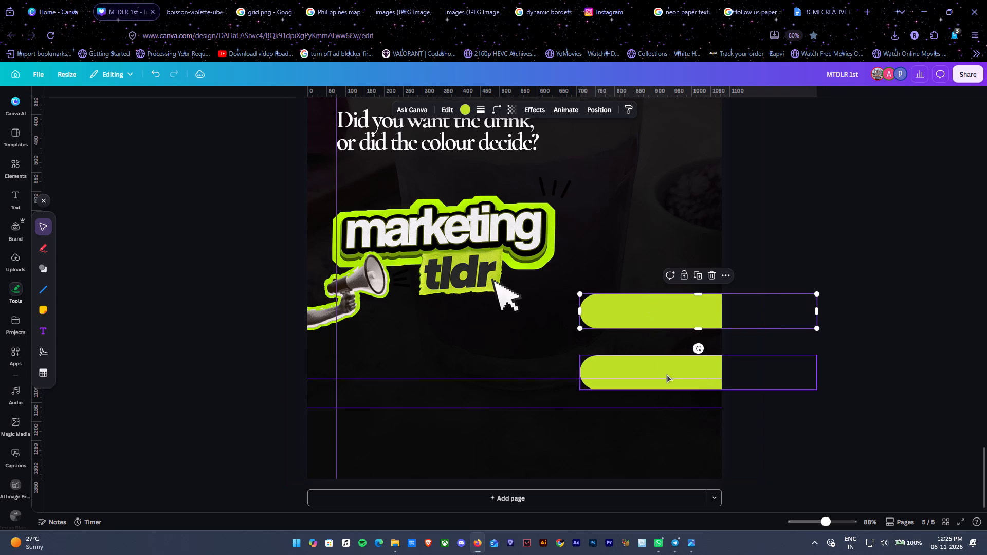
drag(667, 375, 667, 352)
key(ctrl+d)
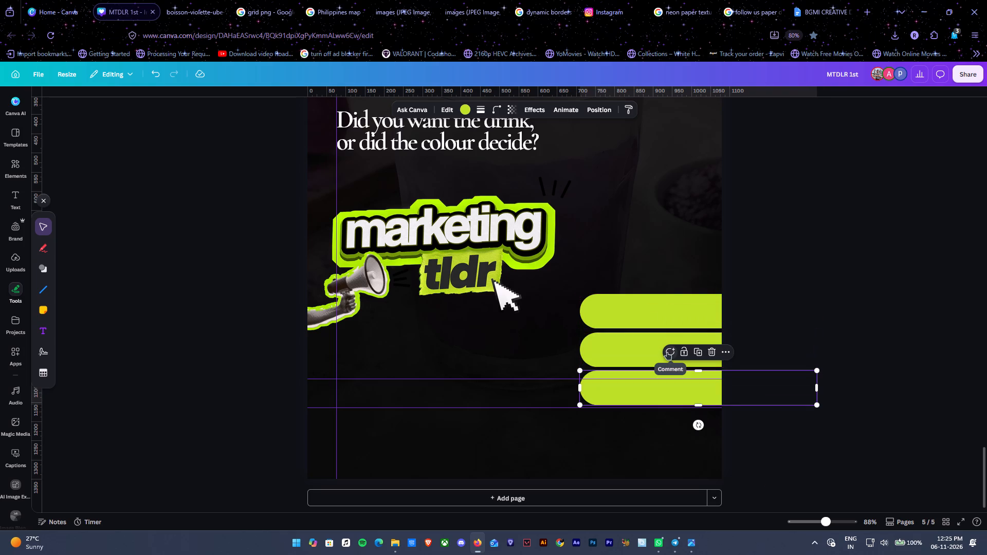
key(ctrl+d)
click(810, 327)
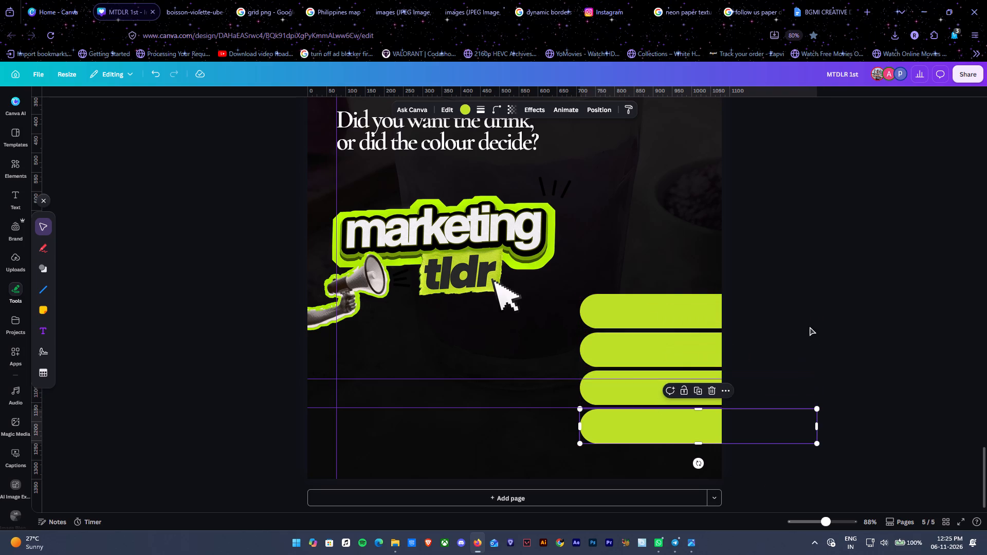
Duplicate the question text, place the copy over the top lime pill, and replace its wording with "Like".
scroll(407, 191, up, 2)
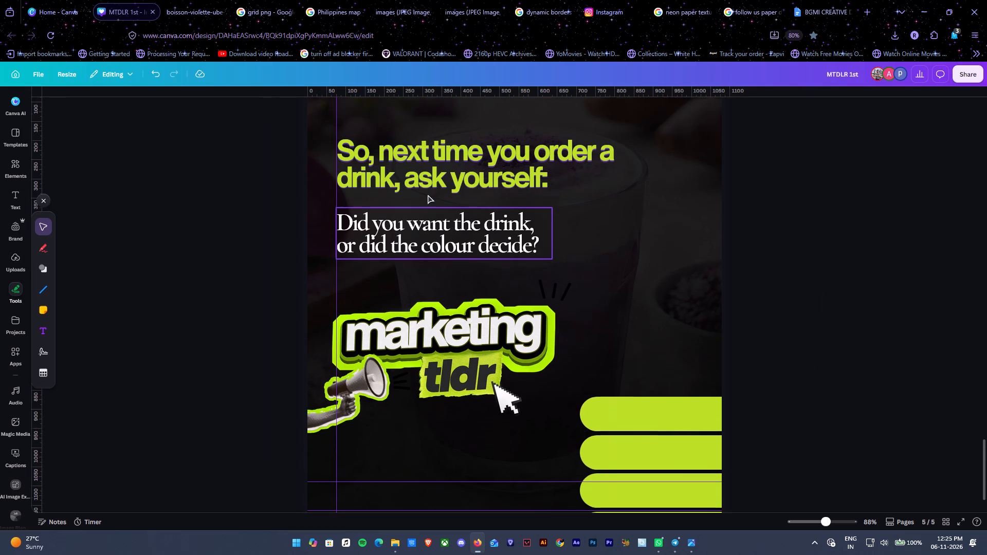
click(438, 234)
key(ctrl+d)
drag(449, 236, 649, 420)
double_click(649, 420)
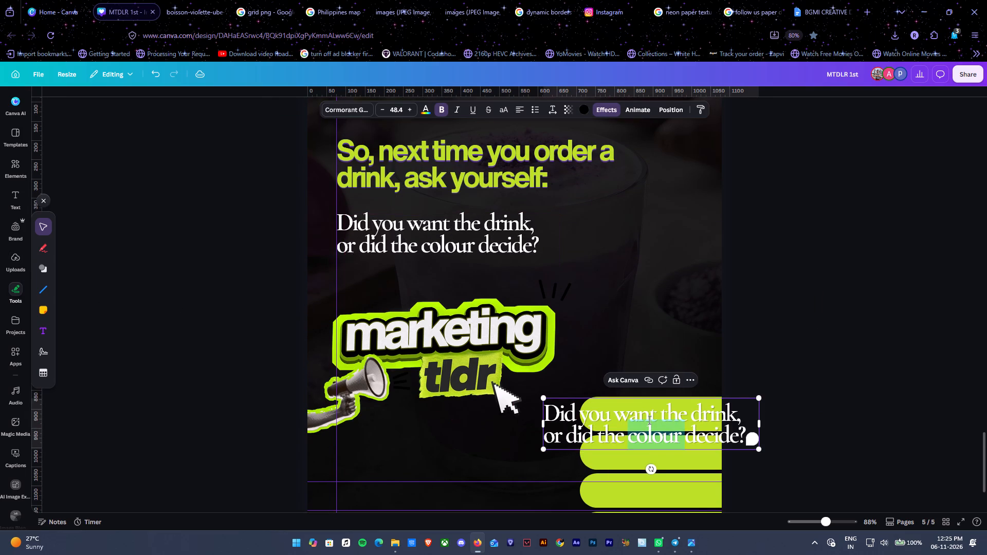
key(ctrl+a)
text(Like)
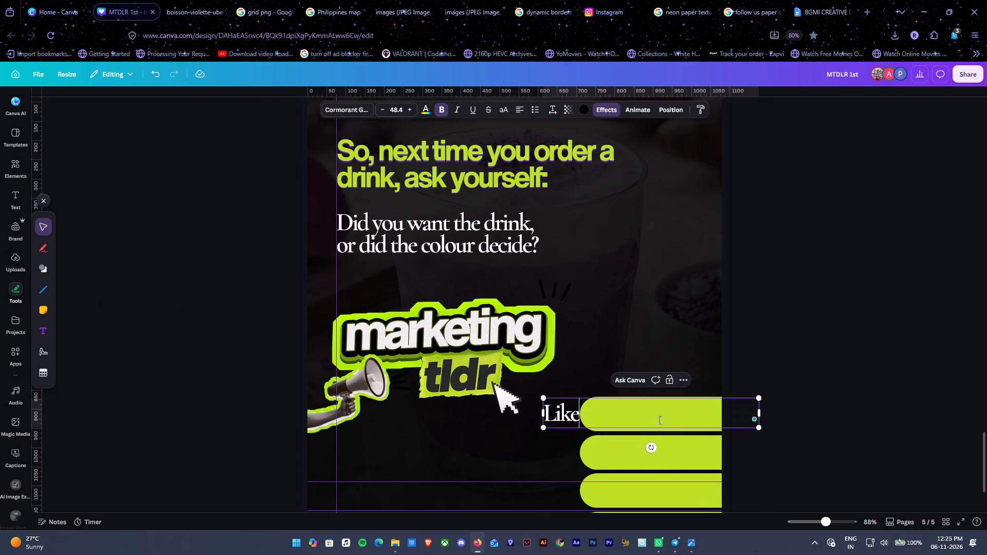
Recolour the "Like" text black, move it inside the top lime pill, and narrow its text box to fit the word.
key(ctrl+a)
click(429, 107)
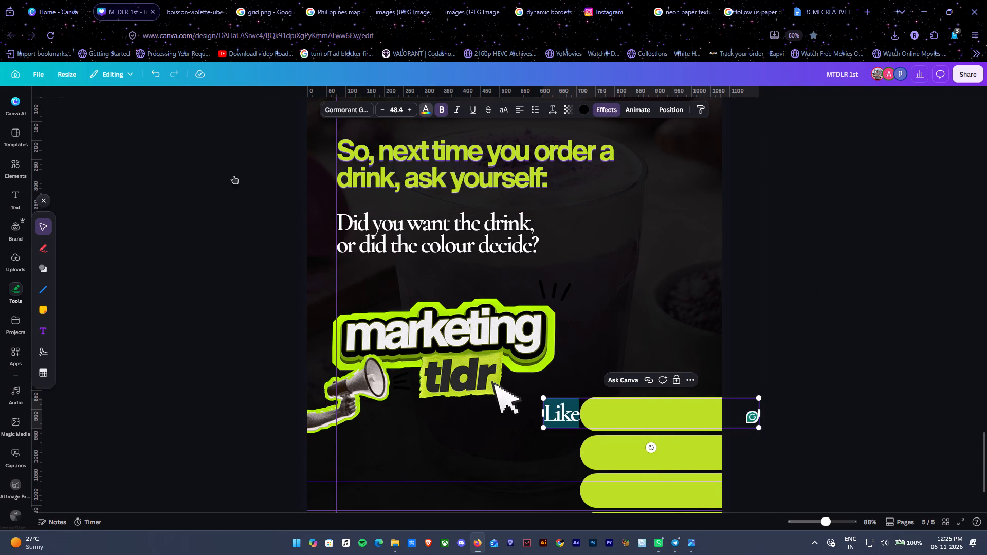
click(106, 165)
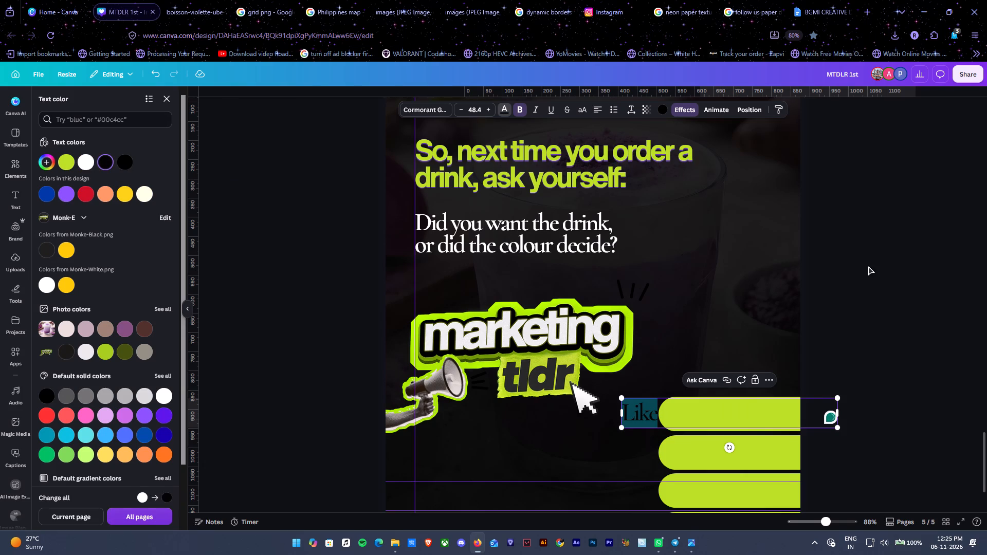
double_click(868, 266)
drag(588, 406, 674, 404)
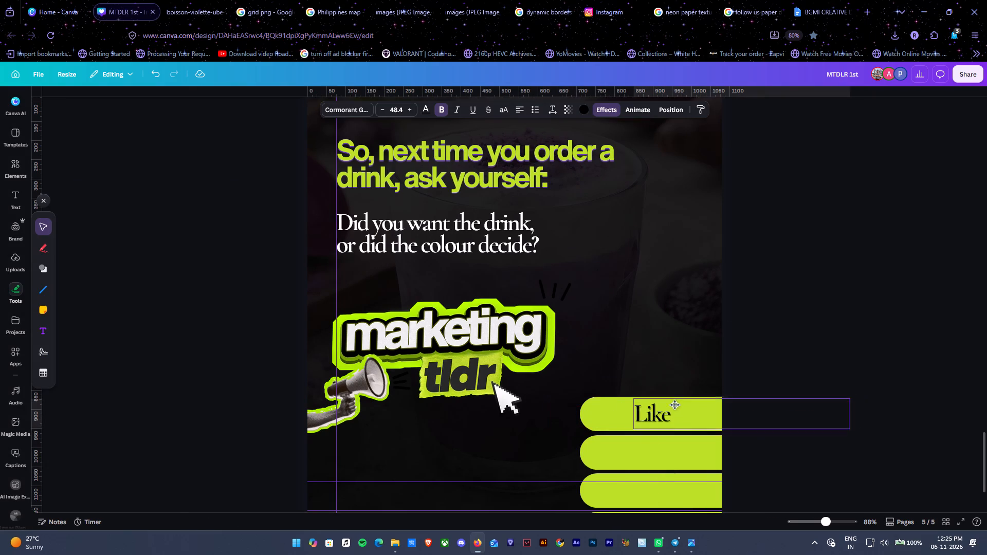
drag(674, 404, 637, 408)
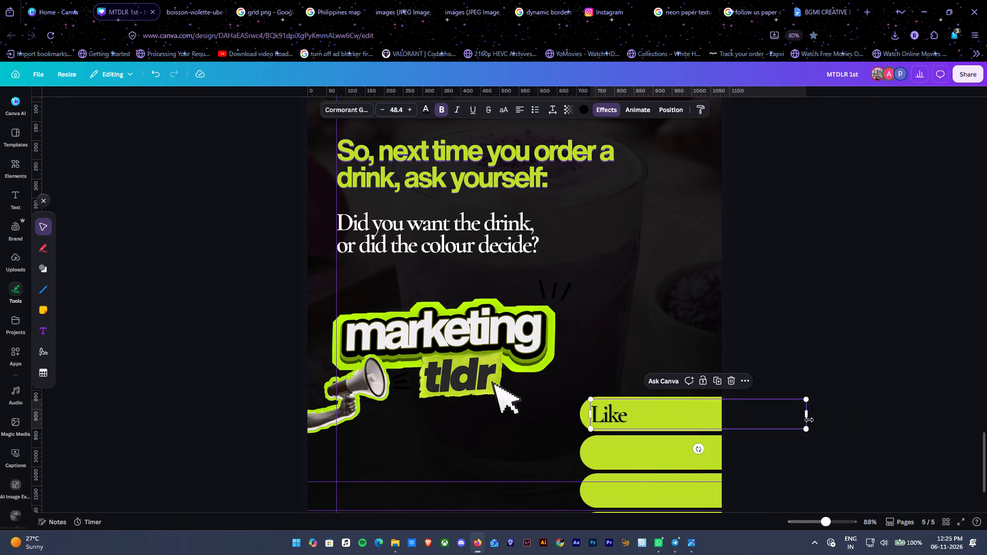
drag(809, 416, 634, 421)
click(828, 407)
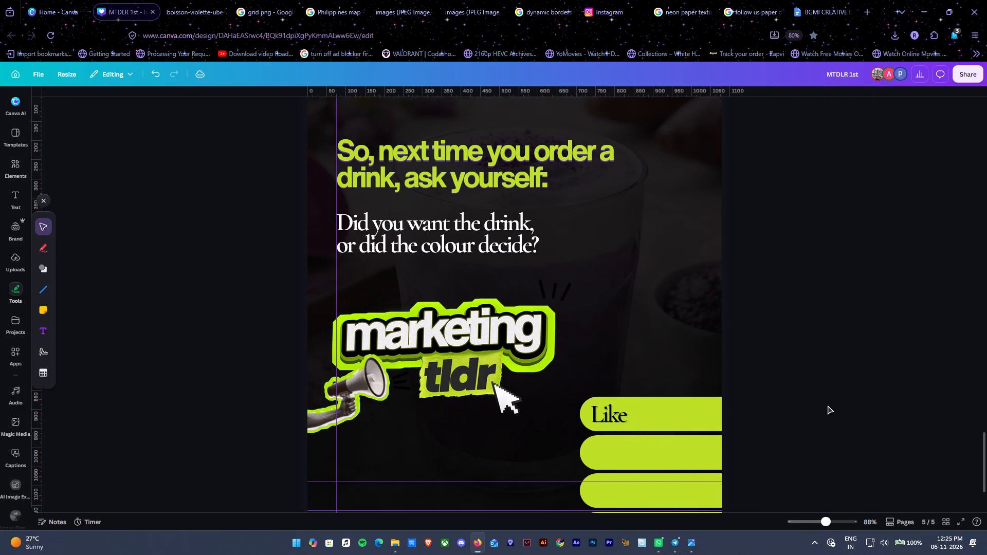
Duplicate the "Like" label onto the second pill, reword the copy "Comment", widen its box, and adjust both labels' positions.
scroll(828, 405, down, 1)
ctrl+alt+scroll(782, 387, up, 5)
click(670, 344)
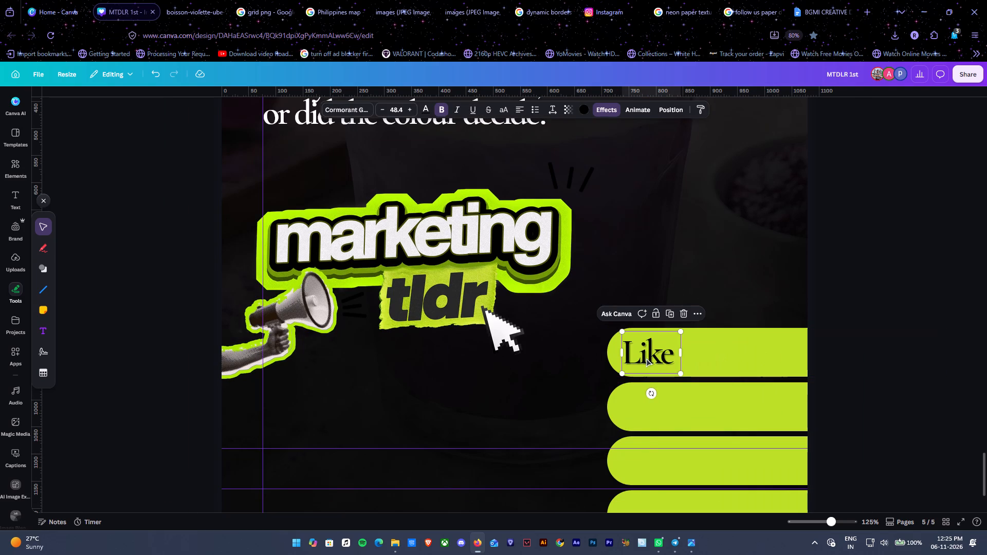
key(ctrl+d)
drag(659, 358, 765, 403)
double_click(765, 403)
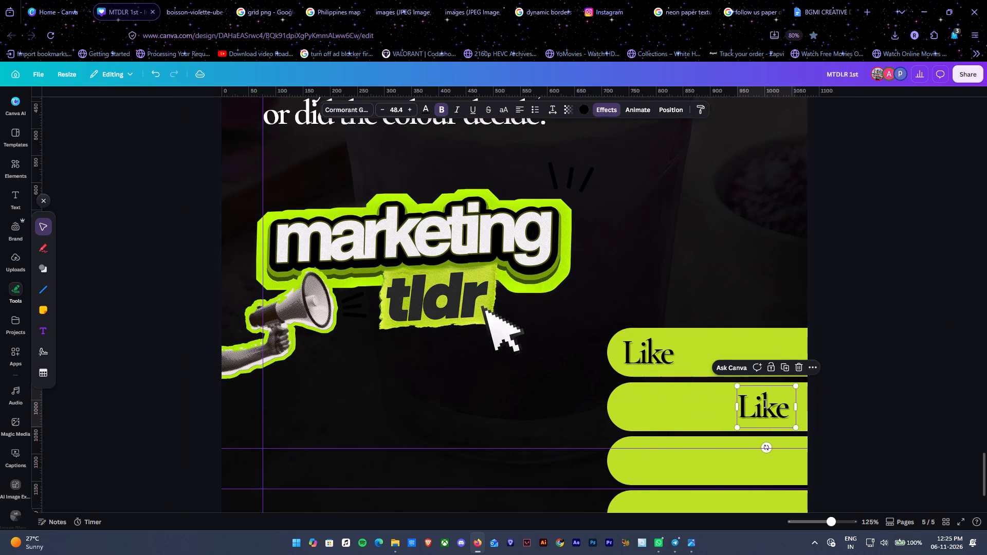
text(Comment)
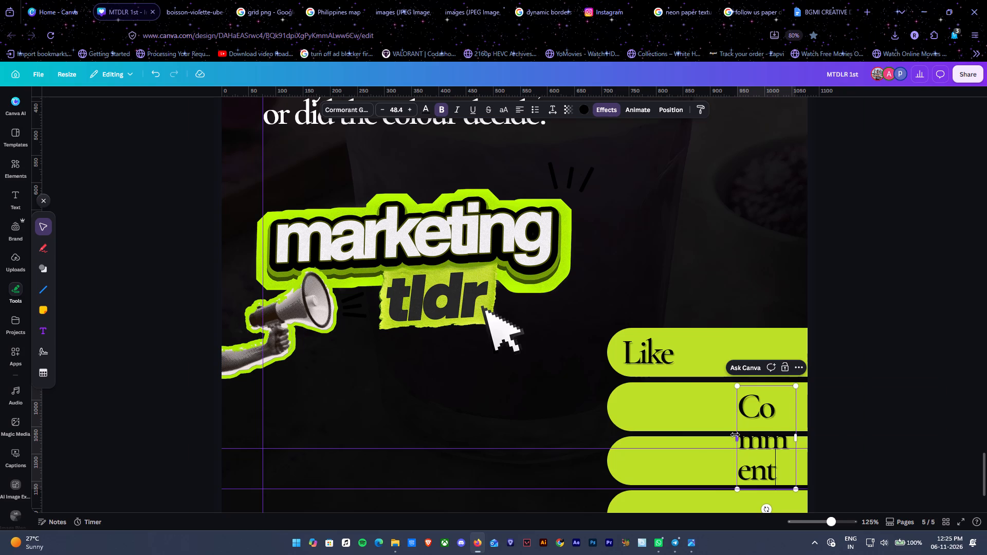
drag(736, 435, 661, 433)
double_click(898, 417)
drag(745, 413, 705, 411)
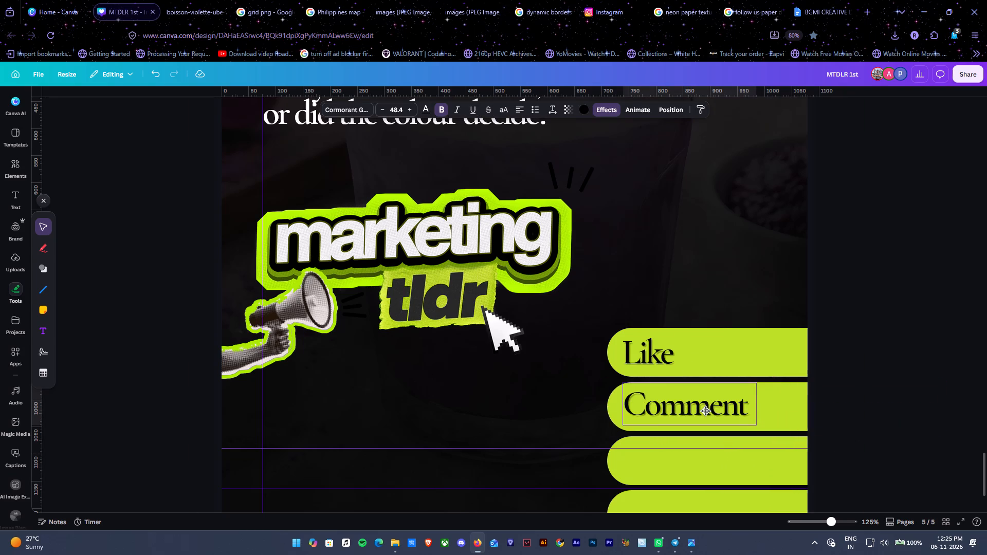
drag(705, 411, 708, 413)
drag(645, 347, 651, 347)
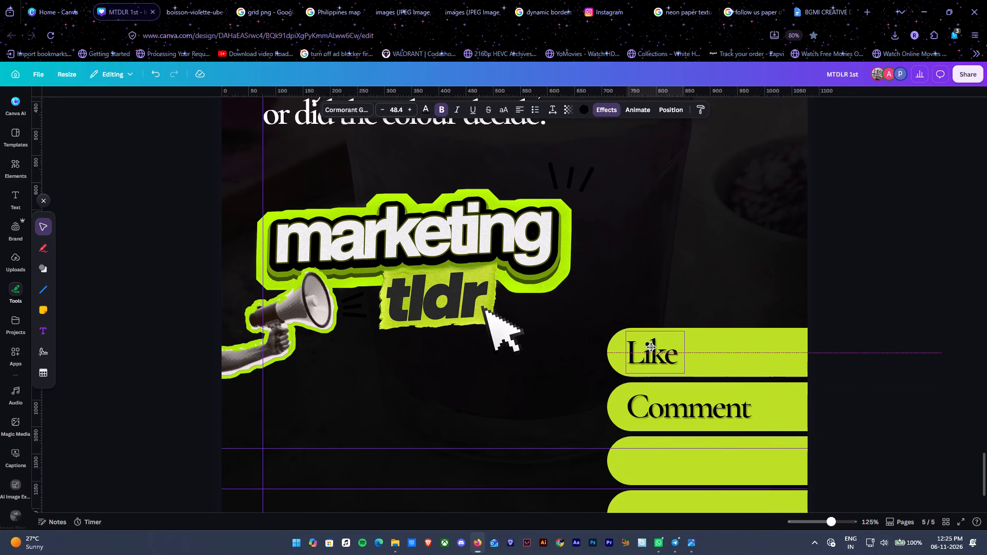
drag(651, 347, 652, 347)
Duplicate the "Comment" label onto the third pill, line it up below, and reword the copy "Share".
scroll(760, 372, down, 2)
click(710, 313)
key(ctrl+d)
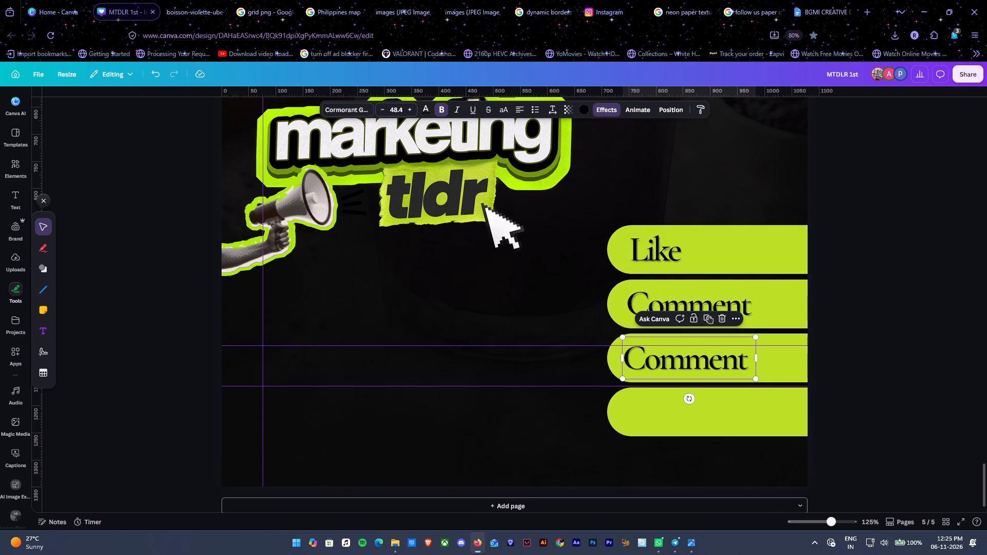
drag(685, 366, 690, 366)
double_click(690, 366)
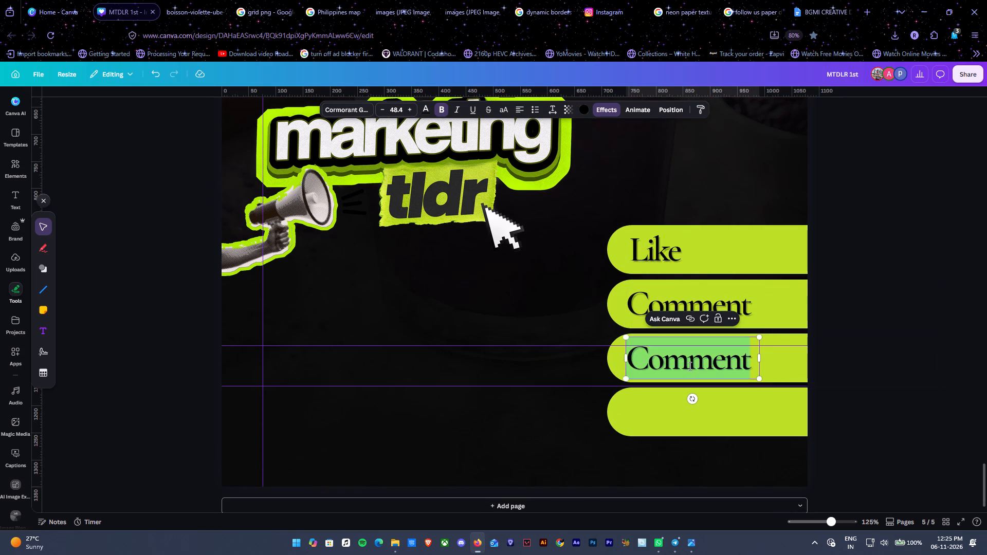
text(Share)
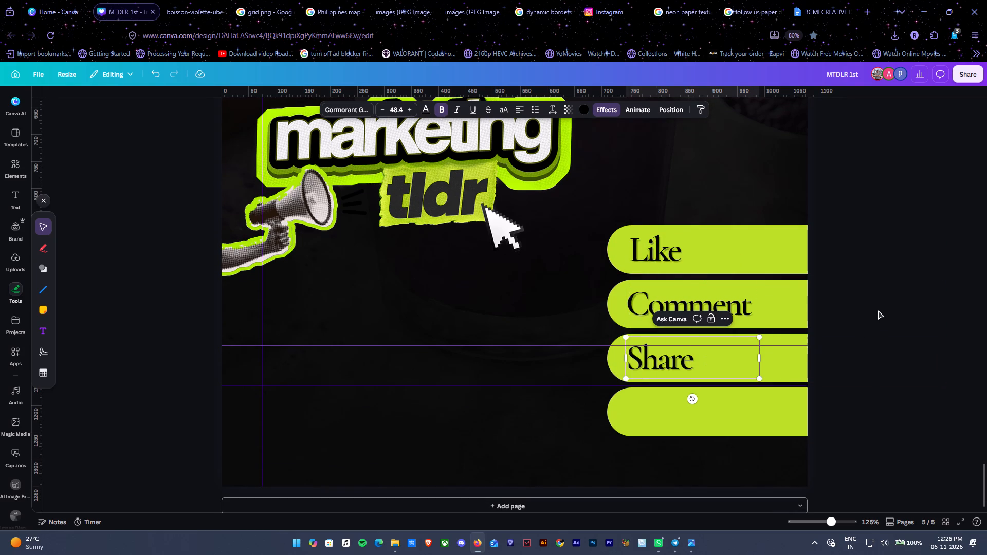
click(878, 310)
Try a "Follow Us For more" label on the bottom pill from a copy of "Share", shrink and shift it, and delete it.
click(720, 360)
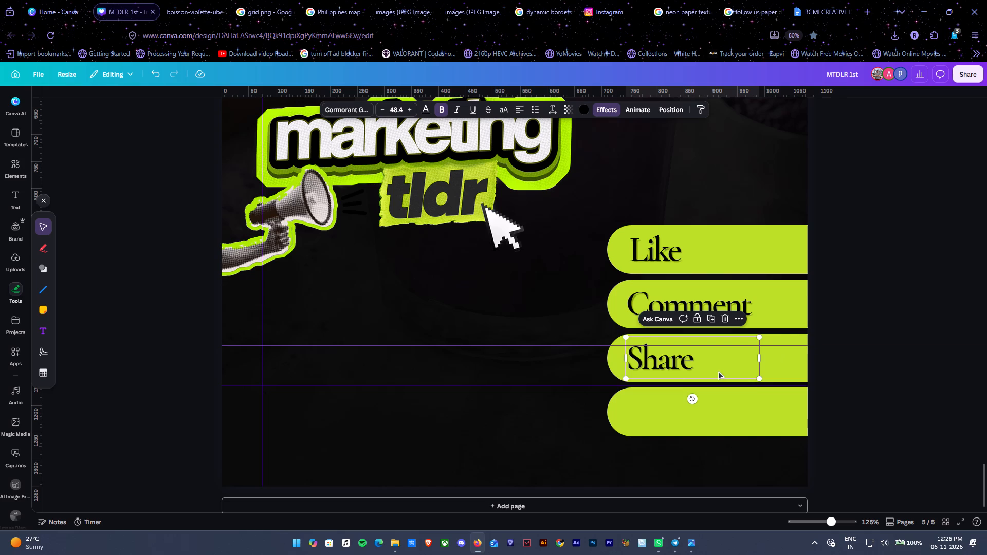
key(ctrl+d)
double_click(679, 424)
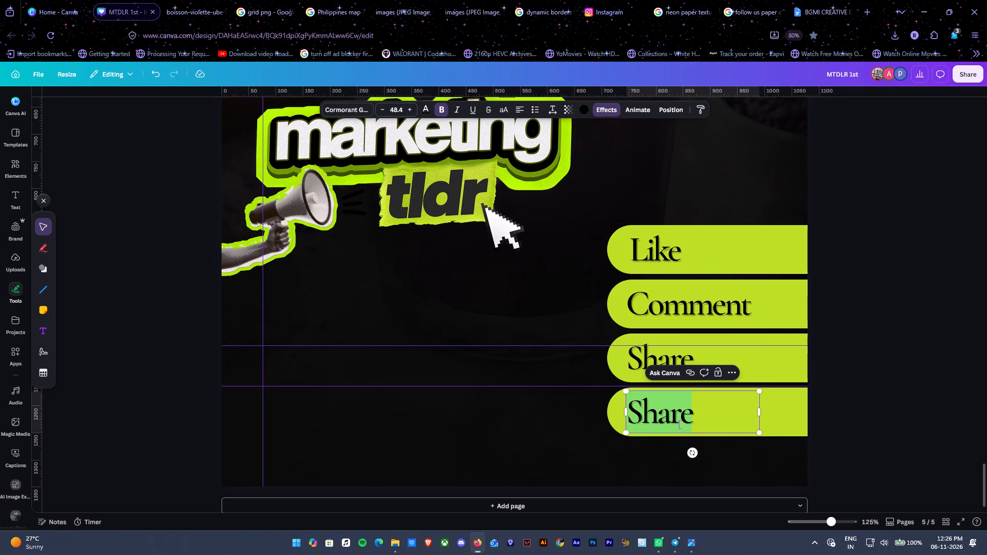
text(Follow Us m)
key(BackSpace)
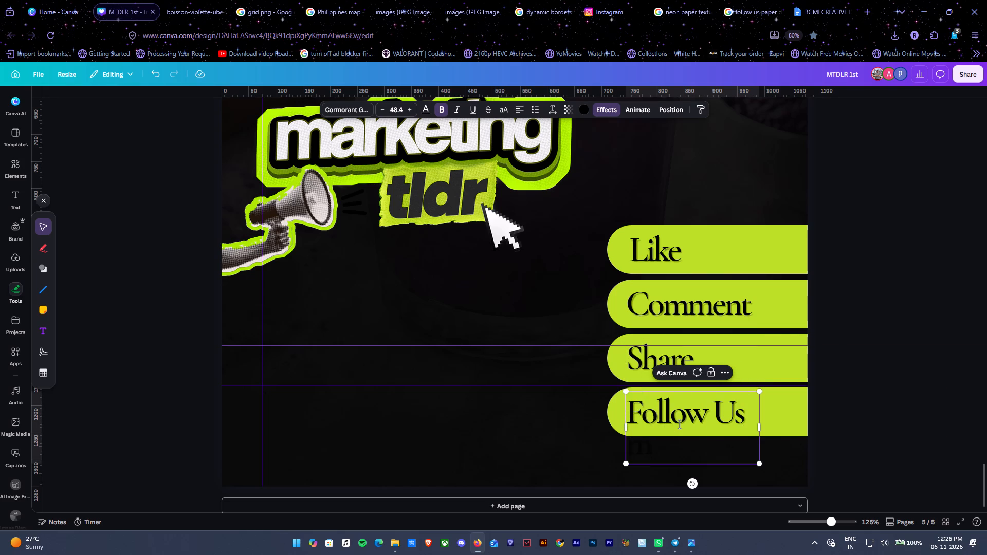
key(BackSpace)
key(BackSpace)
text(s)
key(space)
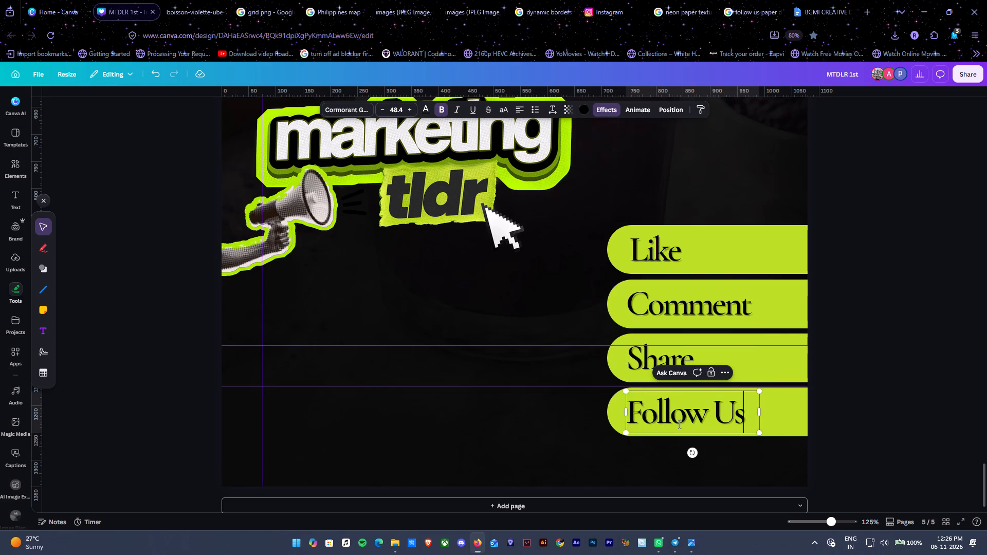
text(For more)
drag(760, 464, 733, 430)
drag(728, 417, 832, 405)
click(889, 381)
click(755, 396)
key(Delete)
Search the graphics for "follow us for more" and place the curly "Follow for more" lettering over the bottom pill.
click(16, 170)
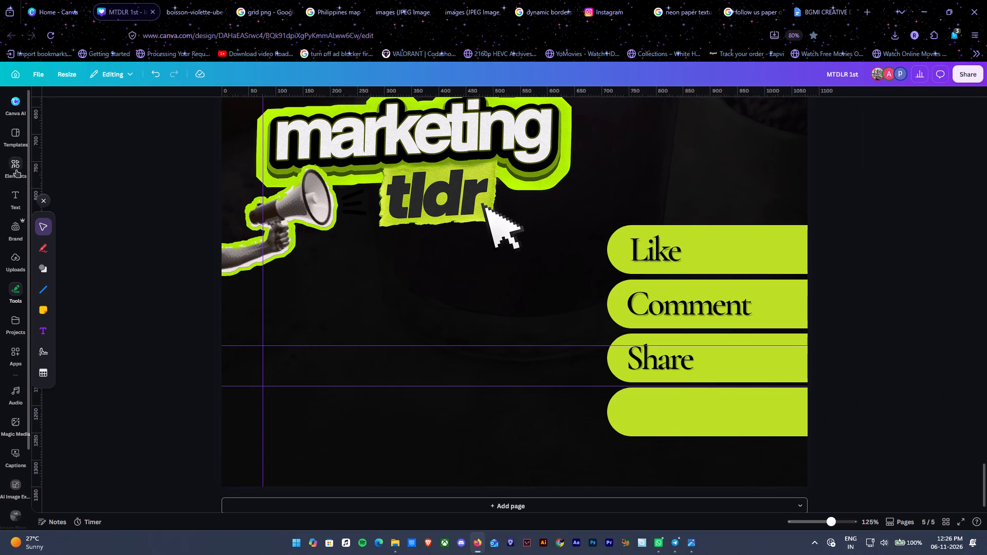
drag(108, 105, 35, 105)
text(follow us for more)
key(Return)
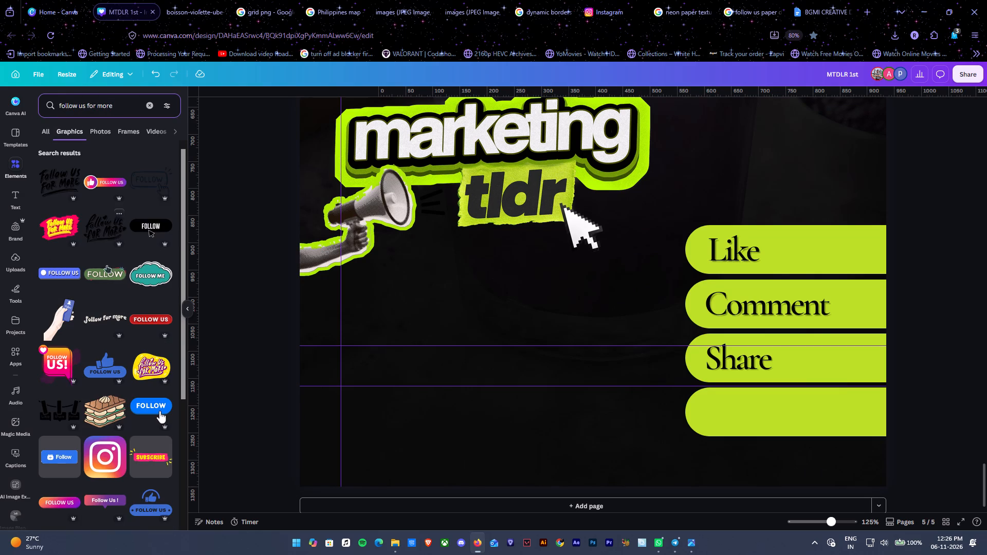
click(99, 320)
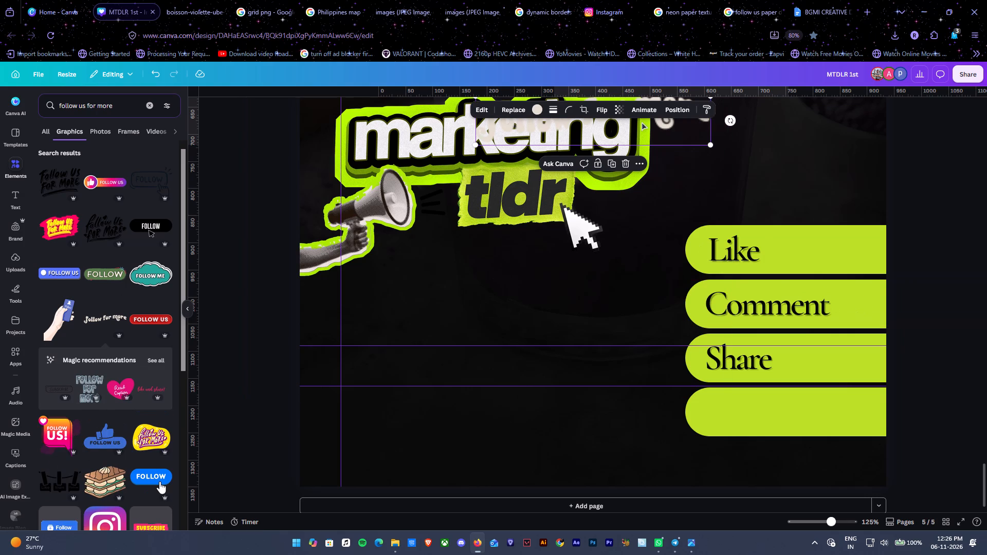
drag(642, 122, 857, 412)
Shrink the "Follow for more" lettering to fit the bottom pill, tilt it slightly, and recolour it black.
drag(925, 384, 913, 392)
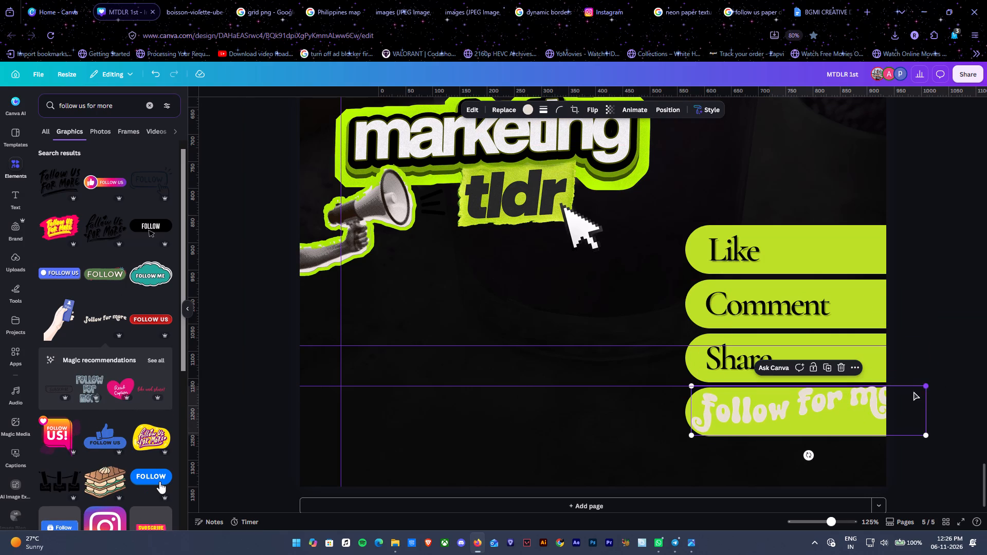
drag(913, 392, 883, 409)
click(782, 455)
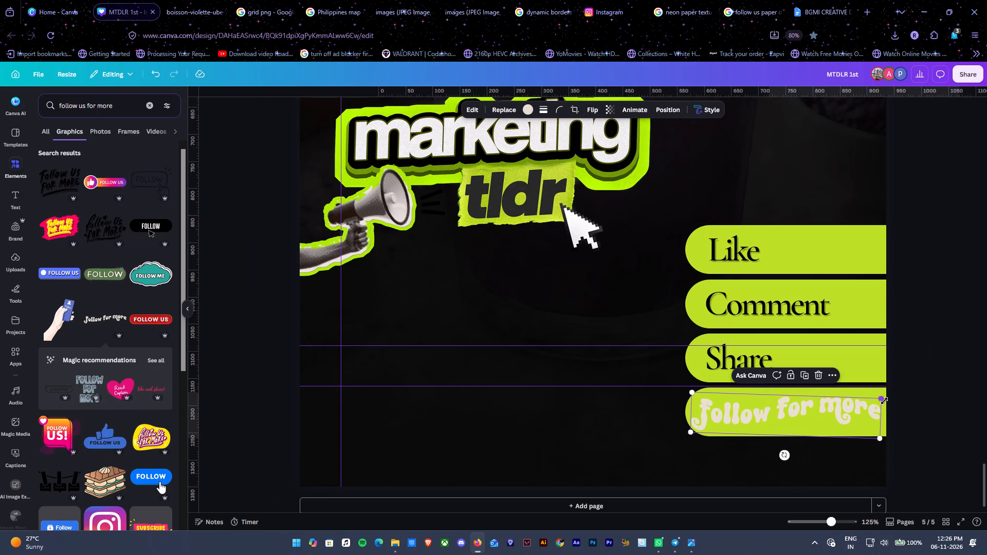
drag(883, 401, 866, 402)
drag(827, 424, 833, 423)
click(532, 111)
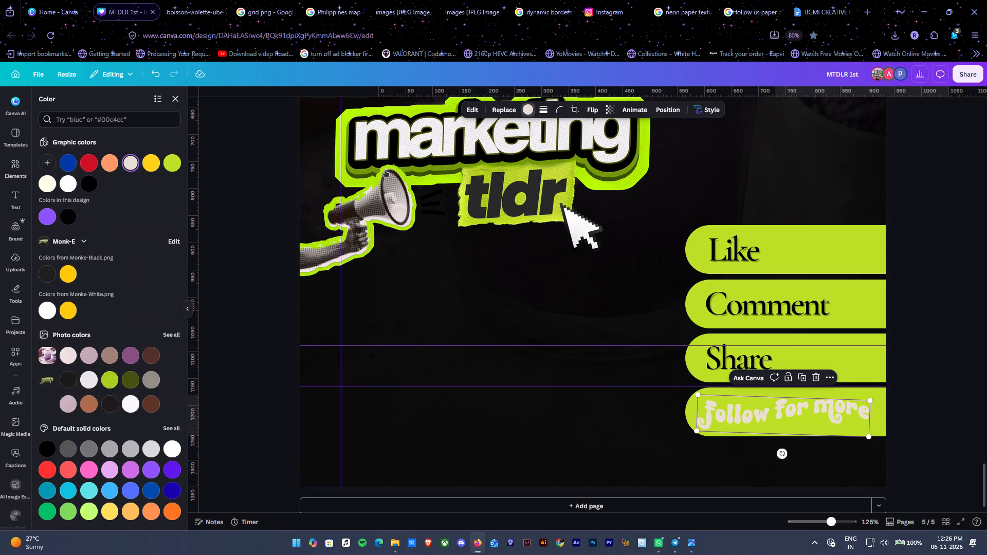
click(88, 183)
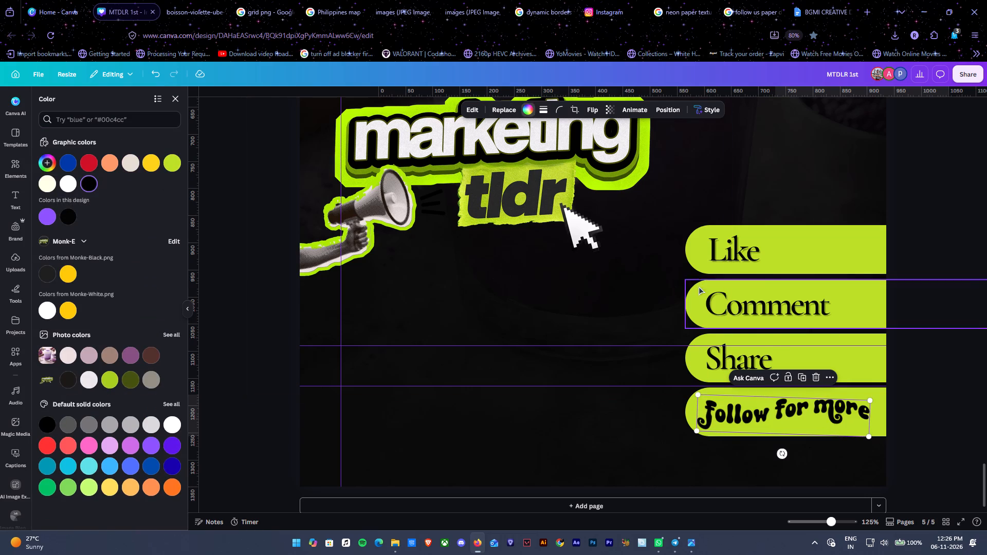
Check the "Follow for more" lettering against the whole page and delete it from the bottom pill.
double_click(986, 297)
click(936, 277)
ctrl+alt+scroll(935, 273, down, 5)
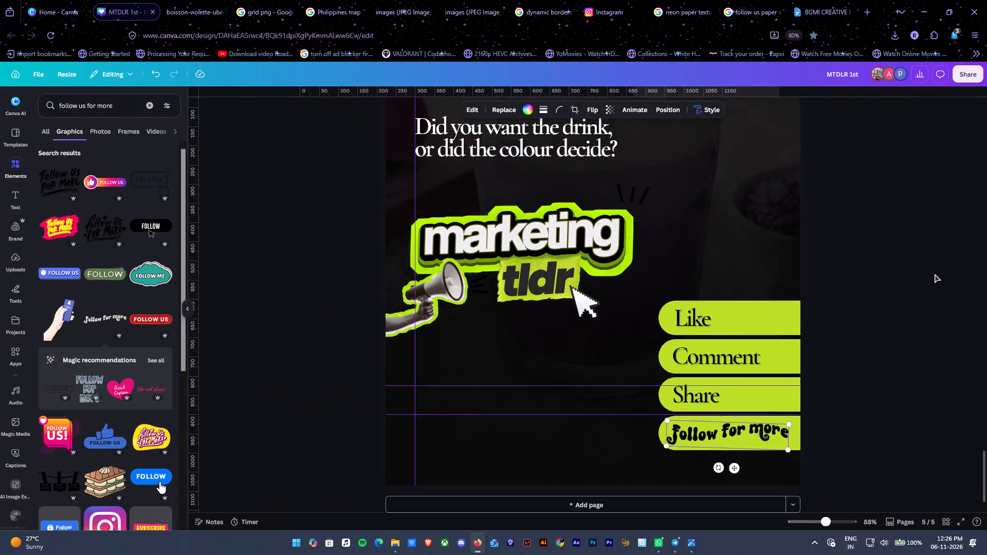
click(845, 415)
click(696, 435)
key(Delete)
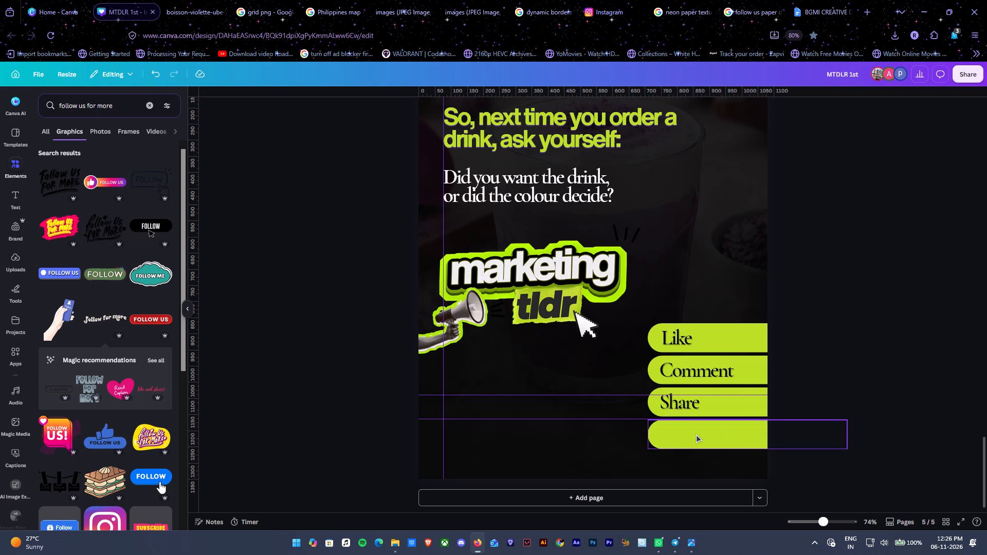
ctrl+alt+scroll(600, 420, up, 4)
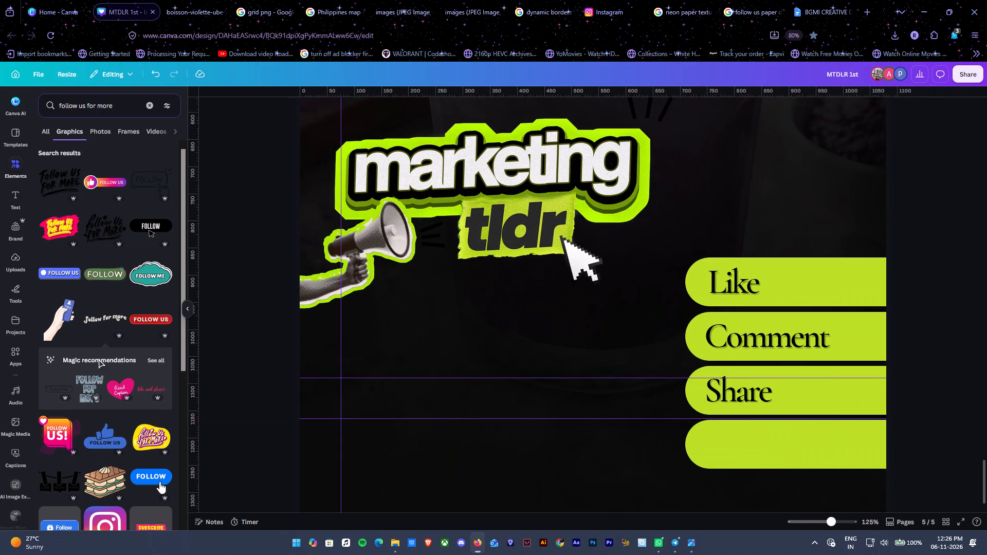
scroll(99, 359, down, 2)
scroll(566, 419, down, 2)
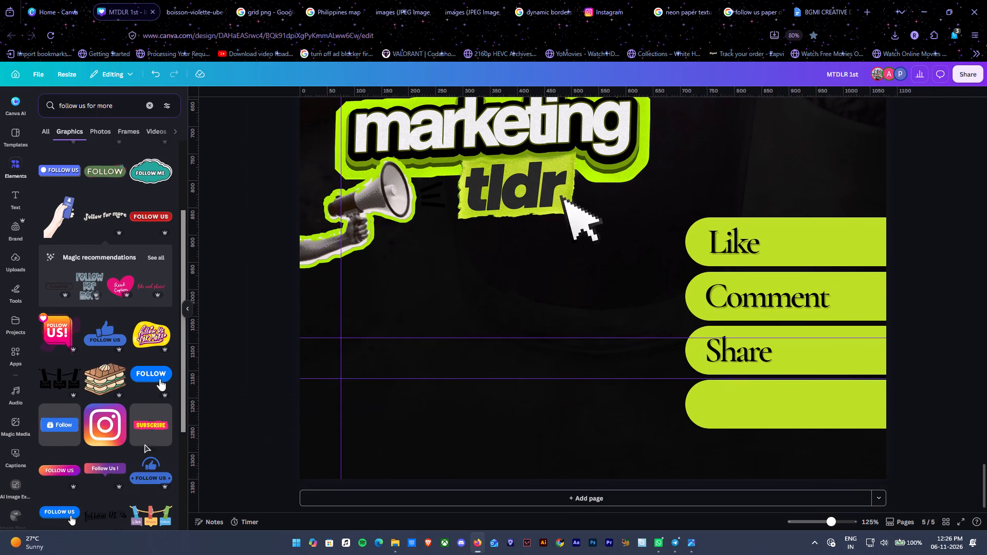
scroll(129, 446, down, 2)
Duplicate the "Share" label onto the bottom pill, reword the copy "Follow", and align it with the labels above.
click(760, 359)
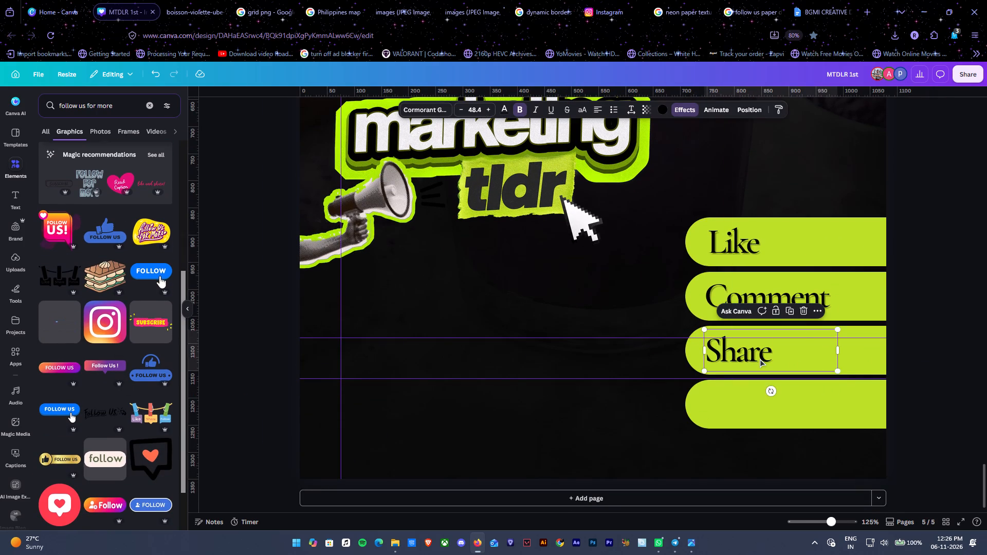
key(ctrl+d)
drag(757, 362, 750, 404)
double_click(750, 404)
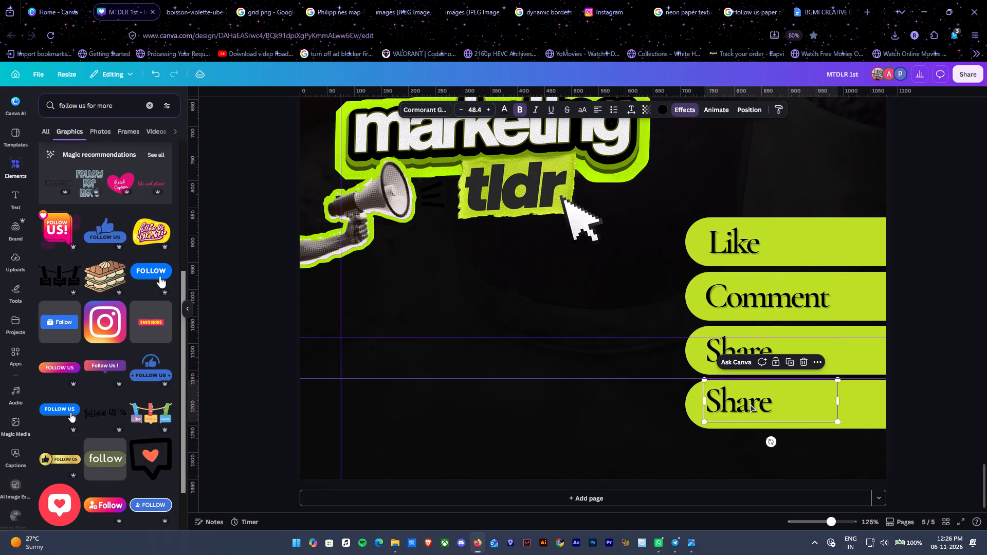
text(Follow)
click(935, 369)
click(771, 409)
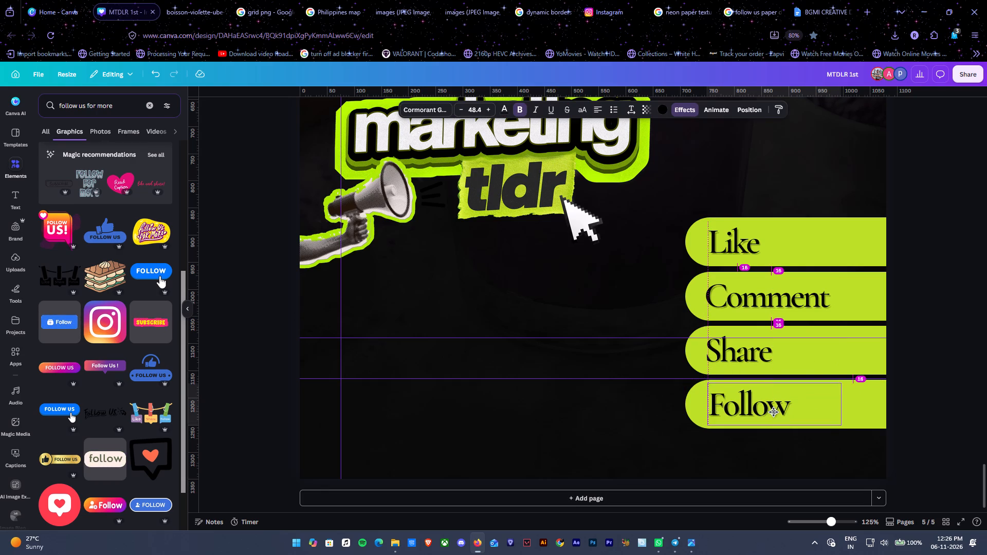
Duplicate the "Follow" label, reword the copy "us for more", shrink it to size 20.5, and place it beside "Follow" on the bottom pill.
key(ctrl+d)
double_click(767, 458)
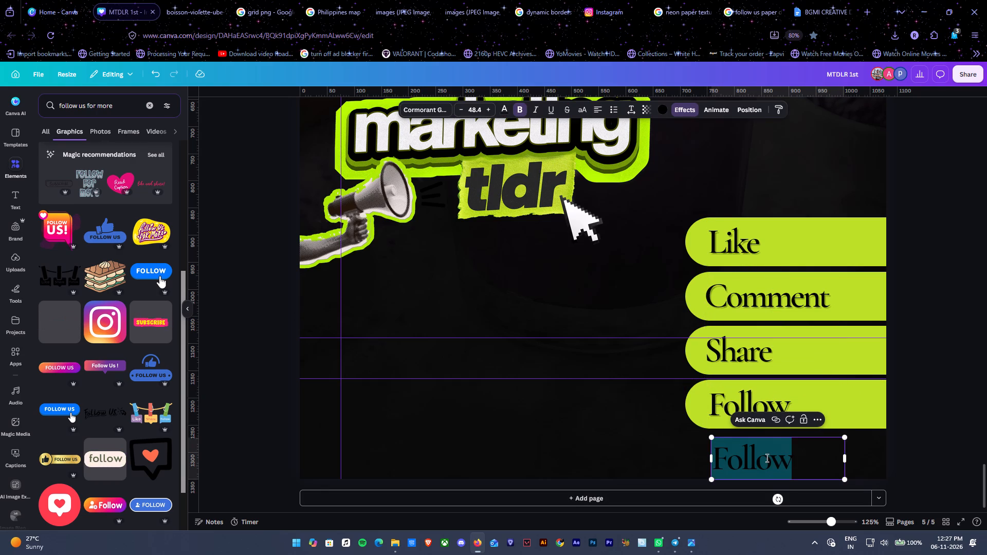
text(us for more)
click(783, 465)
key(ctrl+a)
click(986, 436)
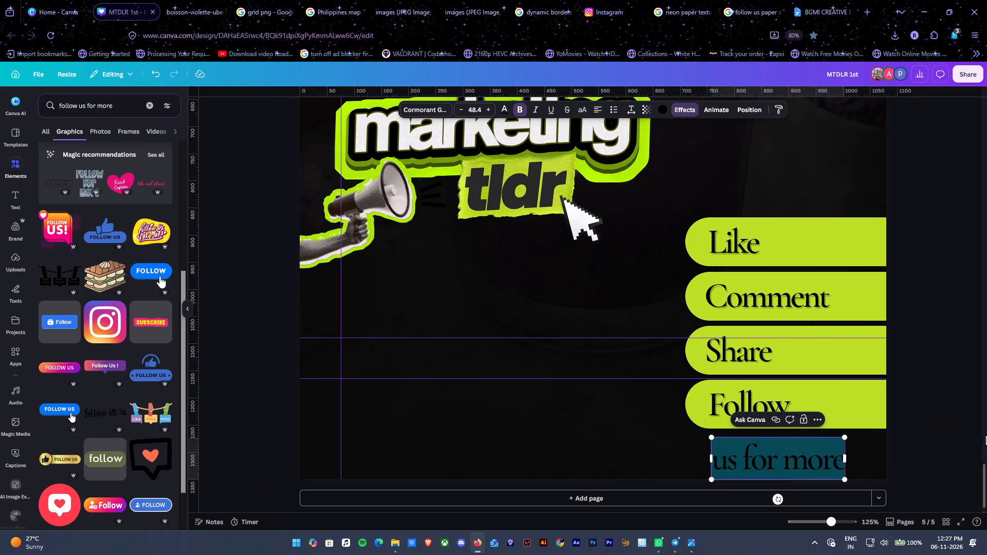
click(926, 469)
scroll(926, 468, down, 2)
click(811, 466)
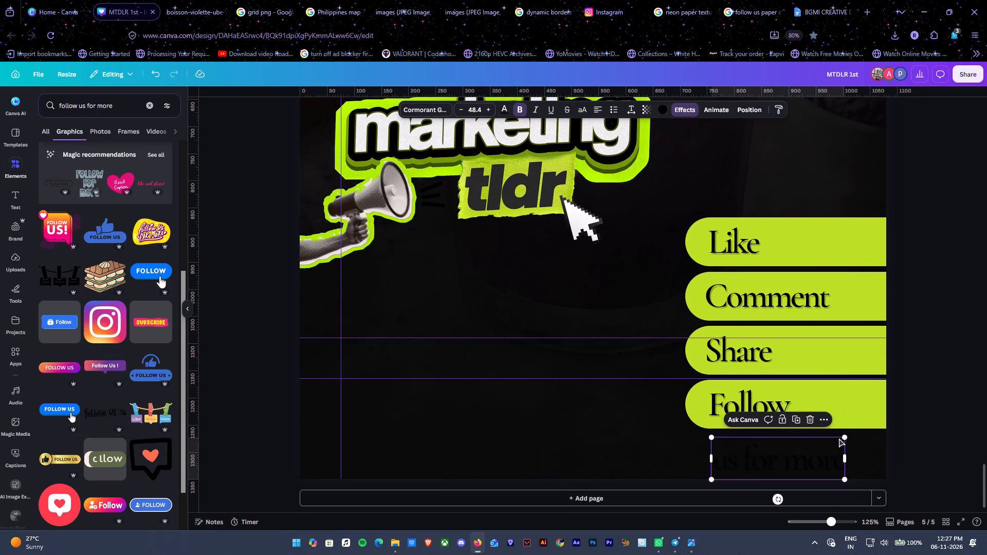
drag(845, 437, 768, 462)
drag(739, 474, 832, 415)
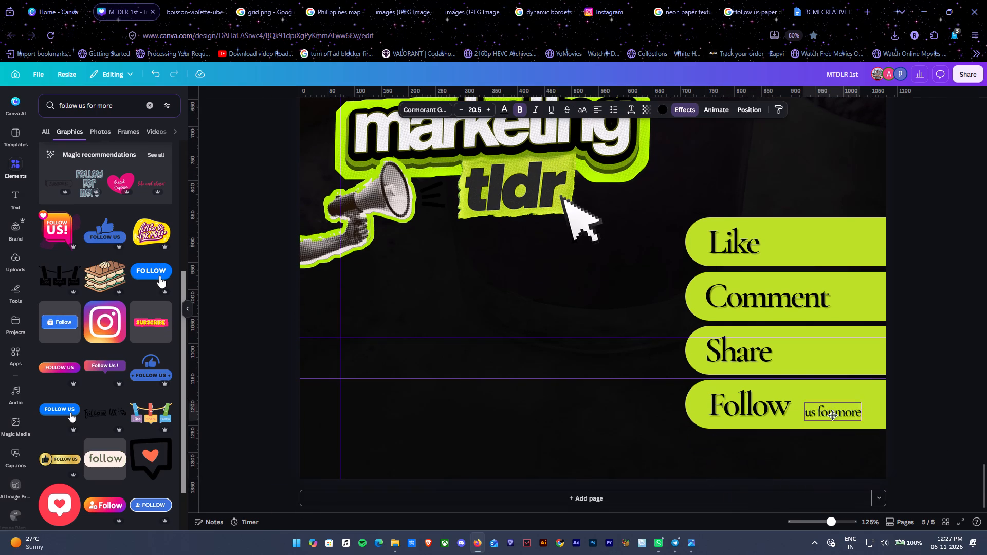
Move "us for more" closer to "Follow", set its font to Helvetica Now, and widen its box to fit one line.
drag(832, 415, 820, 410)
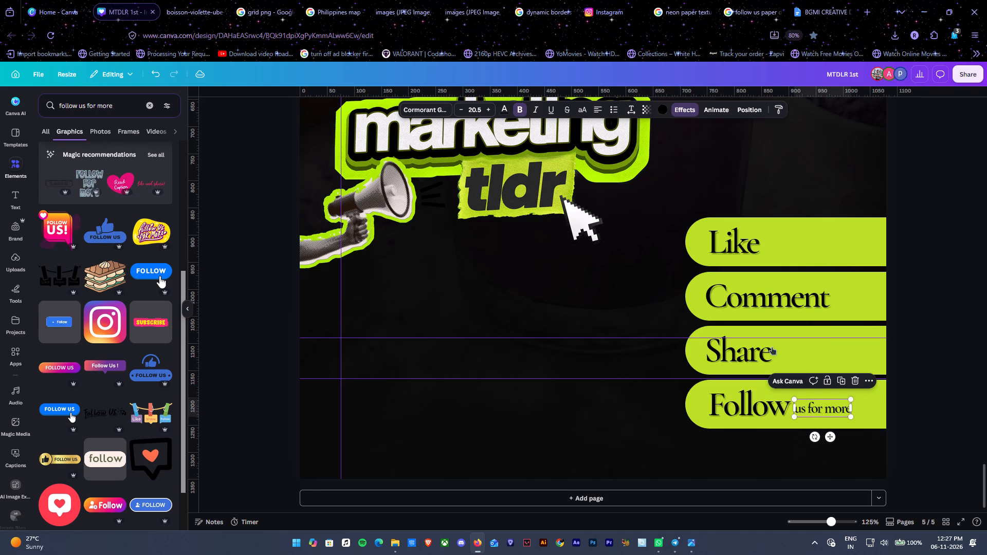
click(408, 99)
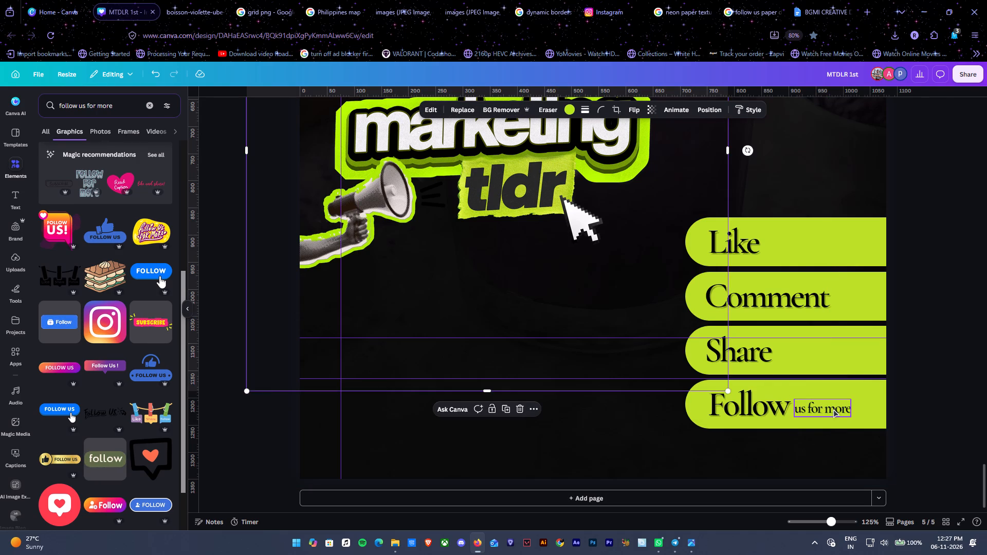
click(833, 409)
click(418, 103)
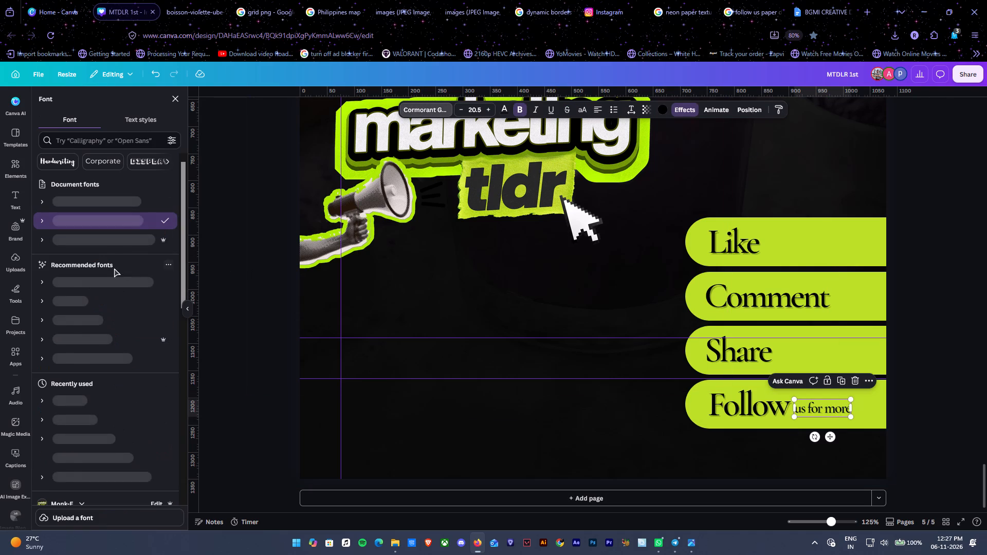
click(97, 240)
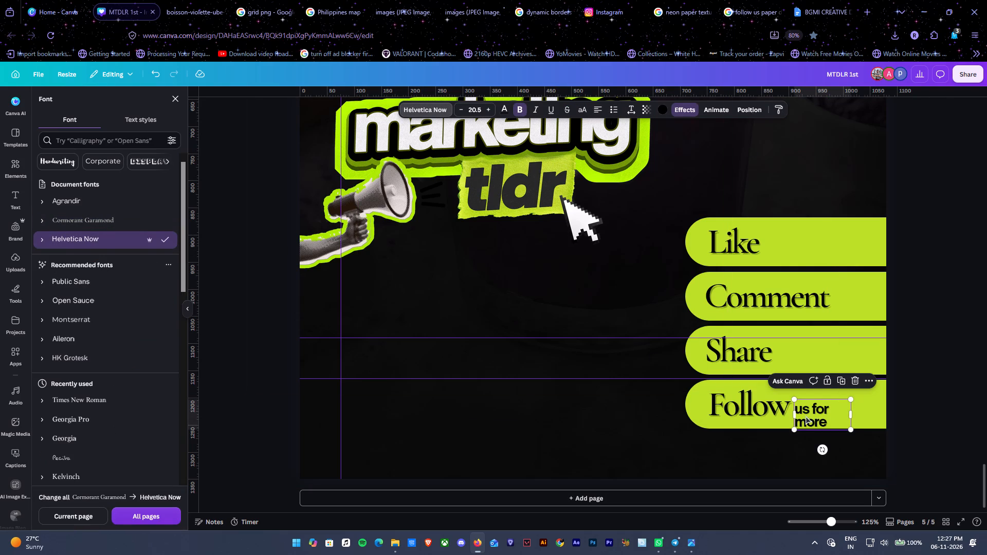
drag(851, 417, 867, 415)
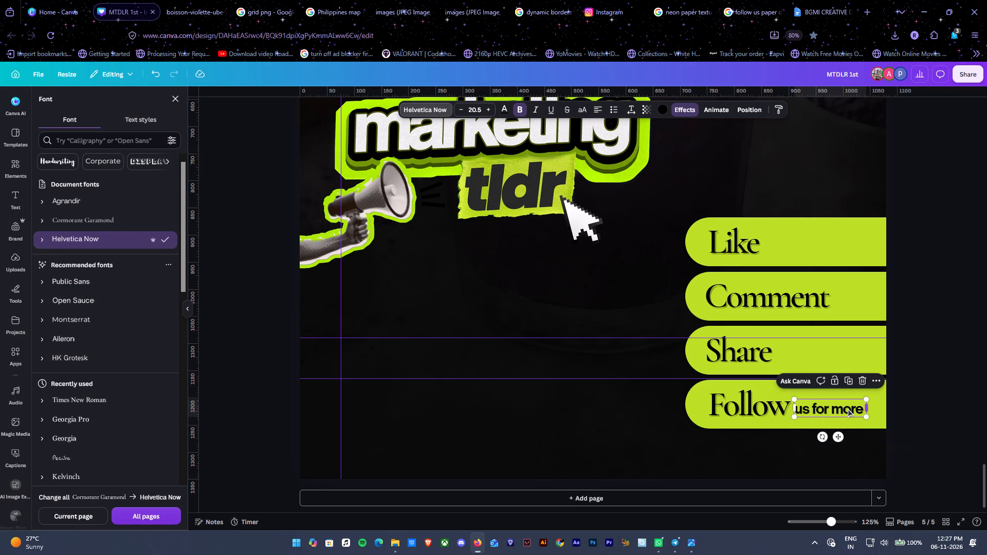
Nudge the "us for more" text on the bottom pill to leave a small gap after "Follow".
click(845, 406)
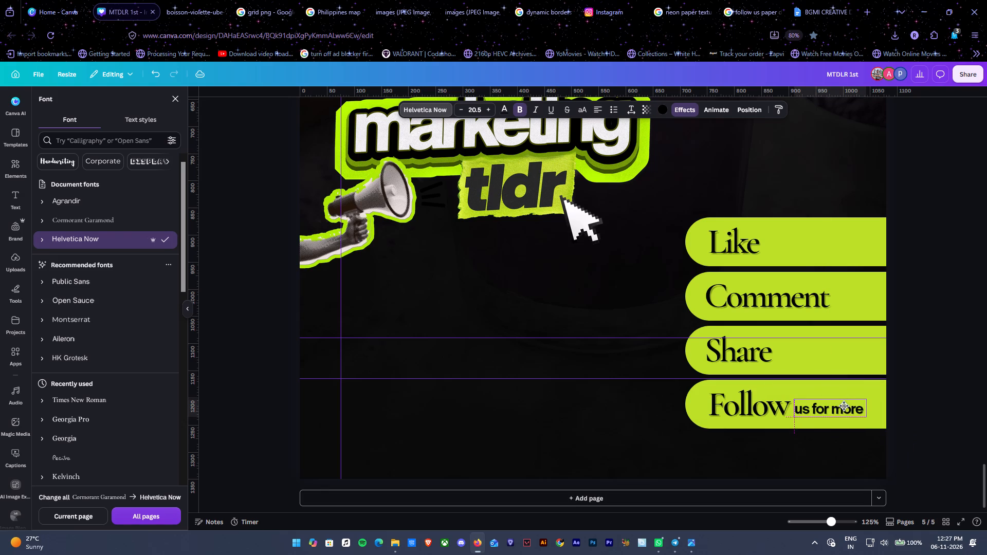
click(890, 399)
ctrl+alt+scroll(929, 432, up, 3)
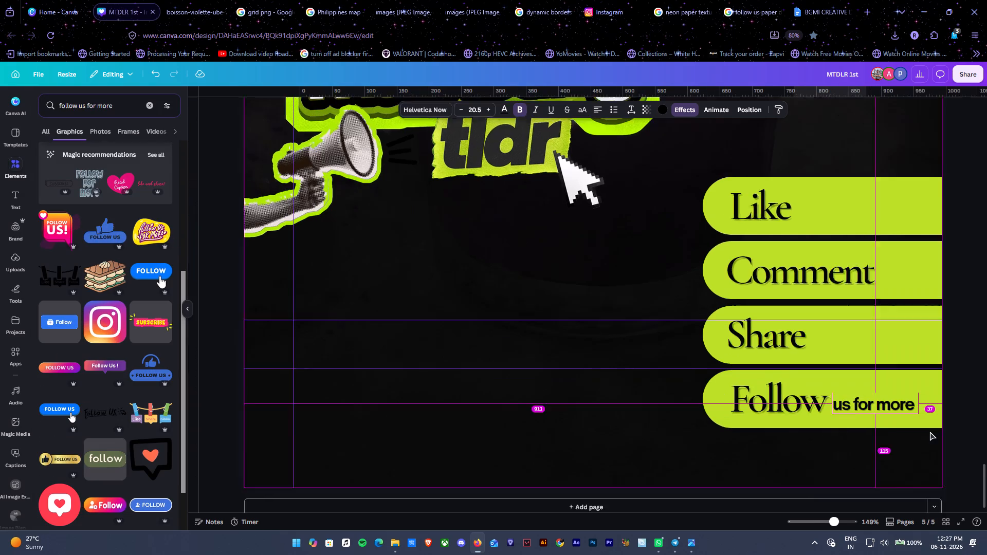
ctrl+alt+scroll(930, 432, up, 1)
drag(911, 389, 915, 386)
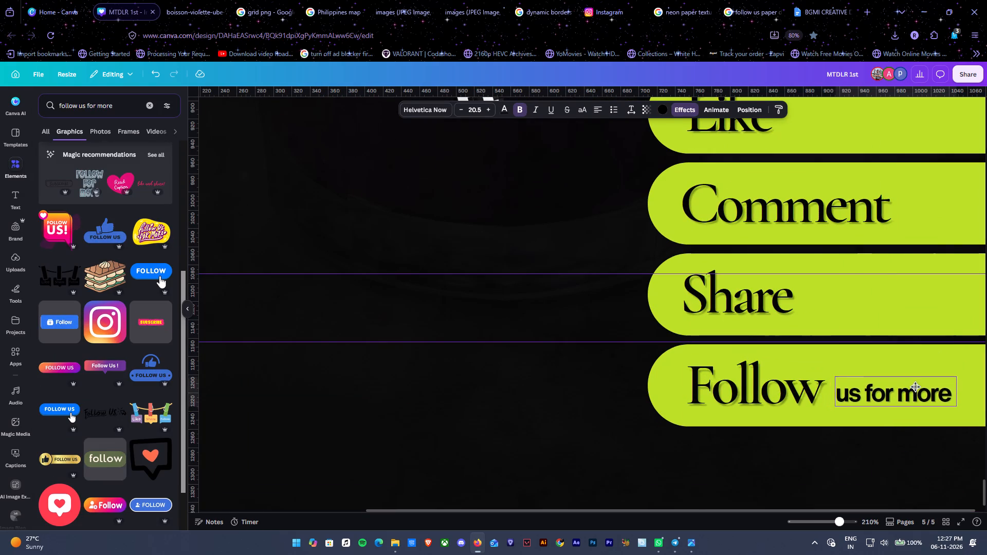
drag(915, 386, 917, 387)
Narrow the "Follow" text box so it ends just after the word.
click(766, 385)
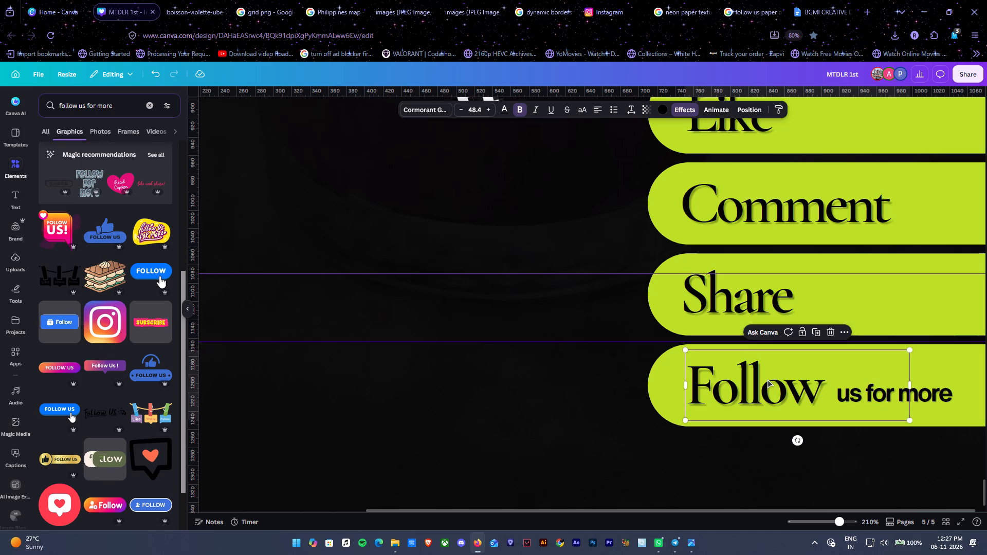
drag(915, 383, 833, 380)
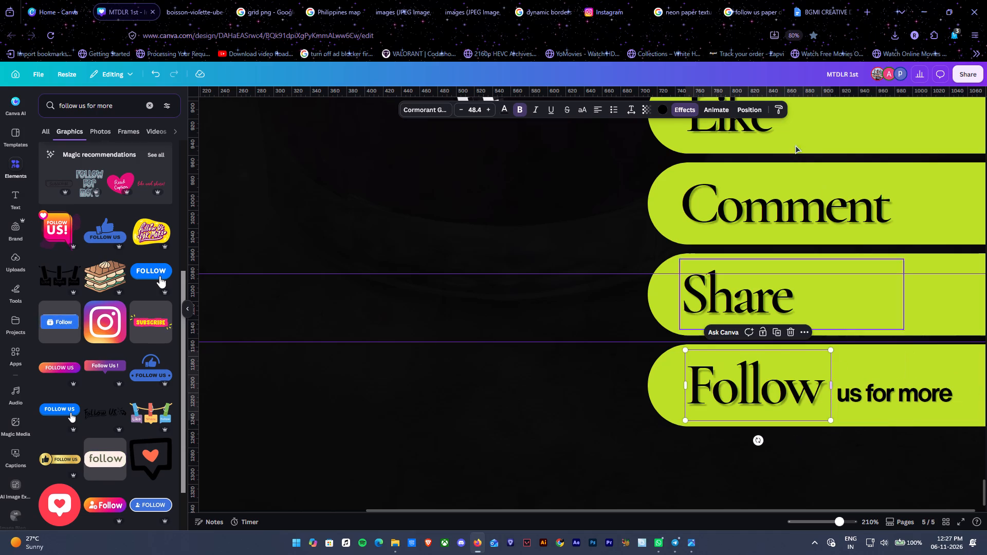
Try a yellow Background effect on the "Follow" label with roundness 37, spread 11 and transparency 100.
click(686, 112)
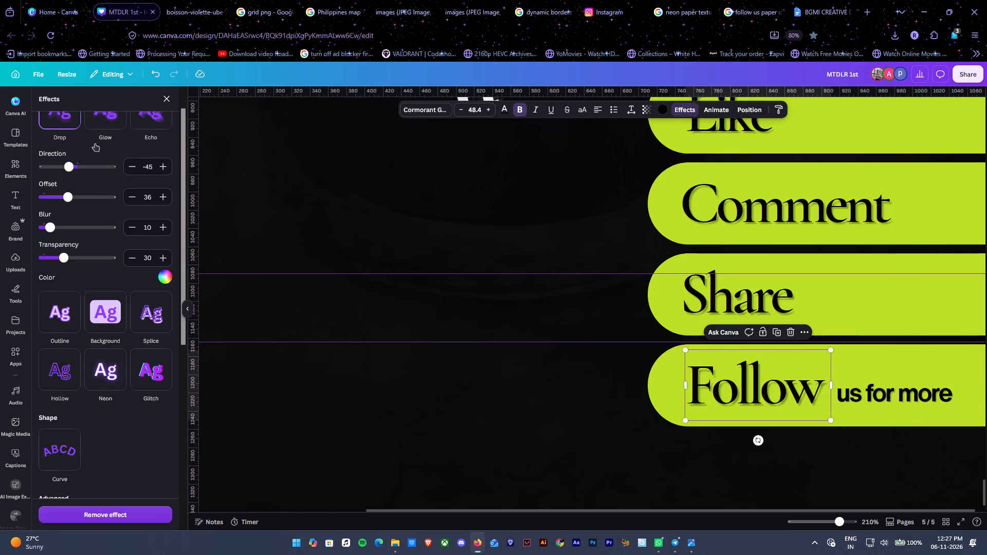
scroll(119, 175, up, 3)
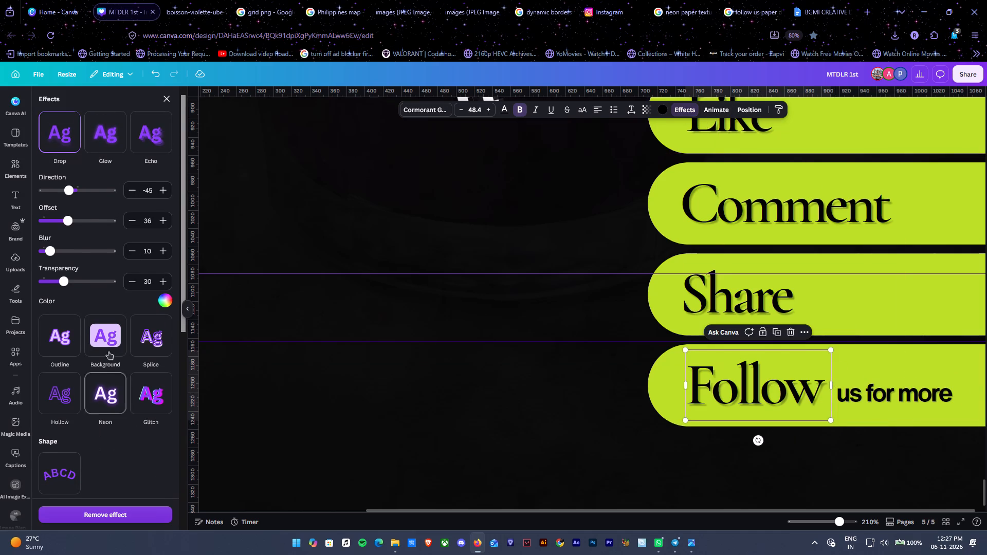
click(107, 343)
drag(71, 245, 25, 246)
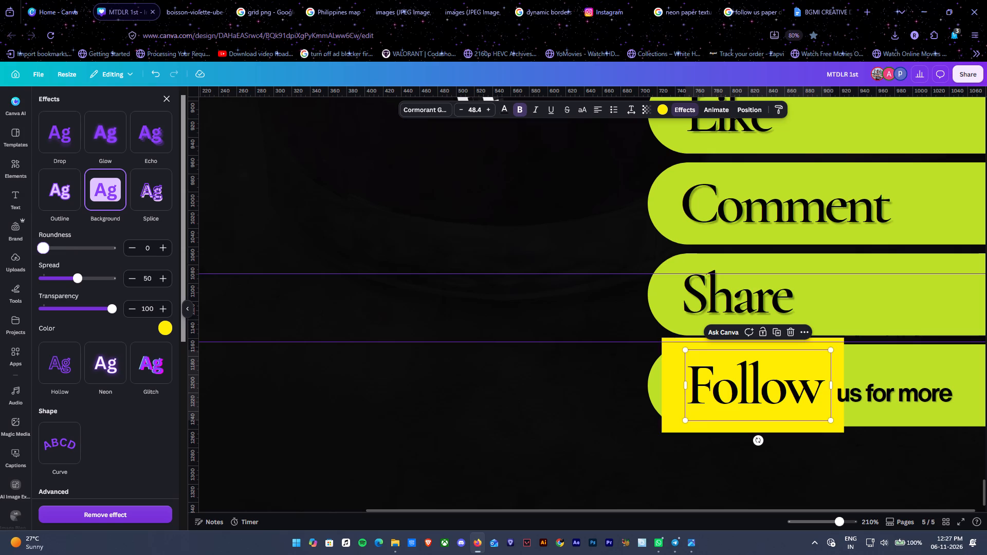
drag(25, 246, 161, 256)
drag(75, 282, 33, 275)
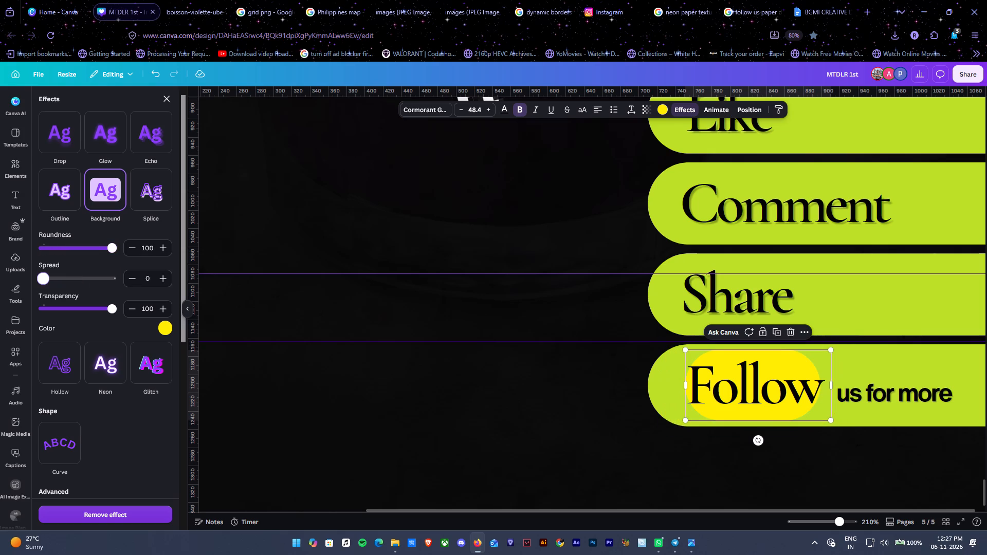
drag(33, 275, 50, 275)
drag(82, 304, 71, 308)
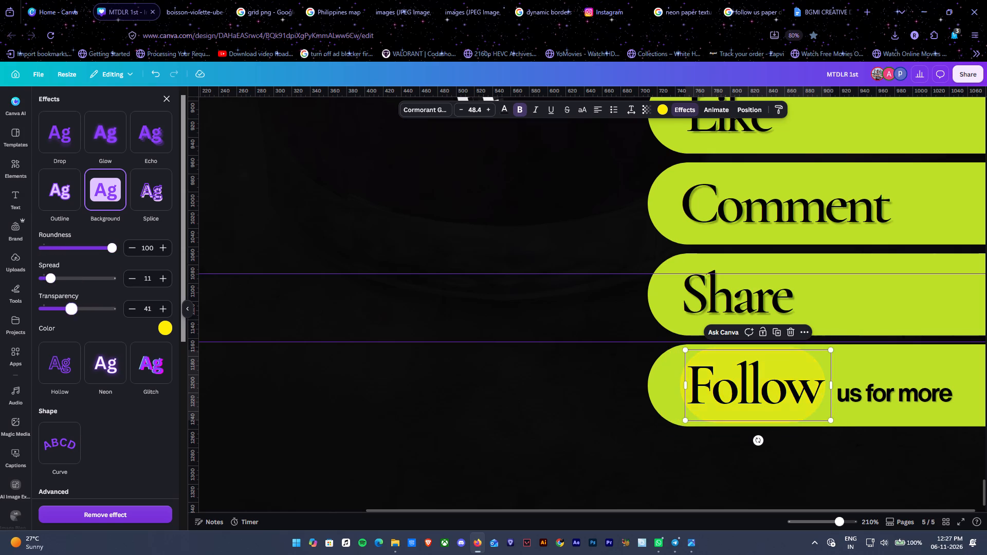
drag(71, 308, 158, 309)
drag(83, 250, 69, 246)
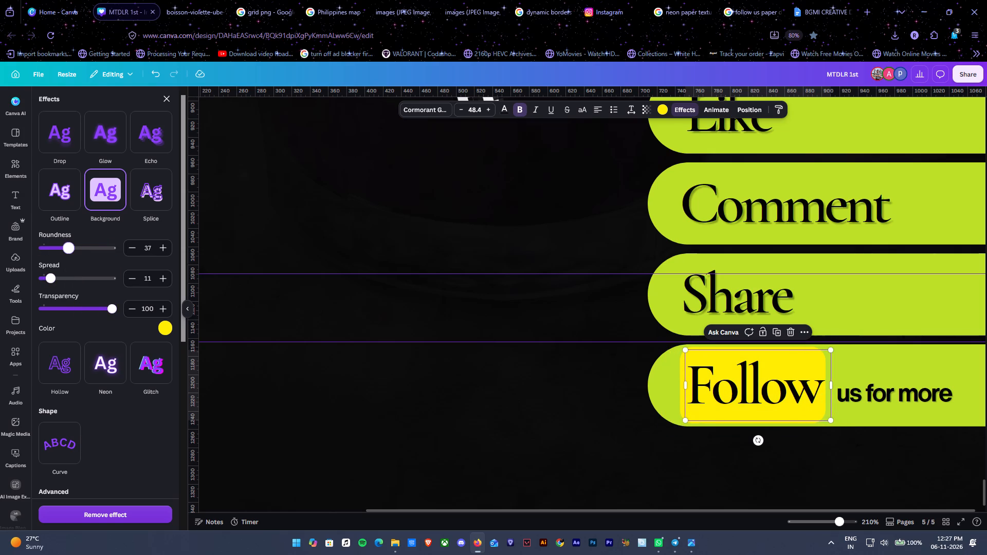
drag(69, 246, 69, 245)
Remove the text effect from the "Follow" label.
click(133, 512)
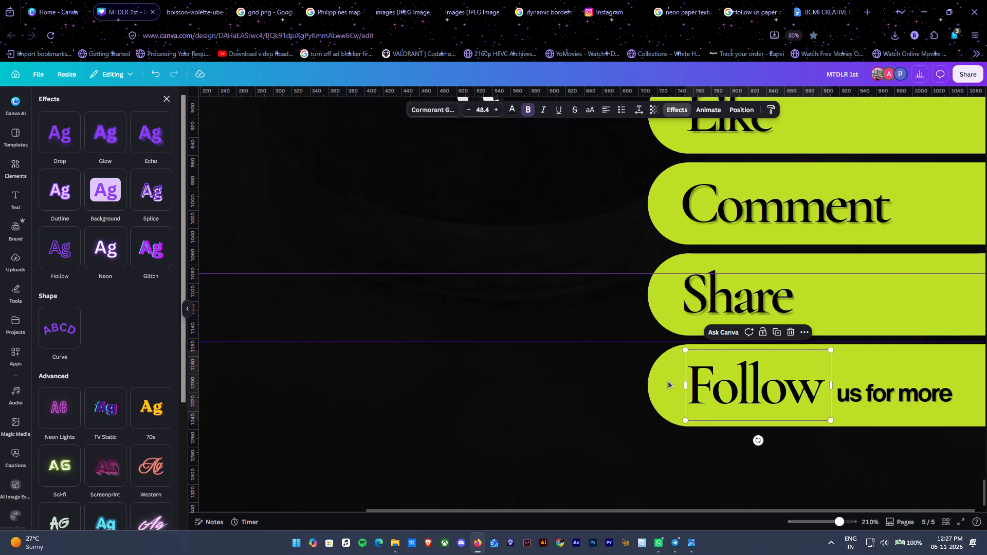
Duplicate the bottom lime pill and align the copy directly over the original.
ctrl+alt+scroll(646, 367, down, 6)
ctrl+alt+scroll(956, 379, up, 3)
click(944, 354)
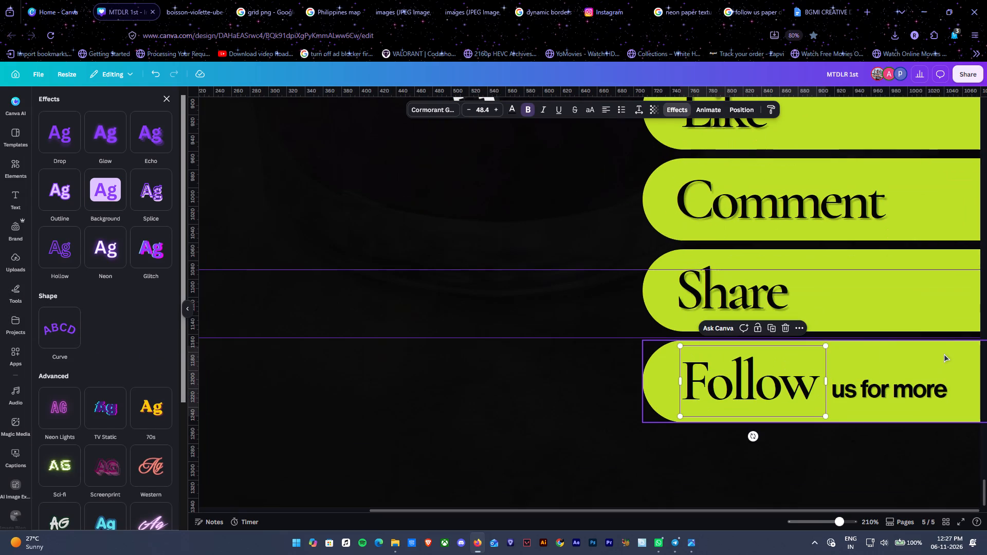
key(ctrl+d)
ctrl+alt+scroll(885, 388, up, 1)
ctrl+alt+scroll(885, 388, down, 2)
drag(880, 397, 880, 376)
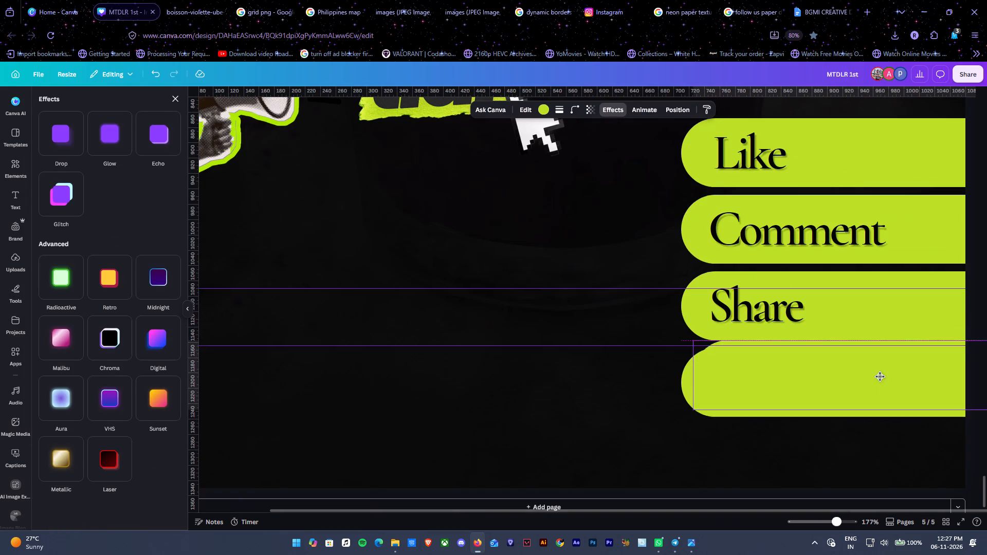
drag(880, 376, 868, 385)
Shrink the copied pill to about 179 wide so it sits inside the bottom pill around the word "Follow".
ctrl+alt+scroll(863, 384, down, 4)
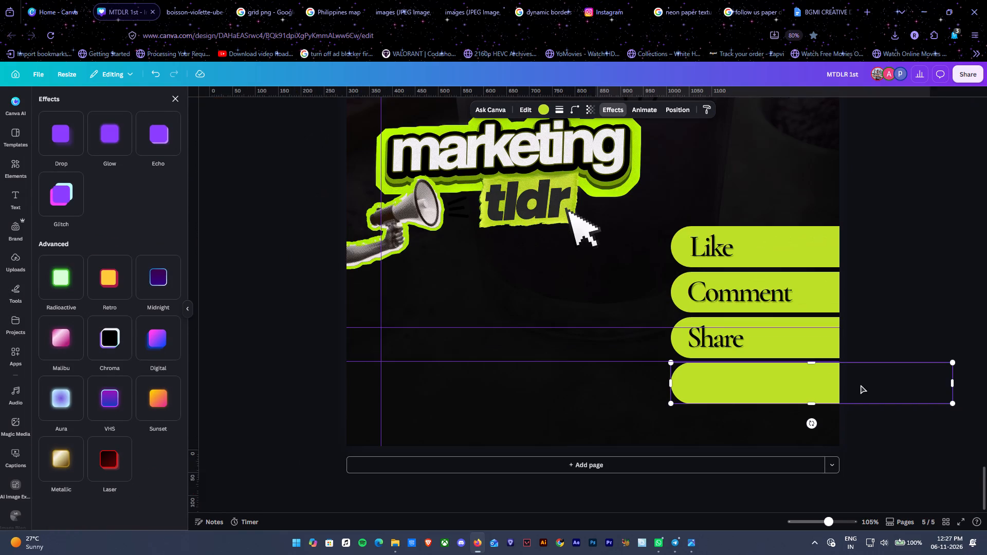
drag(954, 414, 764, 428)
ctrl+alt+scroll(782, 436, up, 8)
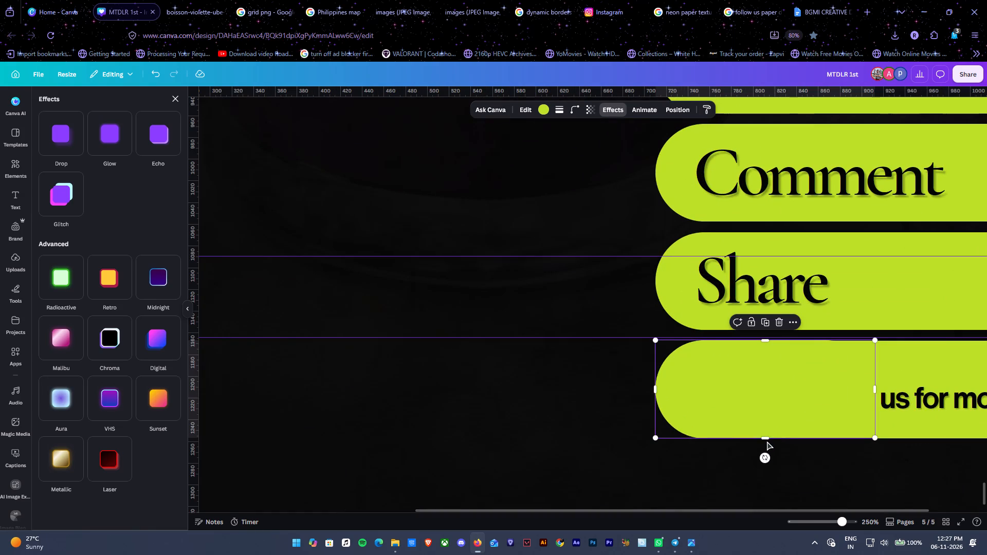
drag(767, 439, 771, 423)
drag(657, 340, 686, 366)
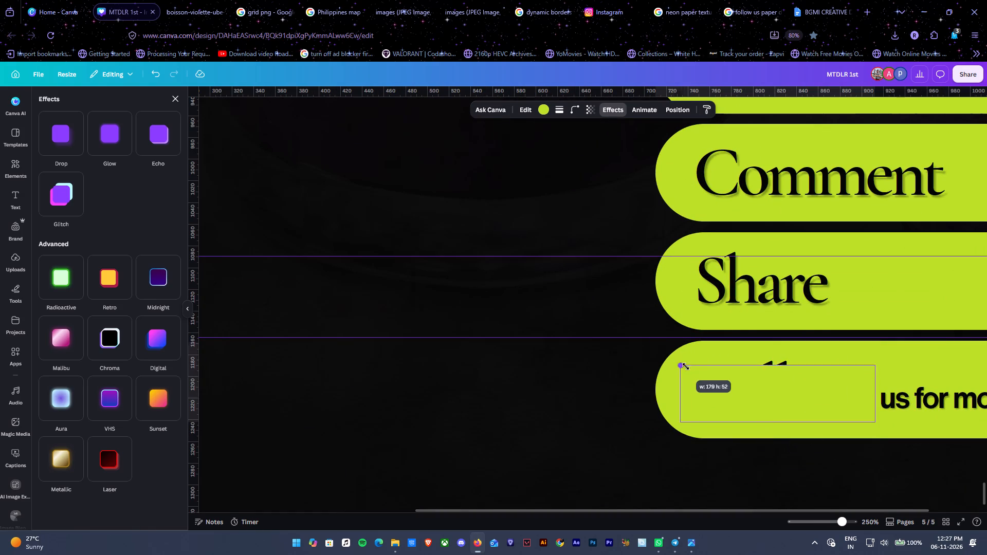
drag(686, 366, 682, 355)
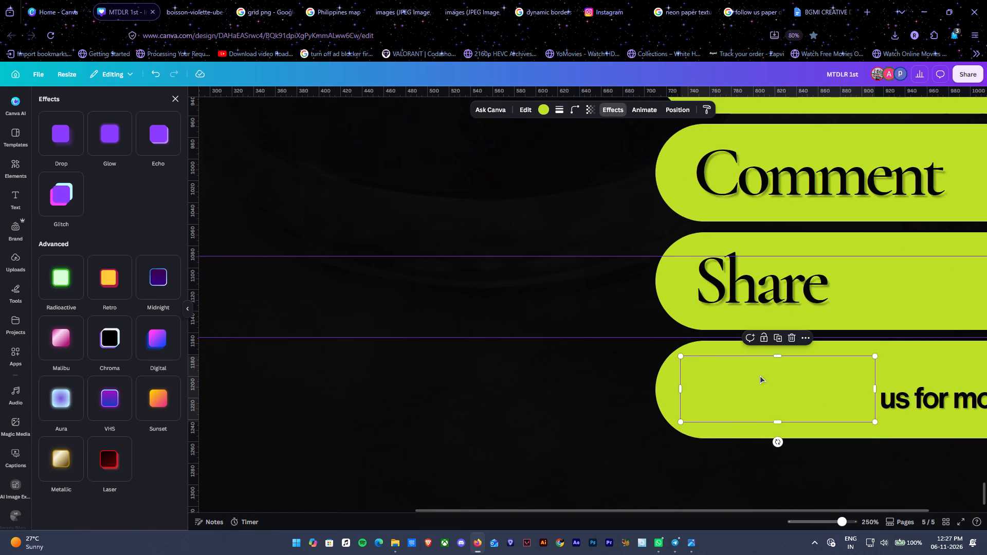
Send the small pill behind the "Follow" label, recolour it white, and make it slightly taller.
key(ctrl+bracketleft)
key(ctrl+bracketleft)
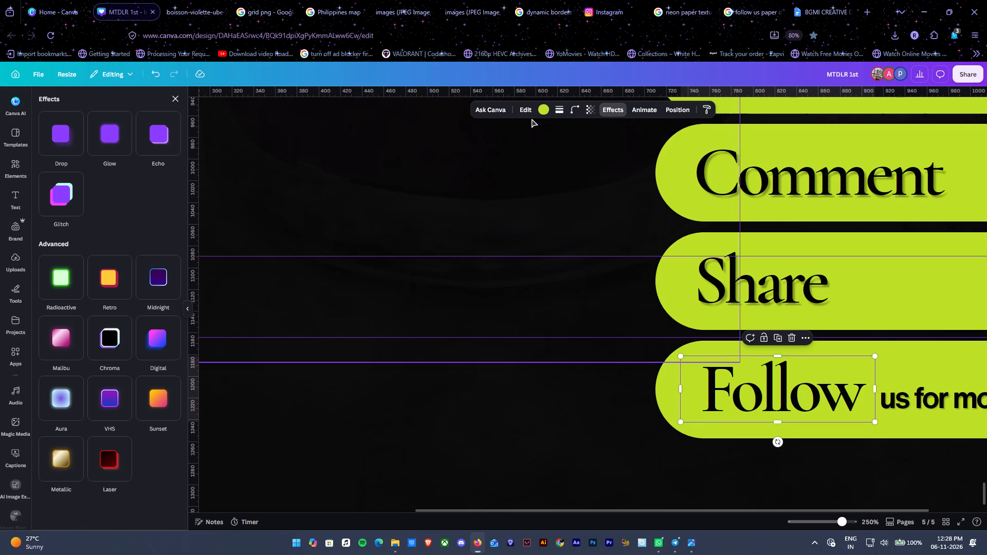
click(547, 112)
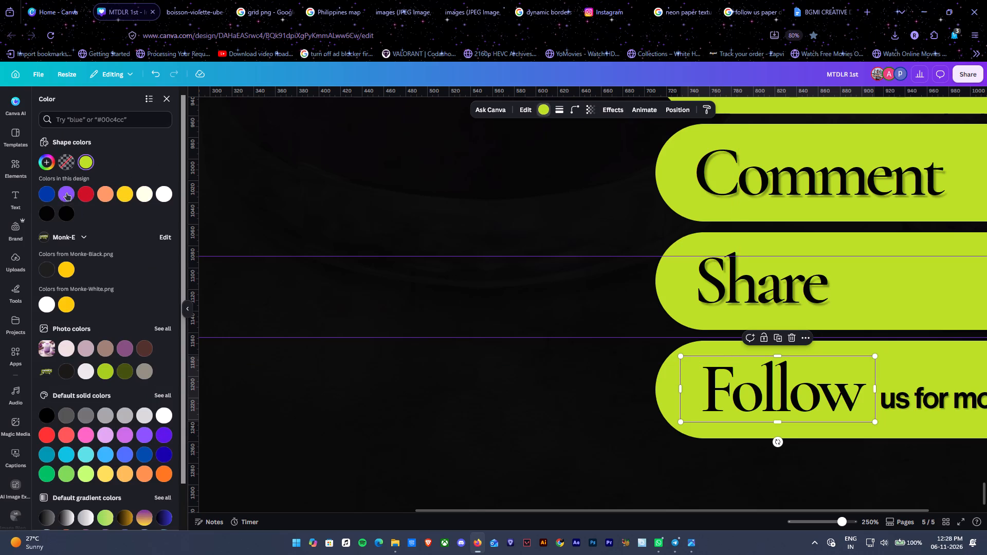
click(165, 194)
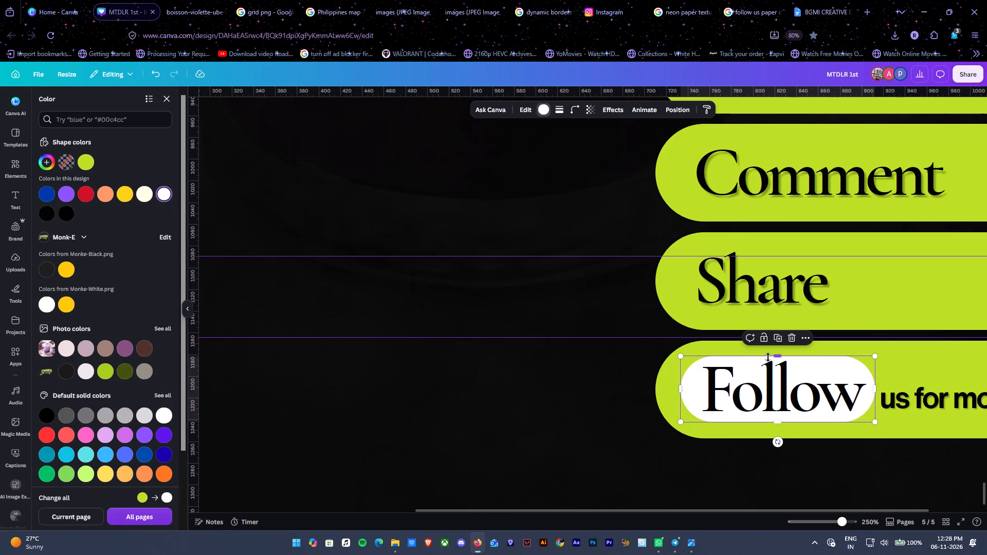
drag(781, 357, 781, 352)
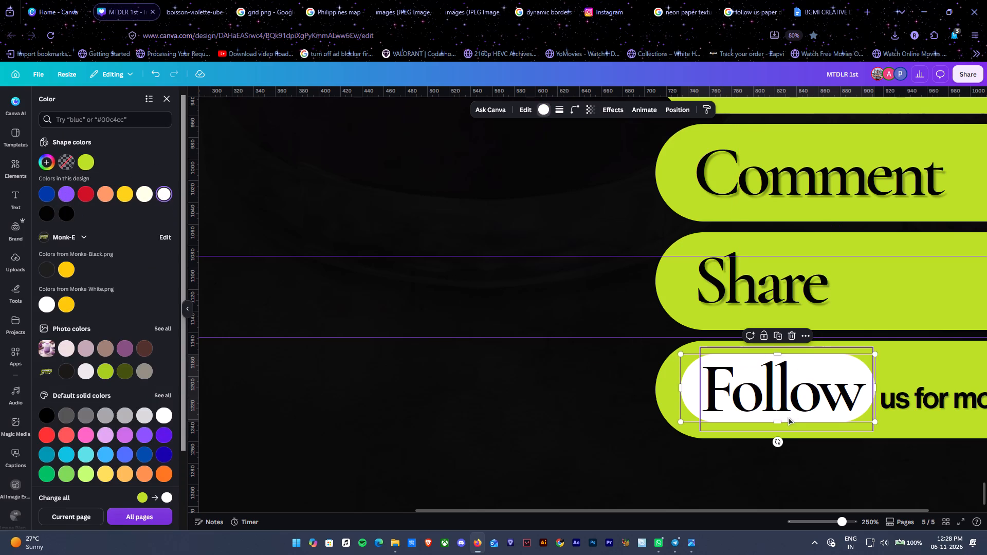
click(777, 425)
scroll(622, 467, down, 2)
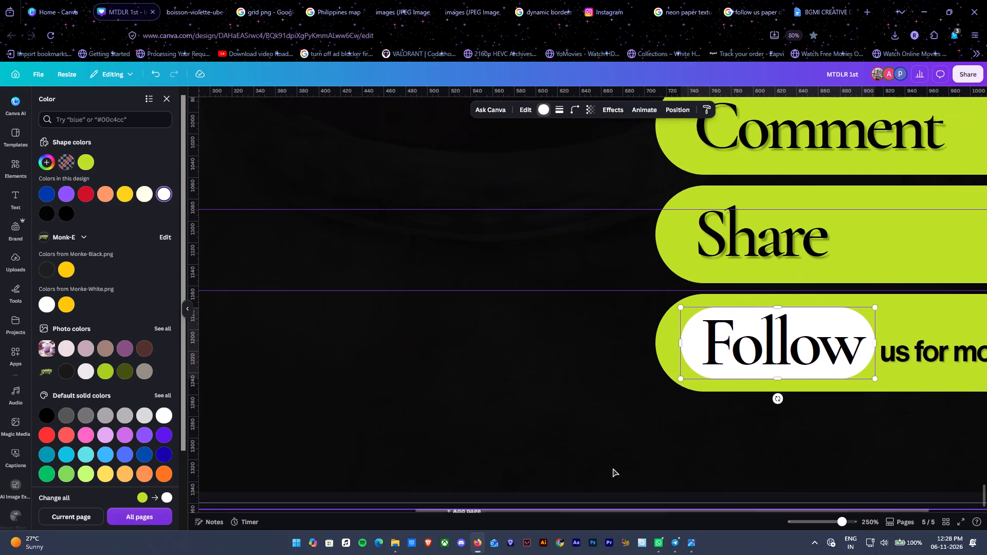
ctrl+alt+click(560, 443)
Shift "us for more" slightly further away from the white pill around "Follow".
ctrl+alt+scroll(560, 443, down, 4)
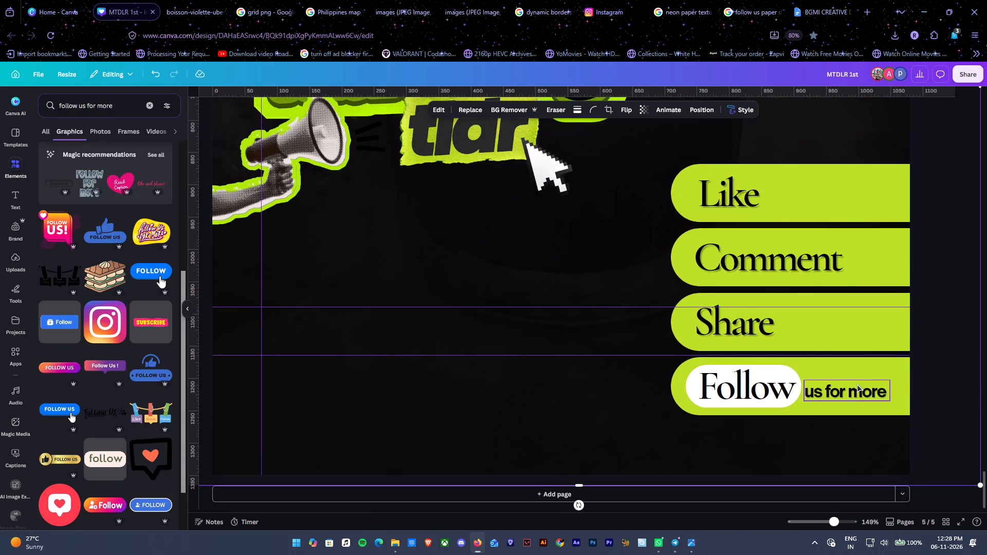
click(845, 392)
click(969, 329)
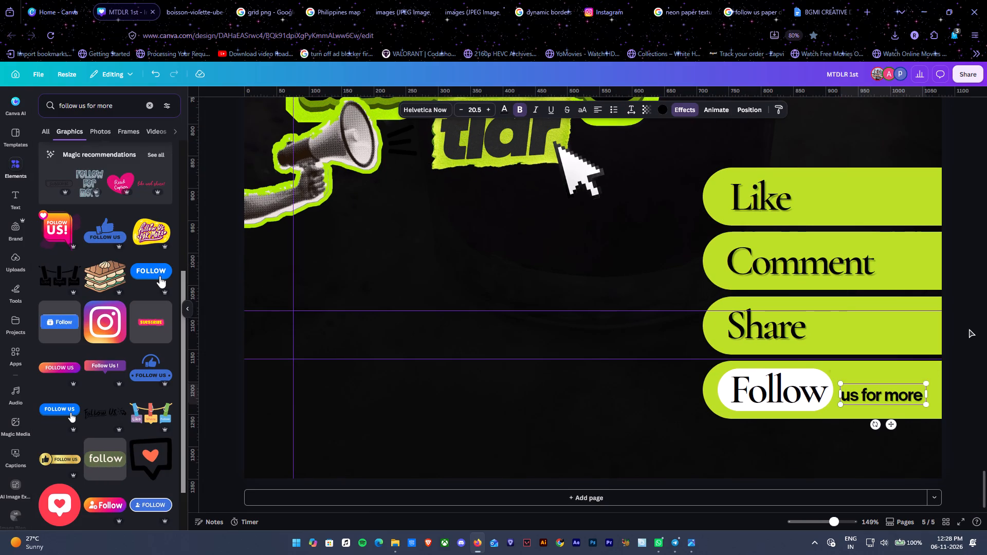
Search the graphics for "like" and add the solid black heart as a small icon at the right end of the Like pill.
drag(122, 106, 30, 99)
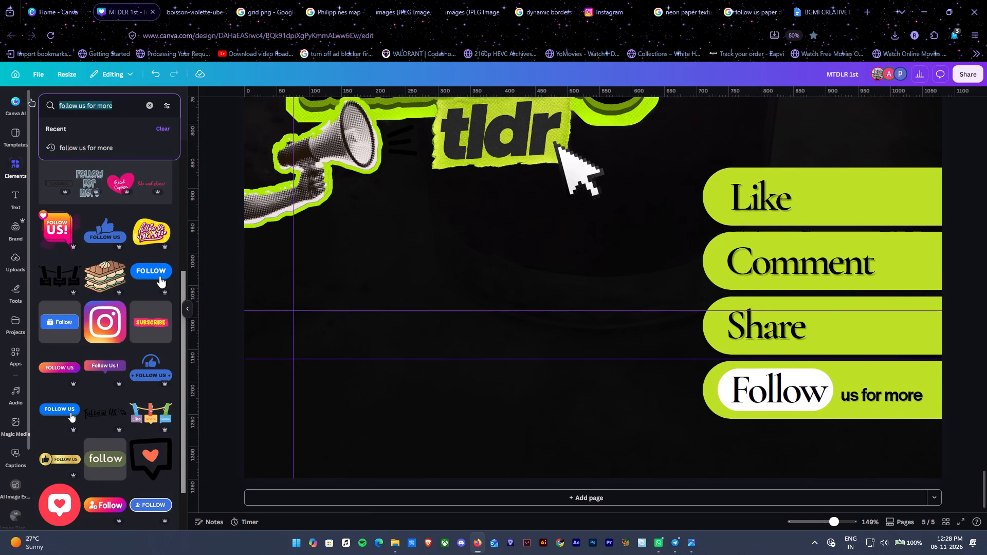
text(like)
key(Return)
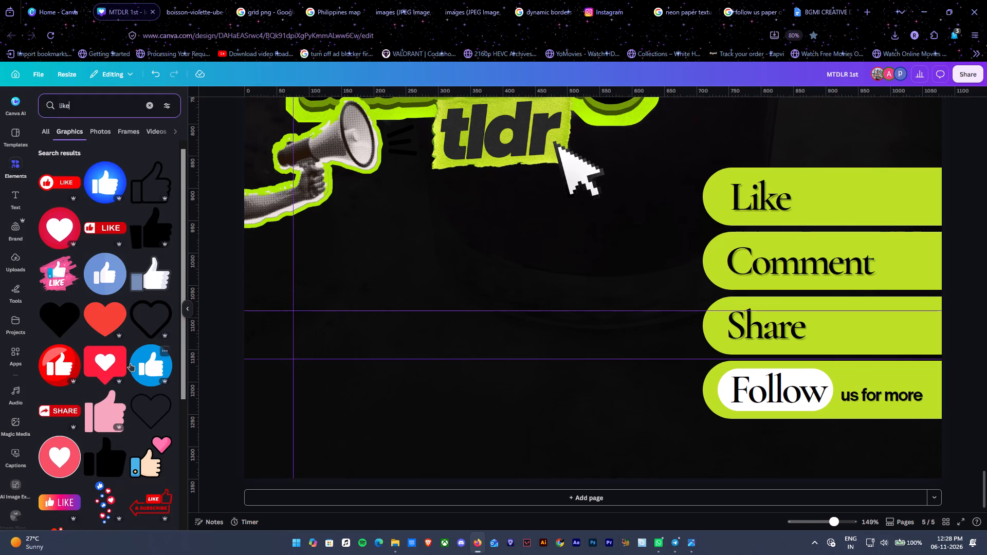
click(63, 326)
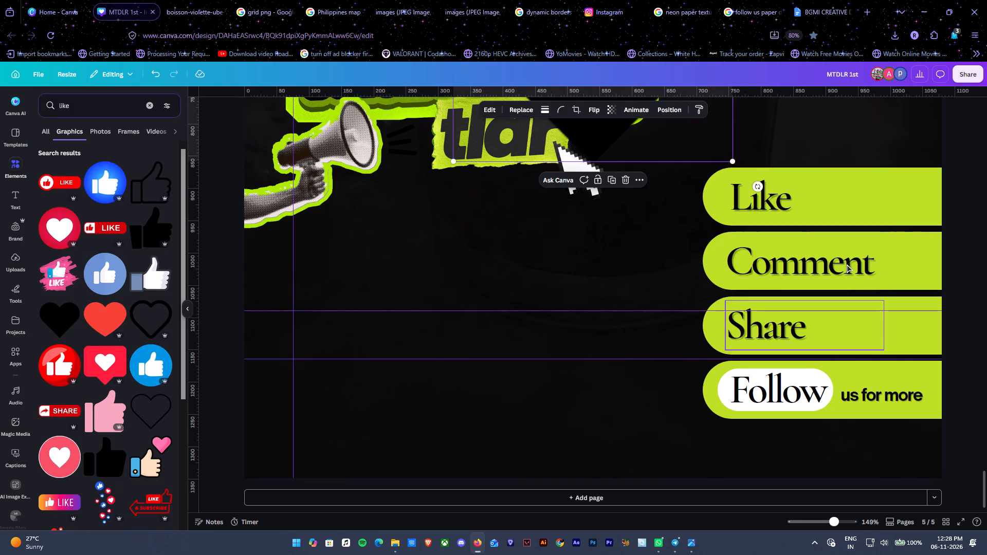
drag(675, 136, 711, 380)
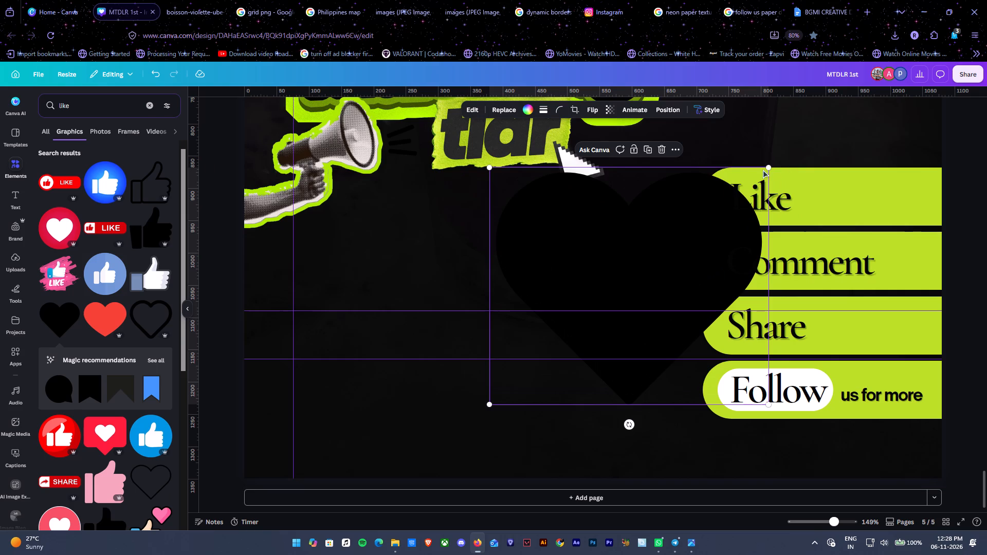
drag(766, 168, 533, 415)
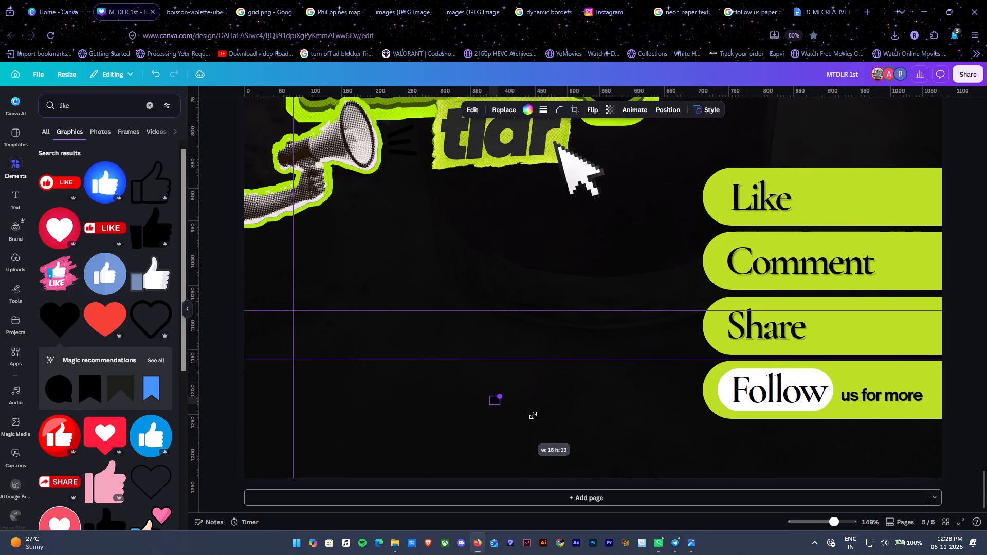
drag(533, 415, 534, 414)
drag(503, 396, 937, 206)
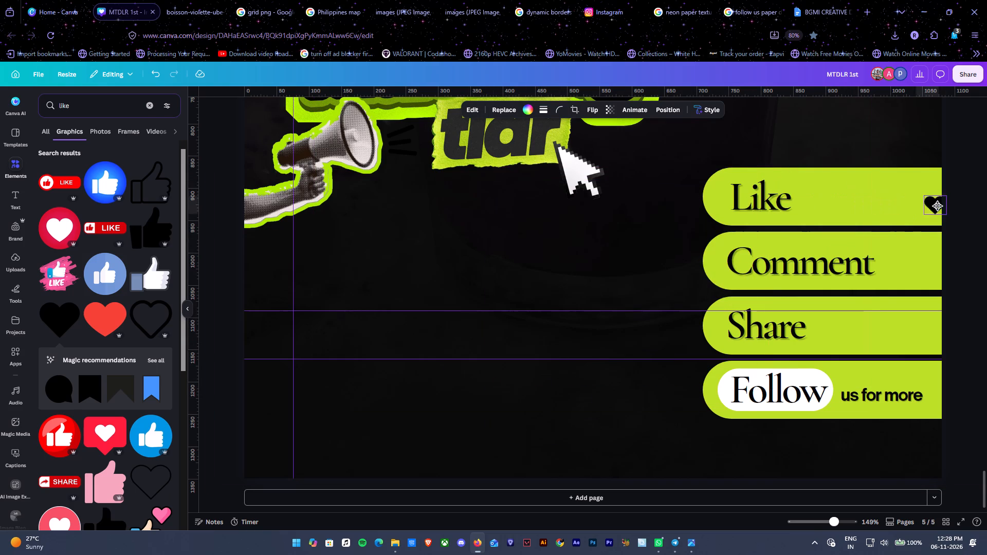
drag(937, 206, 919, 198)
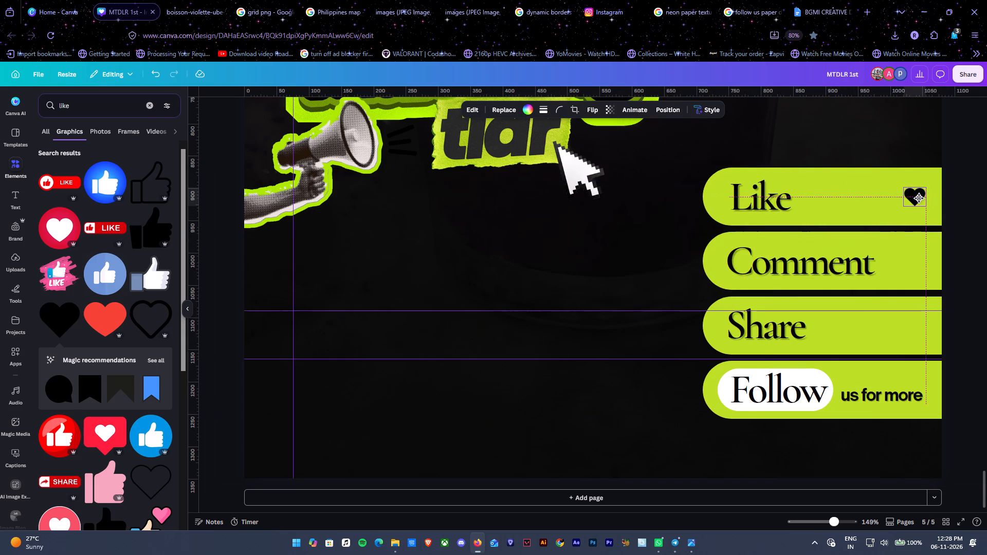
drag(919, 198, 917, 198)
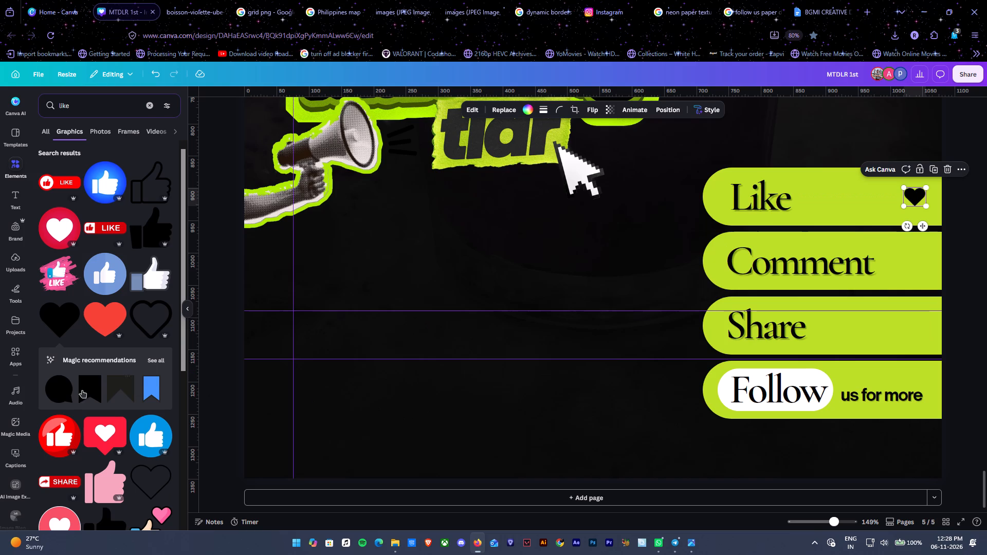
Add the recommended black speech bubble, shrink it to match the heart icon, and place it in the Comment pill directly below the heart.
click(57, 388)
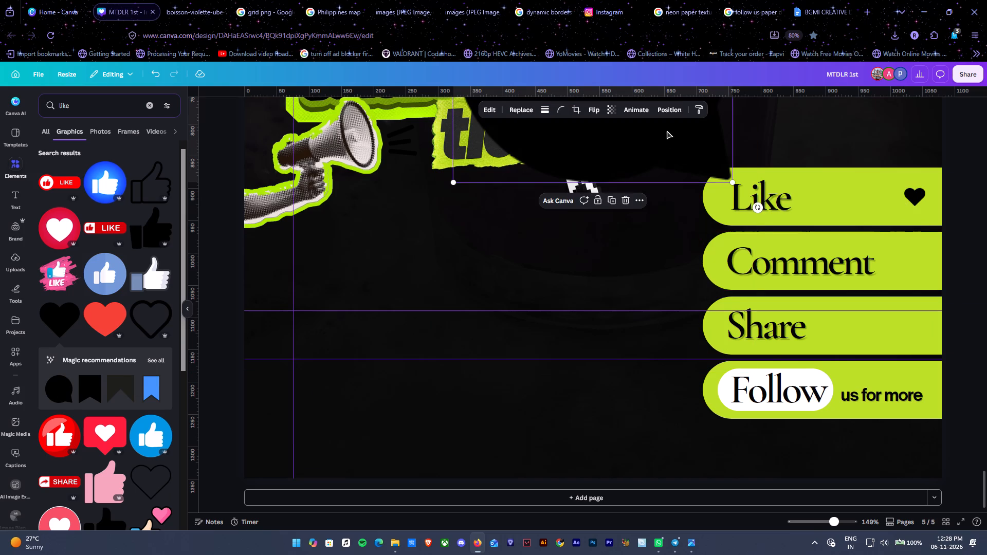
drag(667, 131, 718, 346)
drag(785, 119, 584, 387)
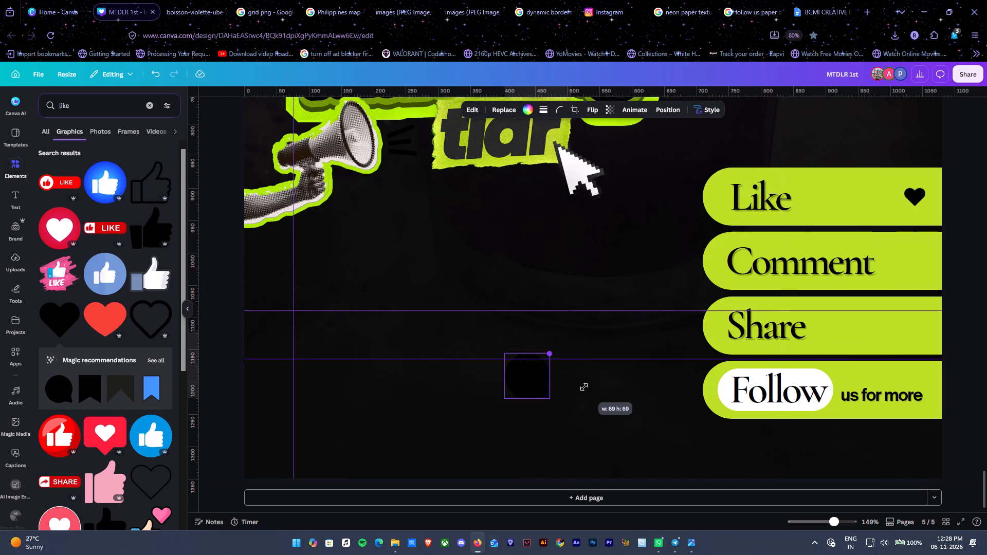
drag(584, 387, 548, 393)
drag(515, 387, 920, 197)
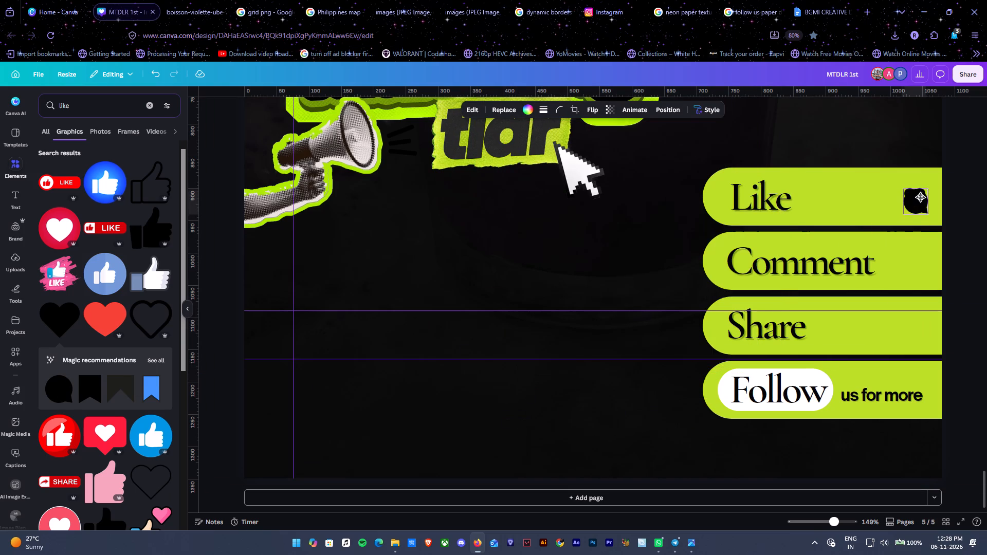
drag(920, 197, 920, 197)
drag(934, 208, 928, 203)
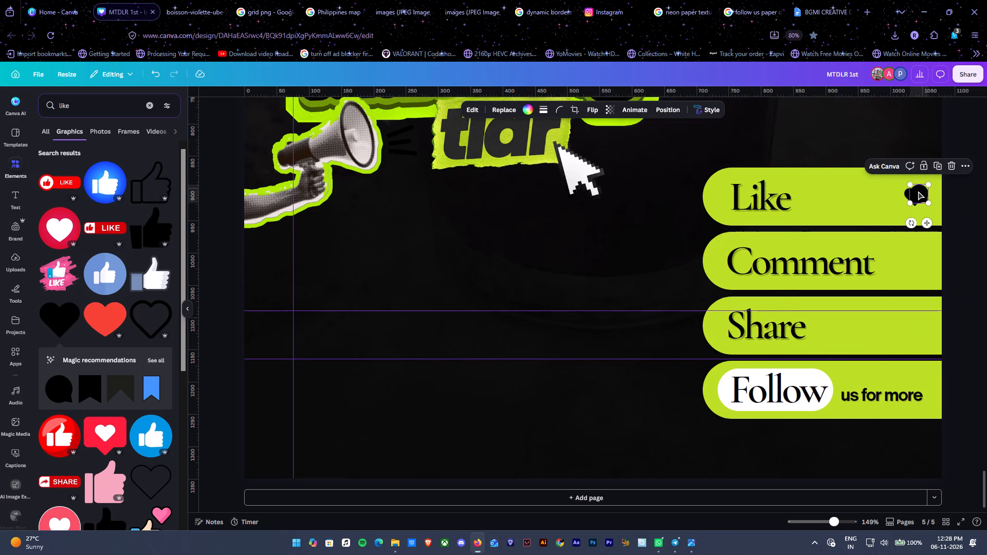
drag(918, 191, 912, 262)
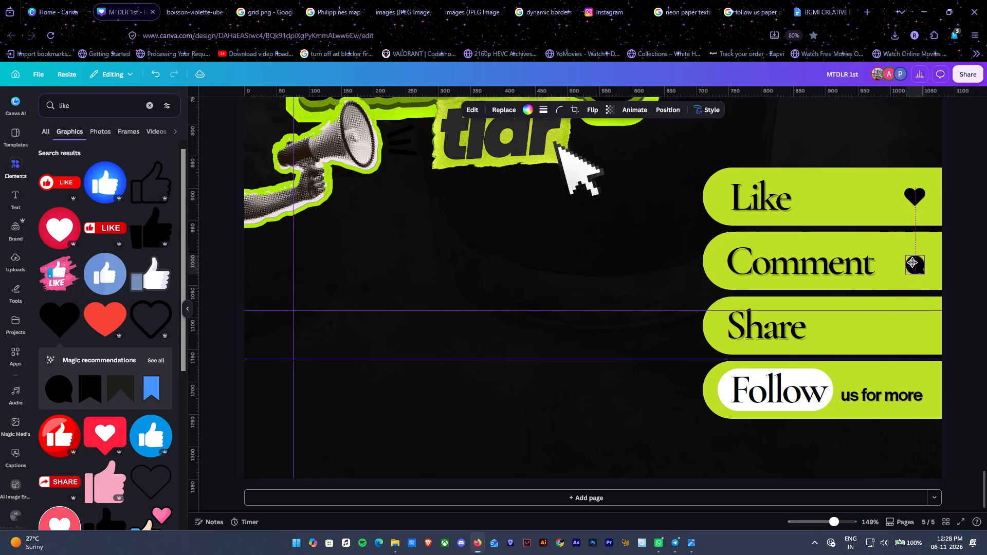
drag(912, 262, 915, 262)
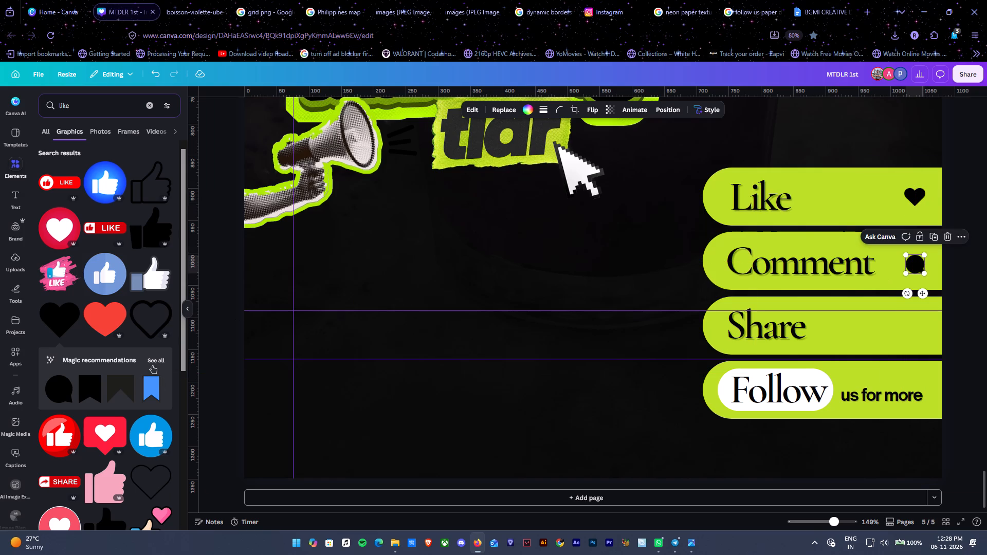
Add the solid black paper plane from the full magic recommendations, shrink it to about 33 by 29, and align it below the speech bubble in the Share pill.
click(153, 365)
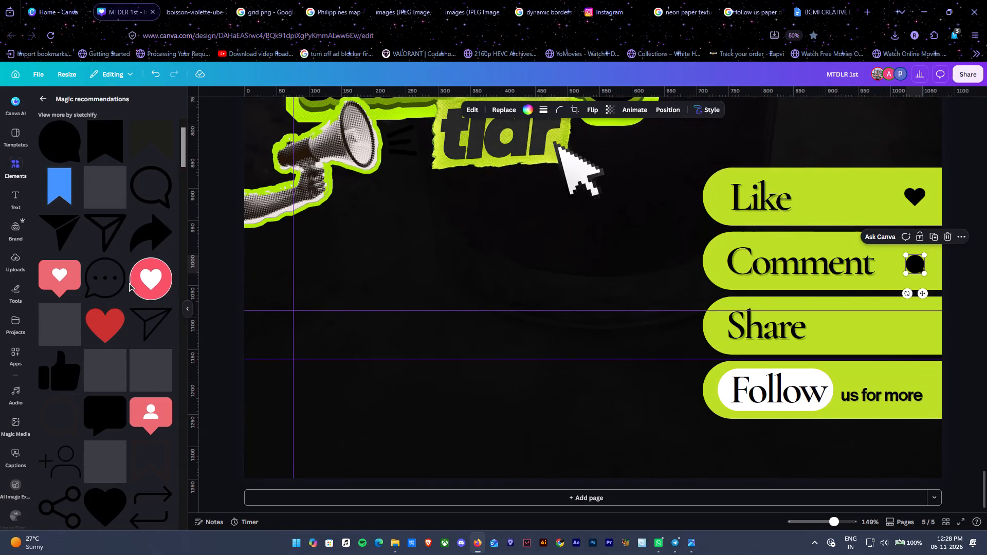
click(64, 229)
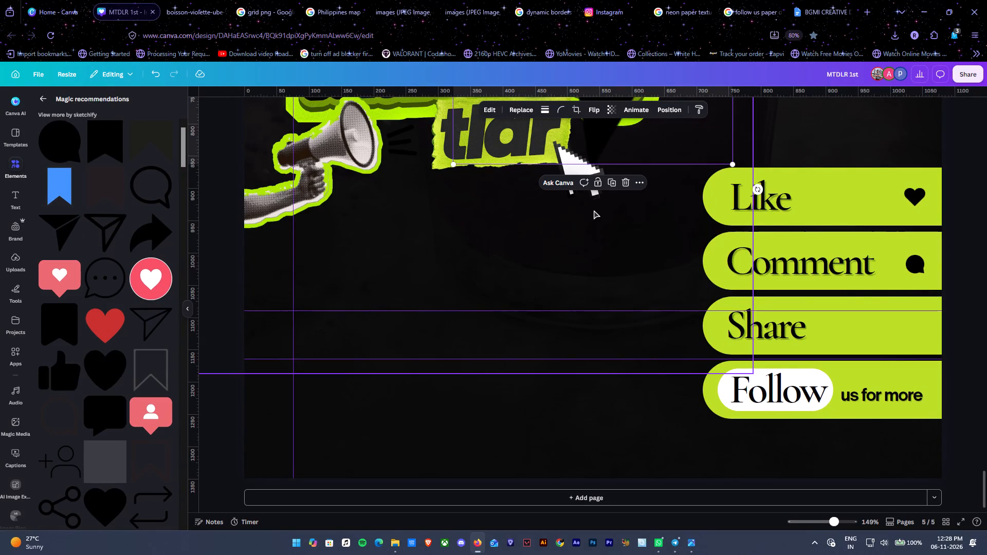
drag(593, 210, 634, 286)
key(ctrl+z)
click(610, 121)
drag(637, 135, 638, 138)
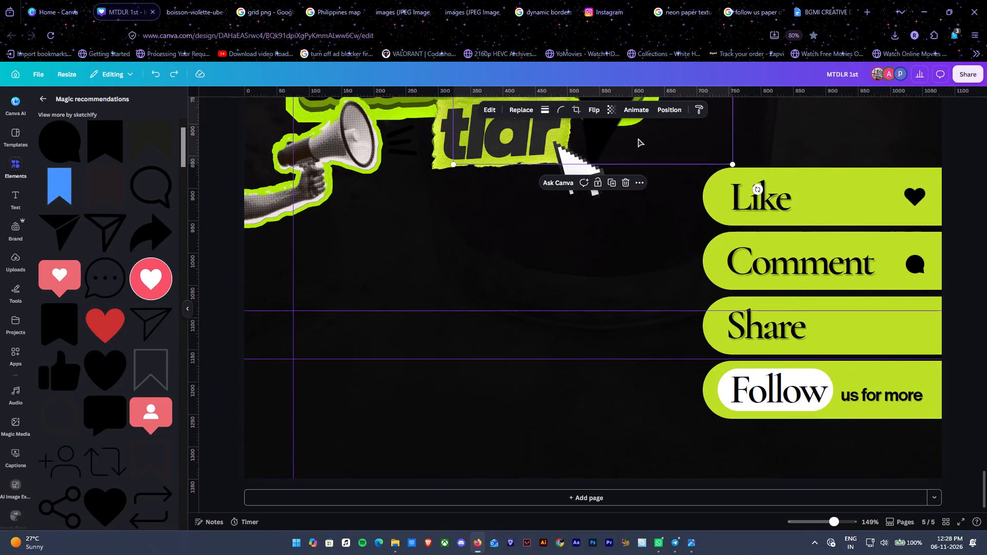
drag(638, 138, 711, 338)
drag(679, 136, 766, 349)
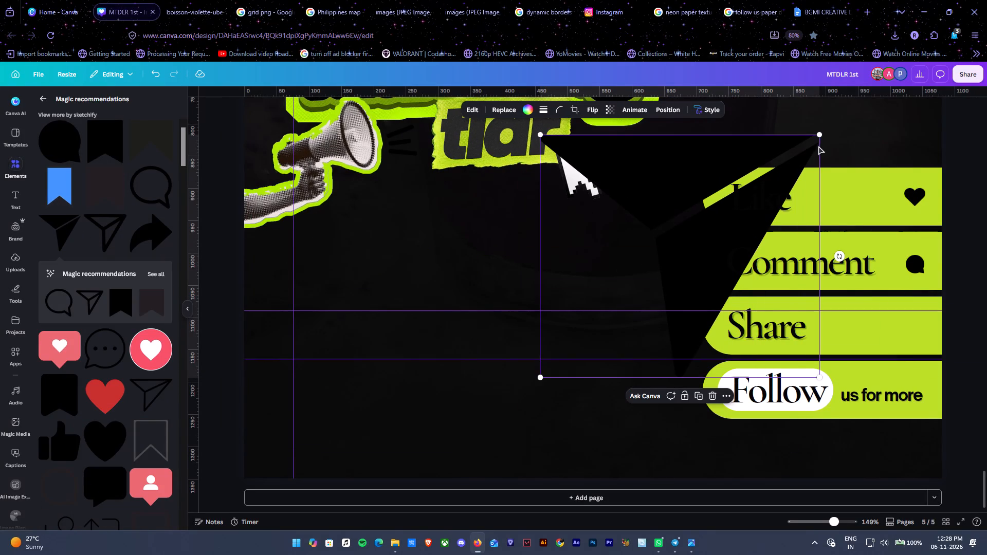
drag(819, 133, 578, 375)
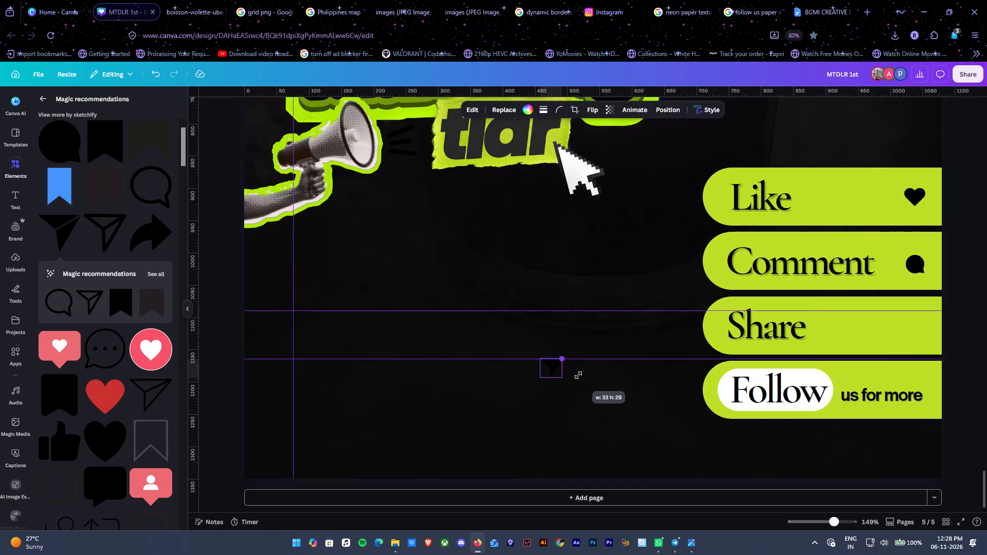
drag(578, 375, 577, 375)
drag(551, 364, 915, 262)
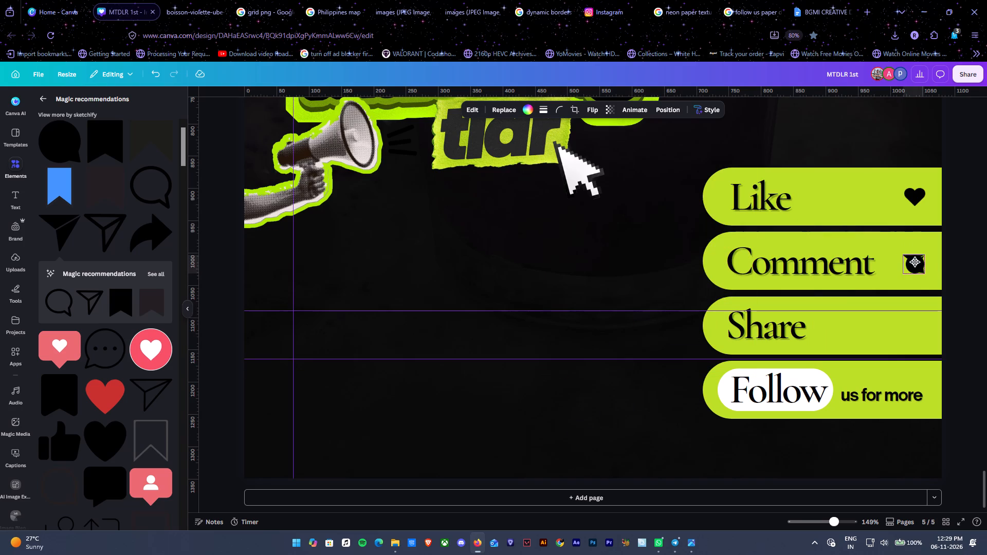
drag(915, 262, 915, 330)
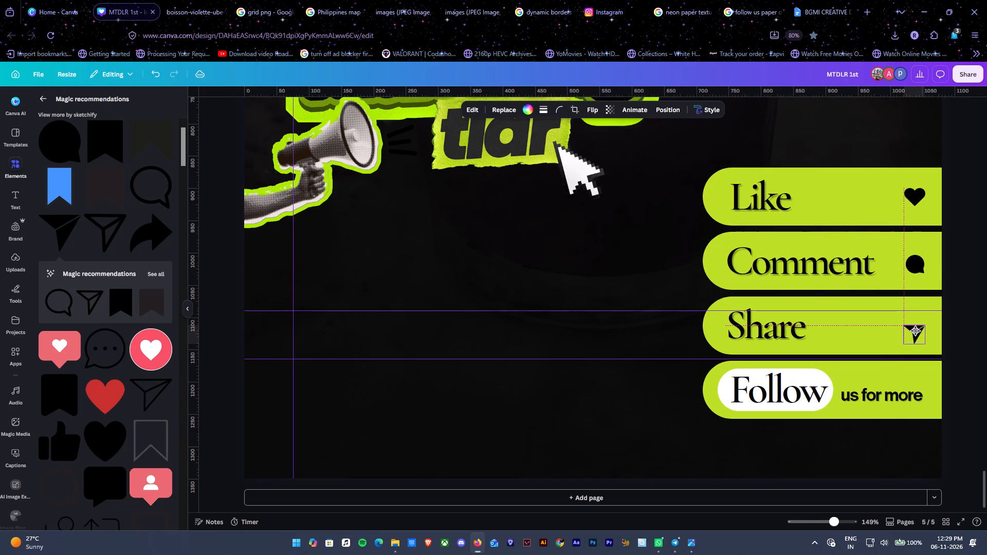
drag(915, 330, 916, 325)
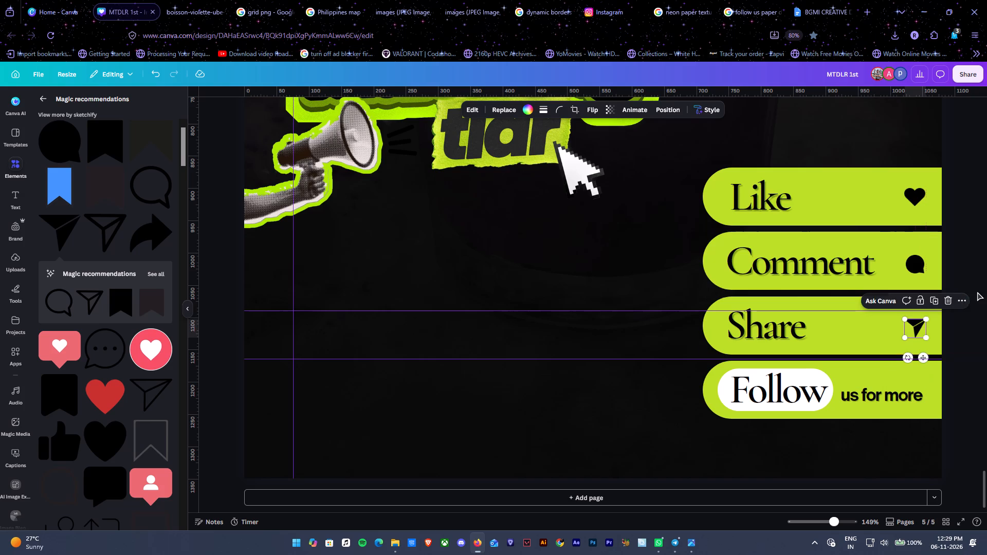
click(977, 292)
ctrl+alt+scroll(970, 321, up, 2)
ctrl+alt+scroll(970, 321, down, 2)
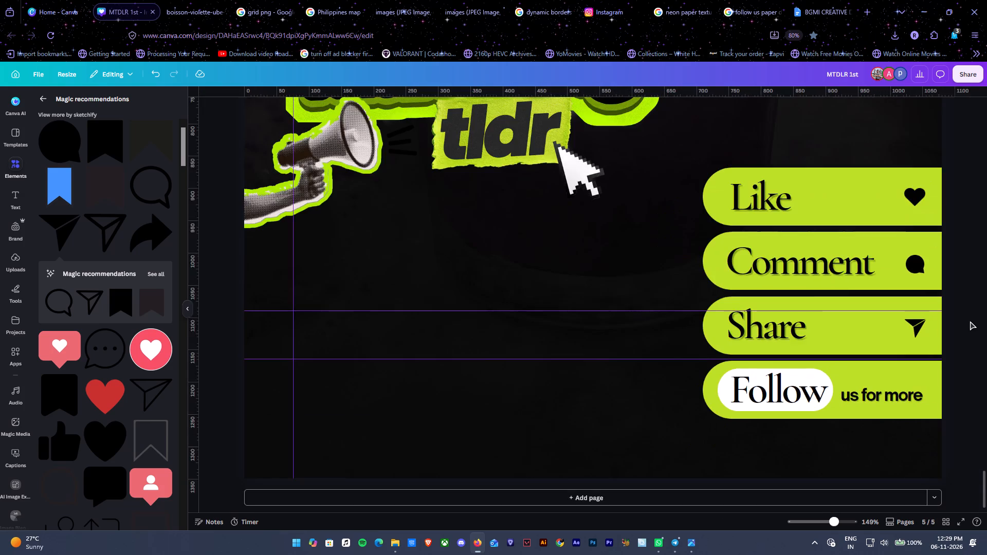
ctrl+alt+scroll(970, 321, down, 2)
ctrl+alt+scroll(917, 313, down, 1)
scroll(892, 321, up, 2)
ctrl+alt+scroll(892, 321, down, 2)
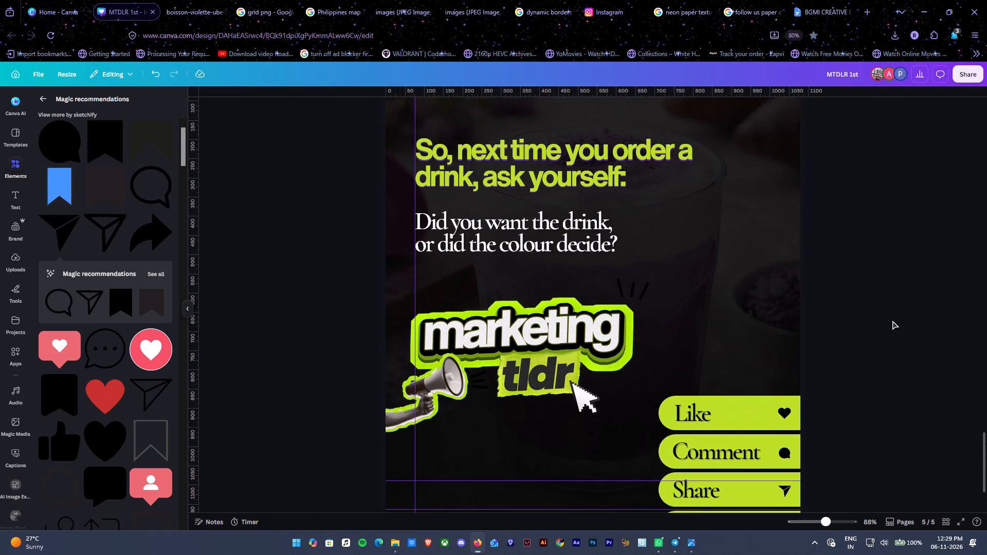
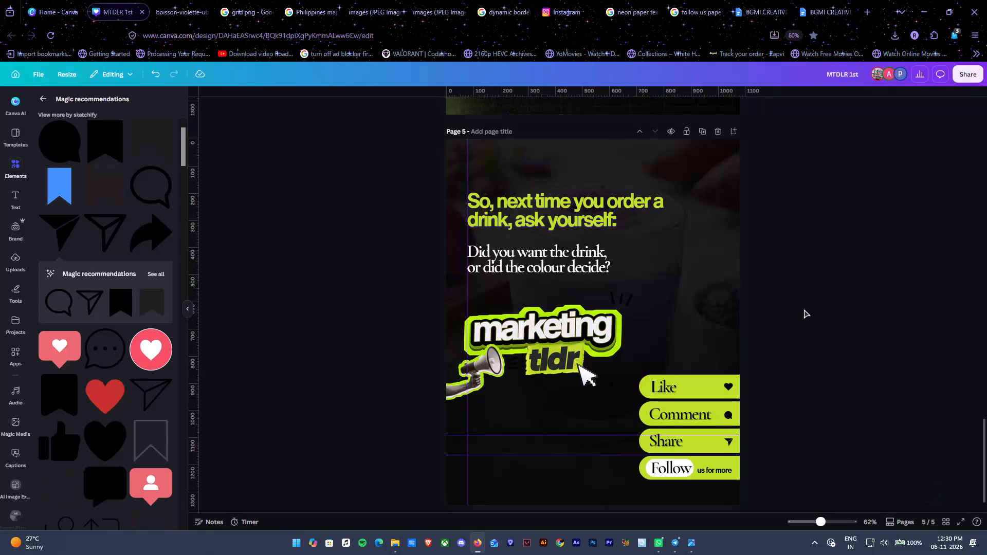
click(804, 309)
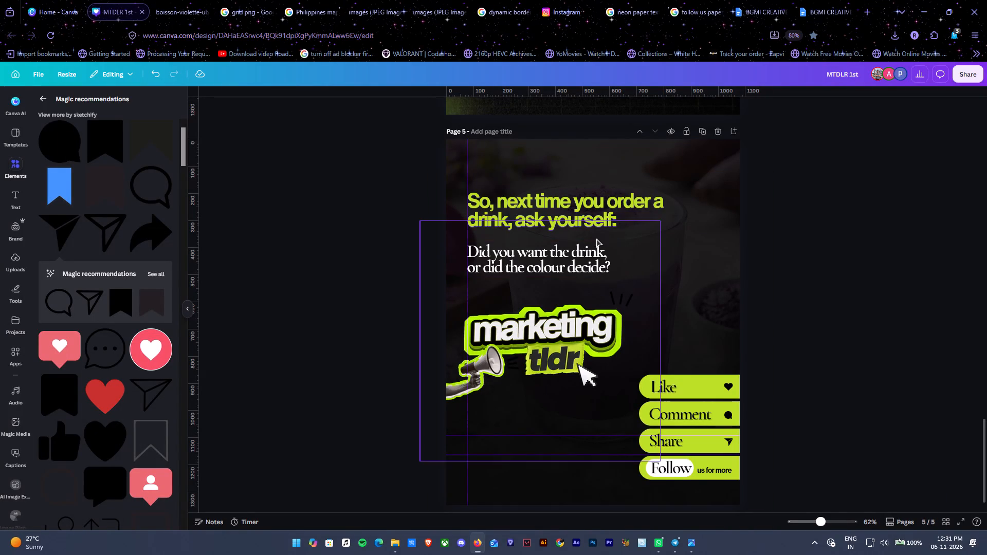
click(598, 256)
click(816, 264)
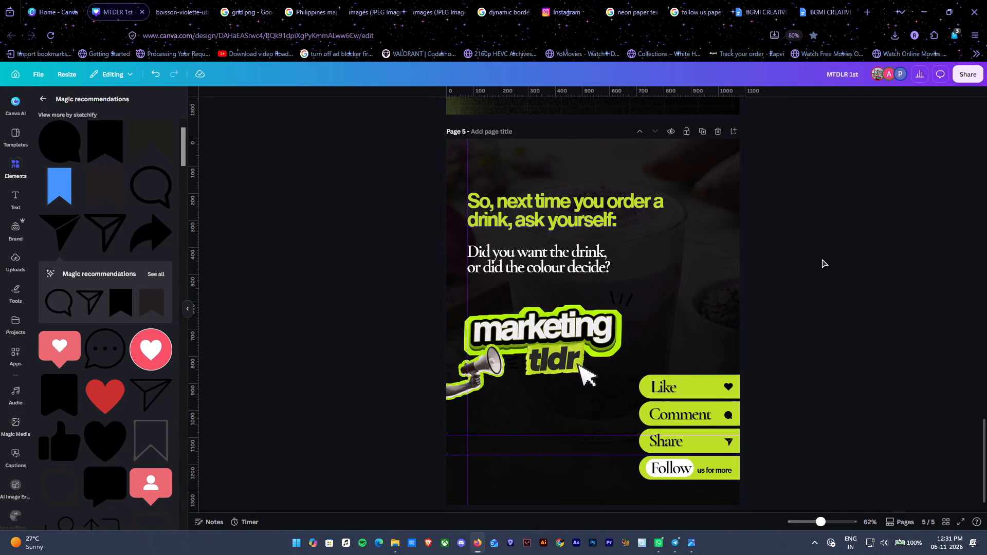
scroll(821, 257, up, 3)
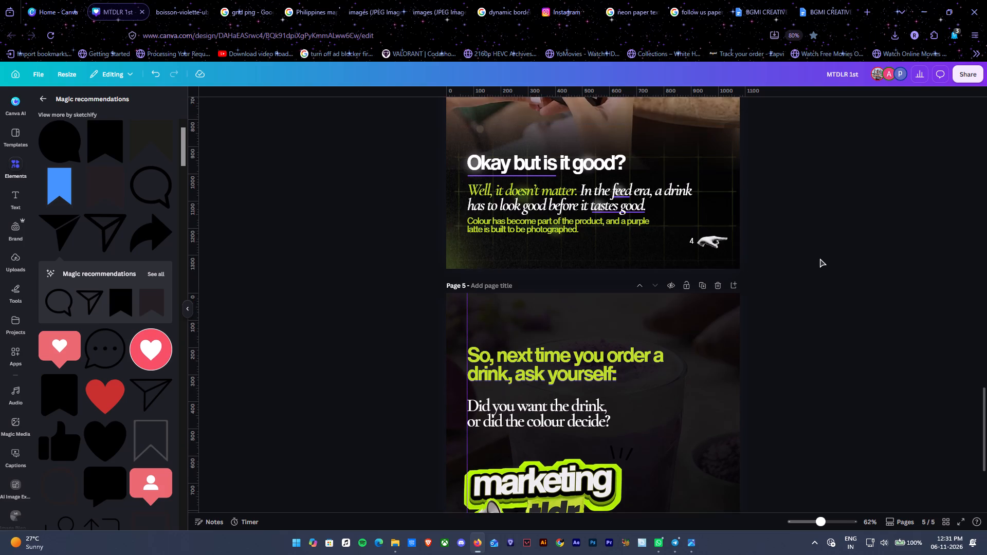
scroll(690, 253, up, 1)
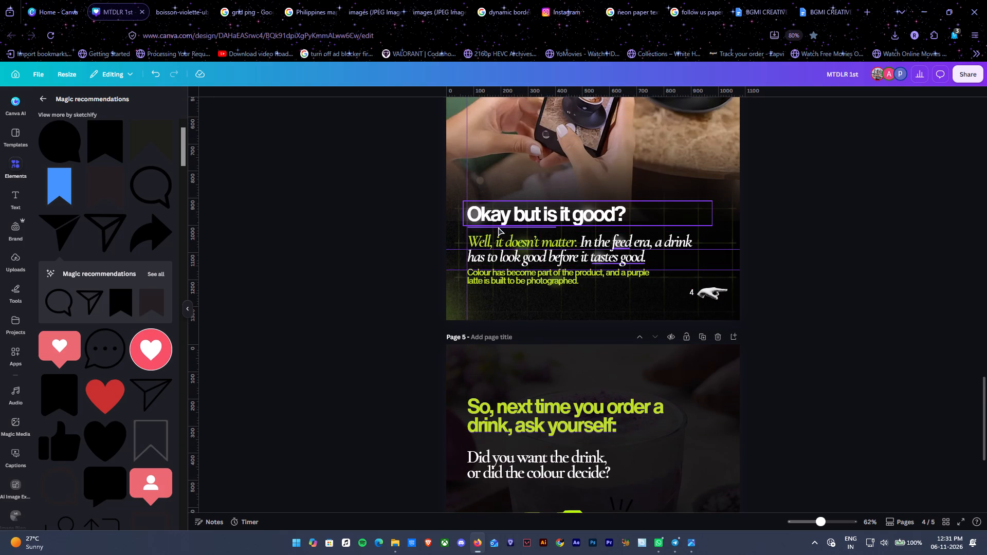
Copy the purple underline beneath "tastes good." on page 4 onto page 5, aligned under "colour" and shortened to that word's width.
ctrl+alt+scroll(498, 227, up, 17)
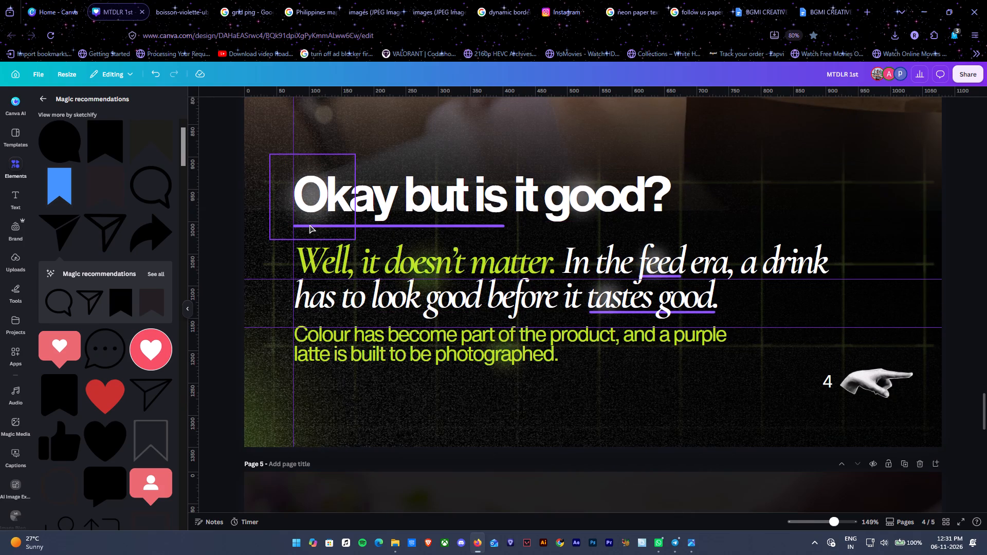
click(312, 225)
key(alt+1)
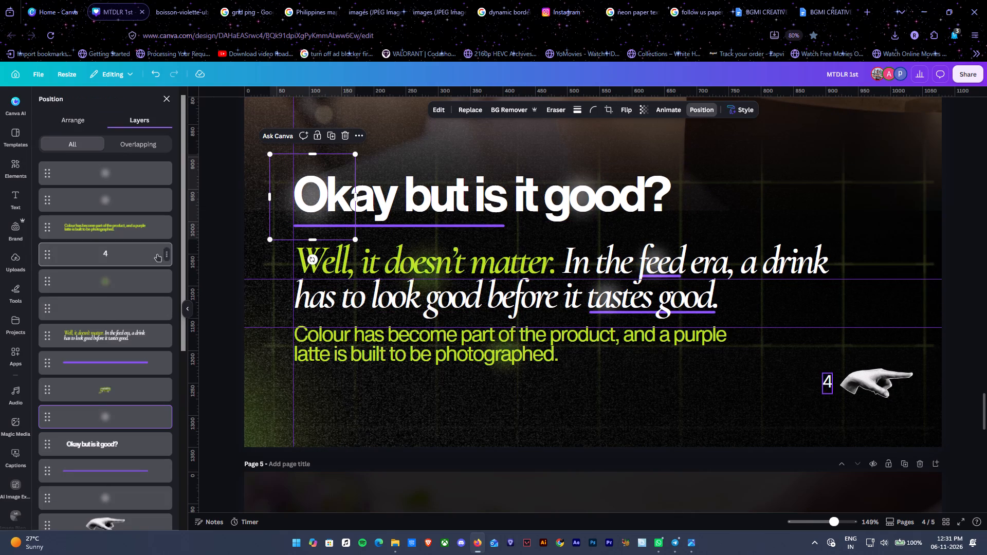
click(99, 369)
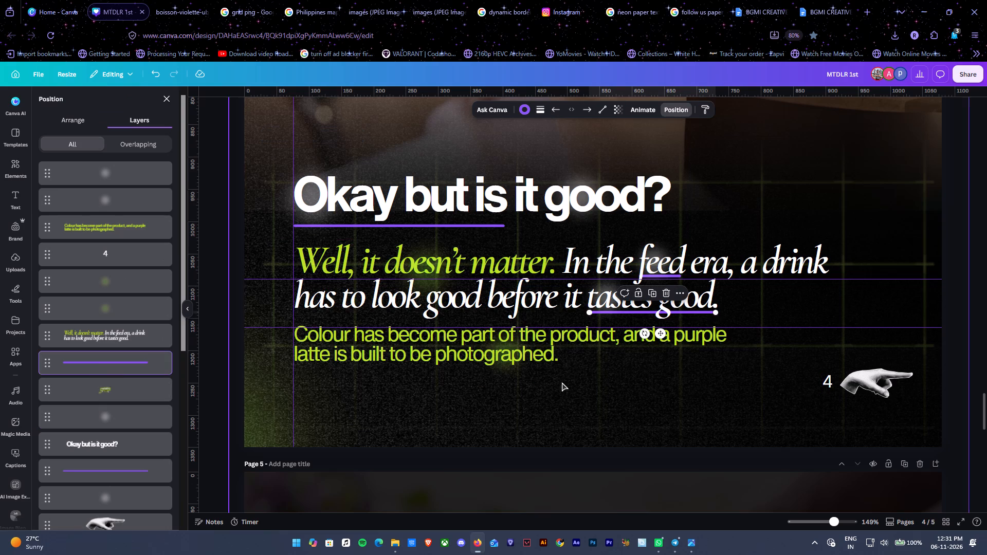
key(ctrl+c)
scroll(572, 377, down, 9)
key(ctrl+v)
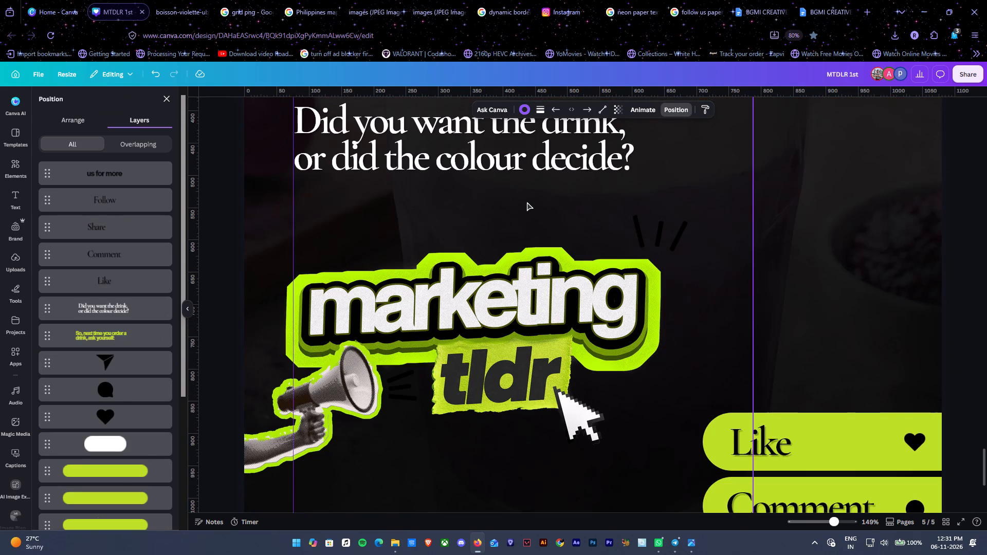
drag(601, 324, 516, 198)
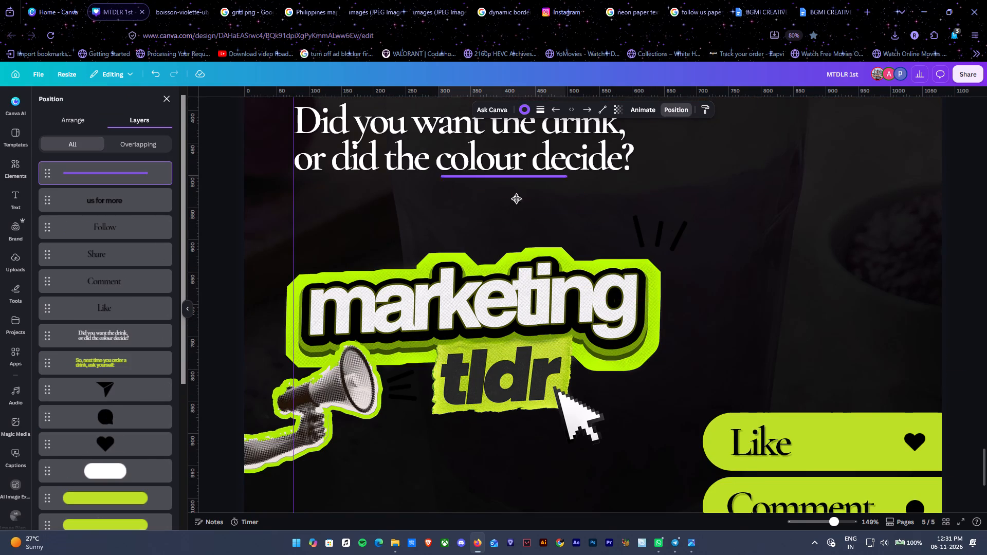
drag(516, 198, 507, 199)
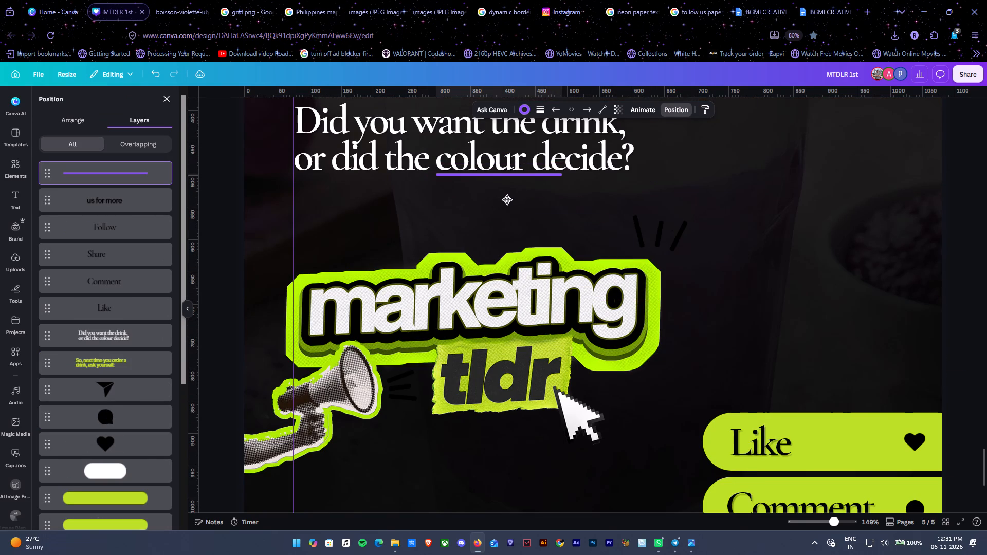
drag(507, 199, 507, 199)
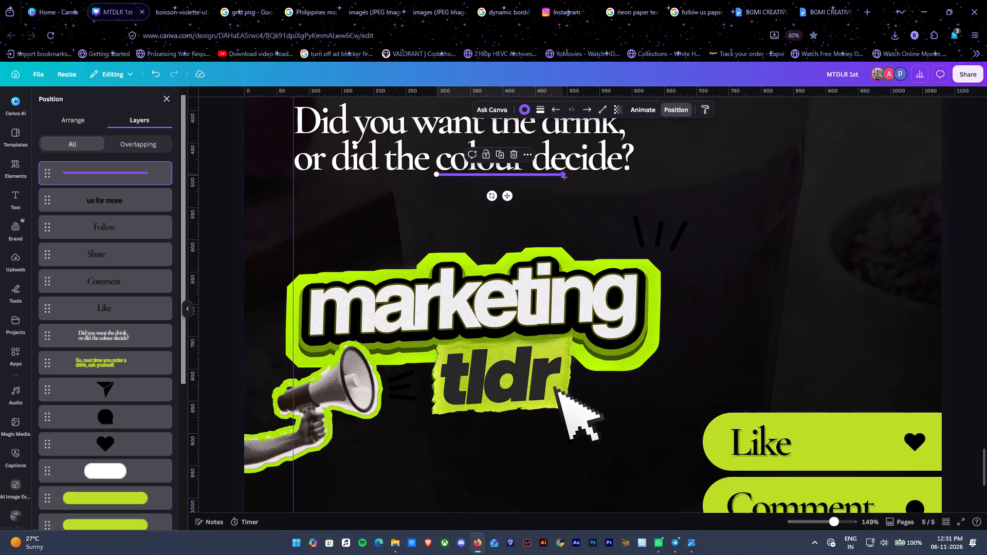
drag(563, 177, 525, 176)
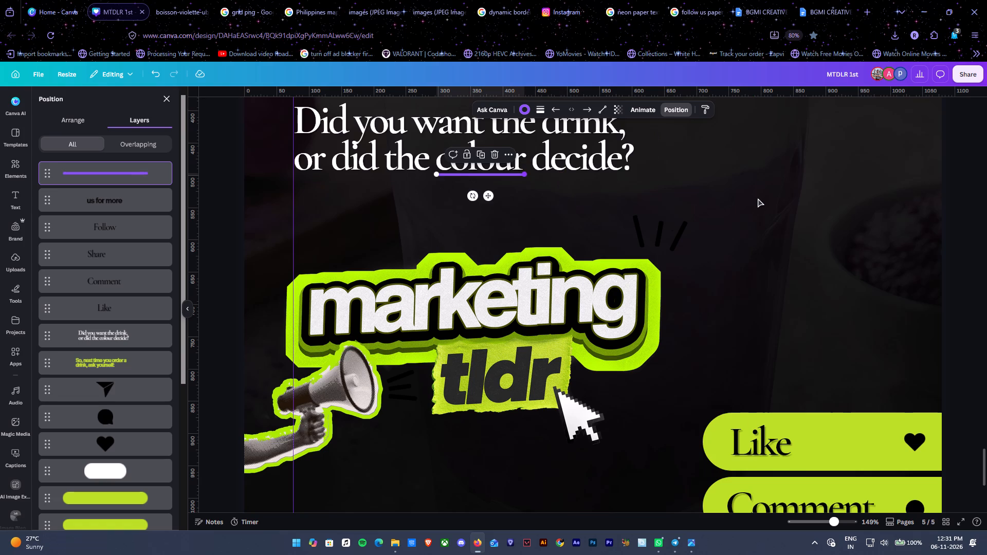
click(758, 198)
Select the marketing tldr logo on page 5 and bring up the Monk-E brand logo assets.
ctrl+alt+scroll(758, 197, down, 2)
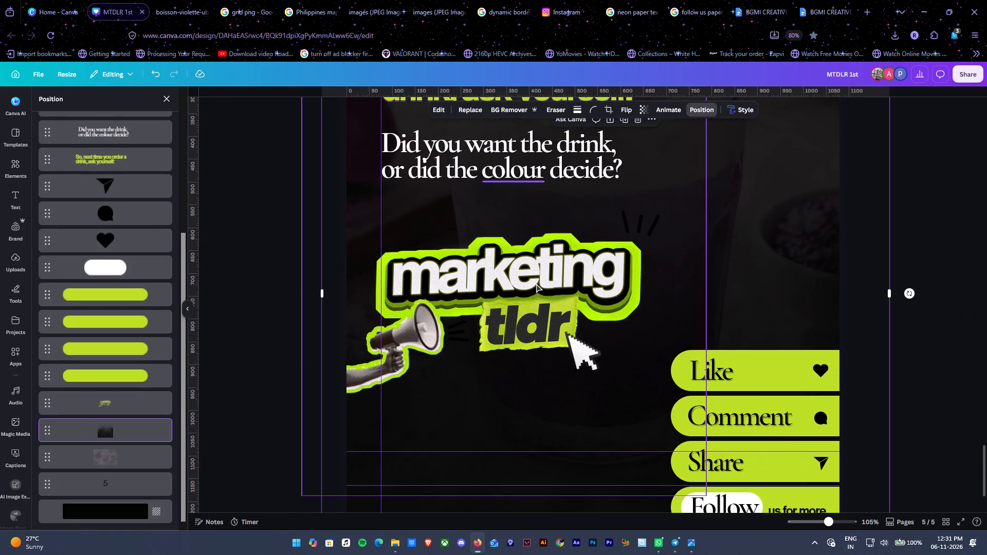
click(536, 284)
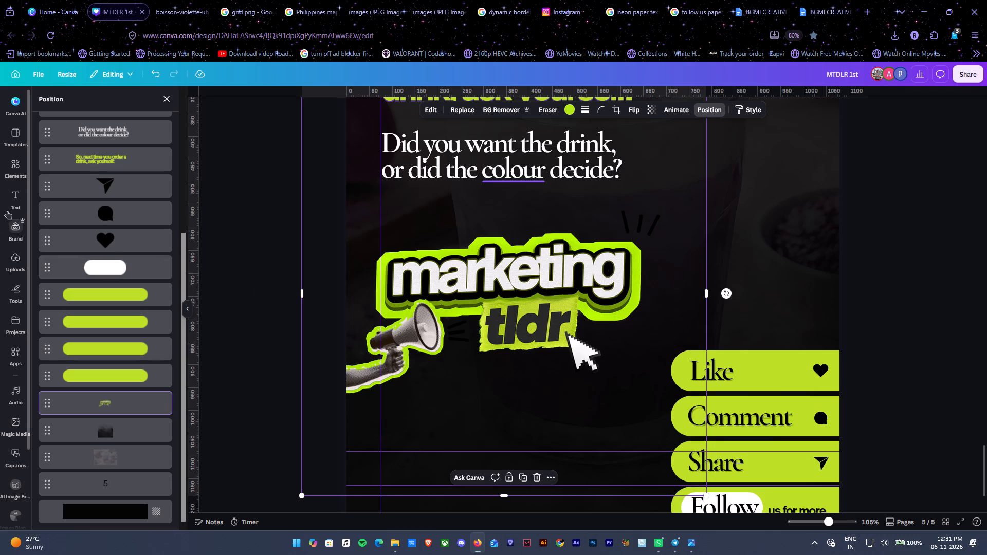
click(10, 174)
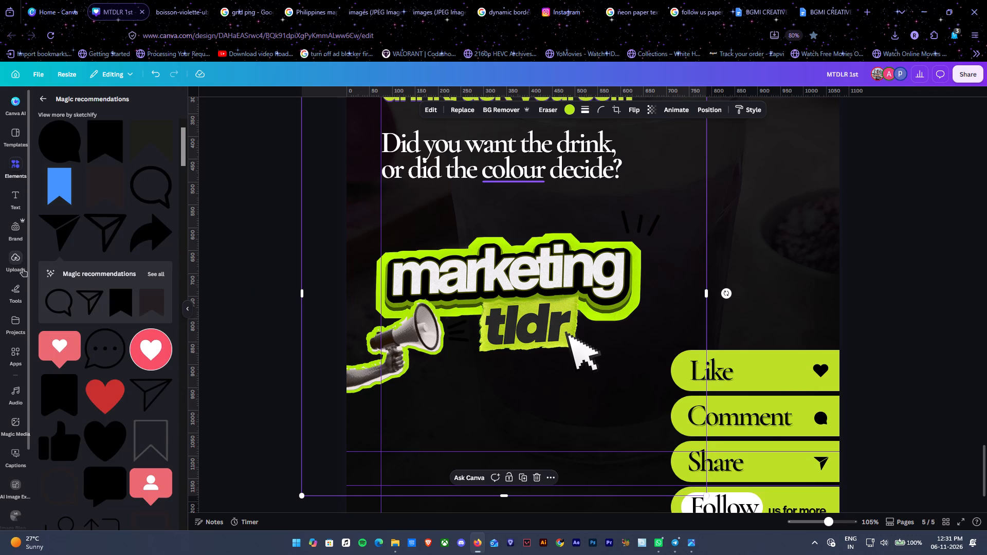
click(15, 232)
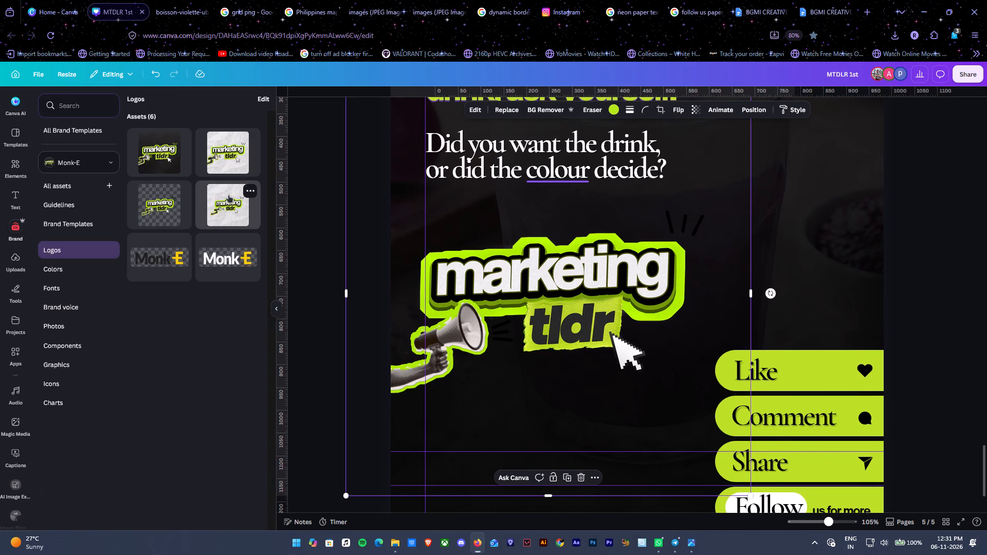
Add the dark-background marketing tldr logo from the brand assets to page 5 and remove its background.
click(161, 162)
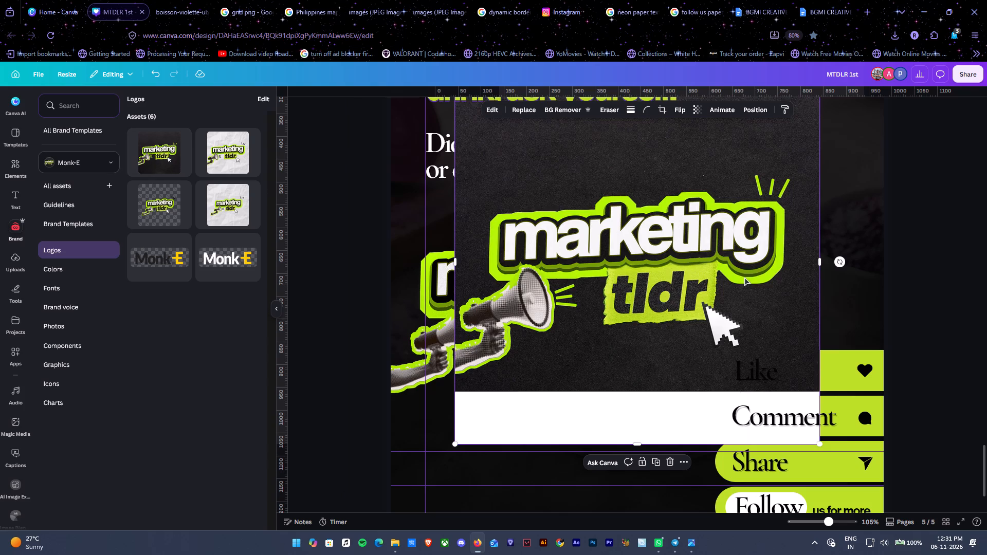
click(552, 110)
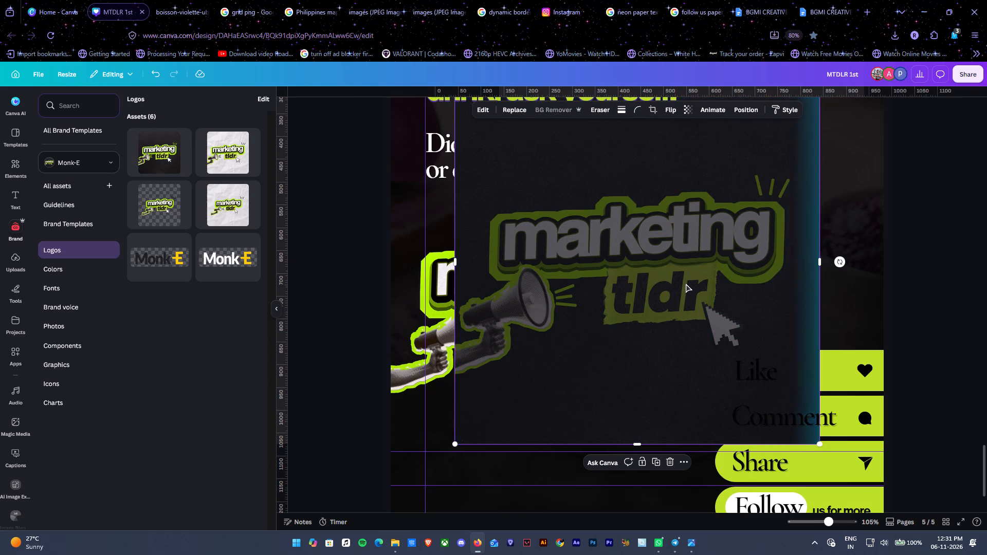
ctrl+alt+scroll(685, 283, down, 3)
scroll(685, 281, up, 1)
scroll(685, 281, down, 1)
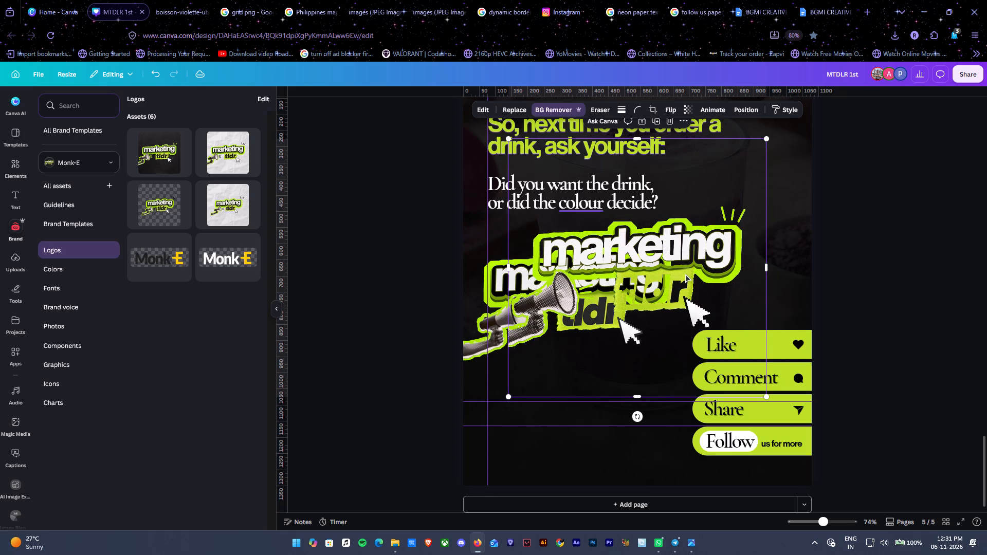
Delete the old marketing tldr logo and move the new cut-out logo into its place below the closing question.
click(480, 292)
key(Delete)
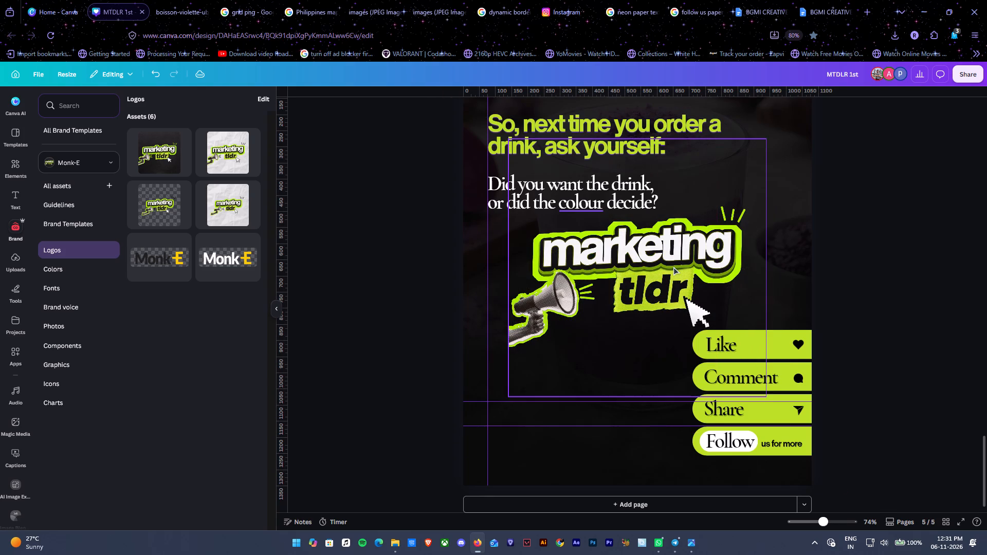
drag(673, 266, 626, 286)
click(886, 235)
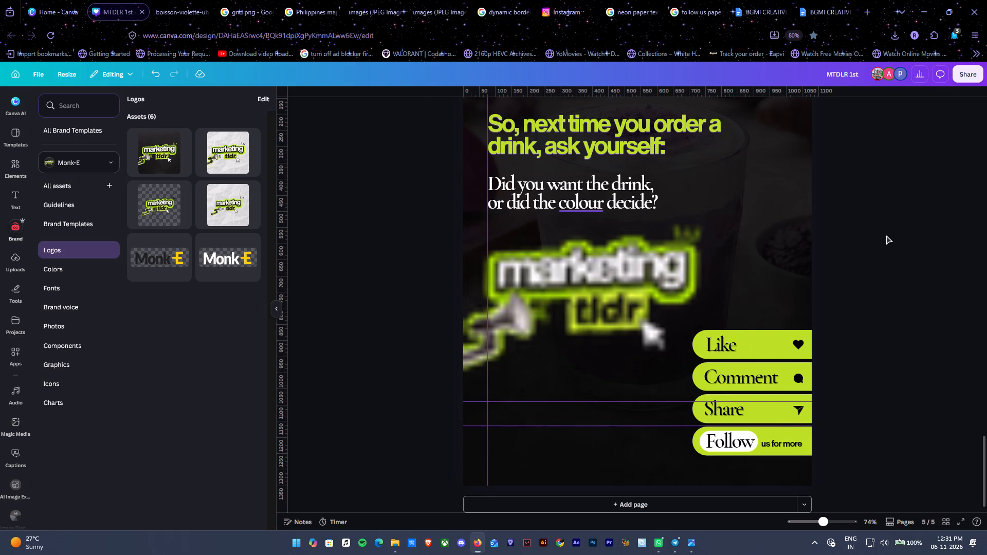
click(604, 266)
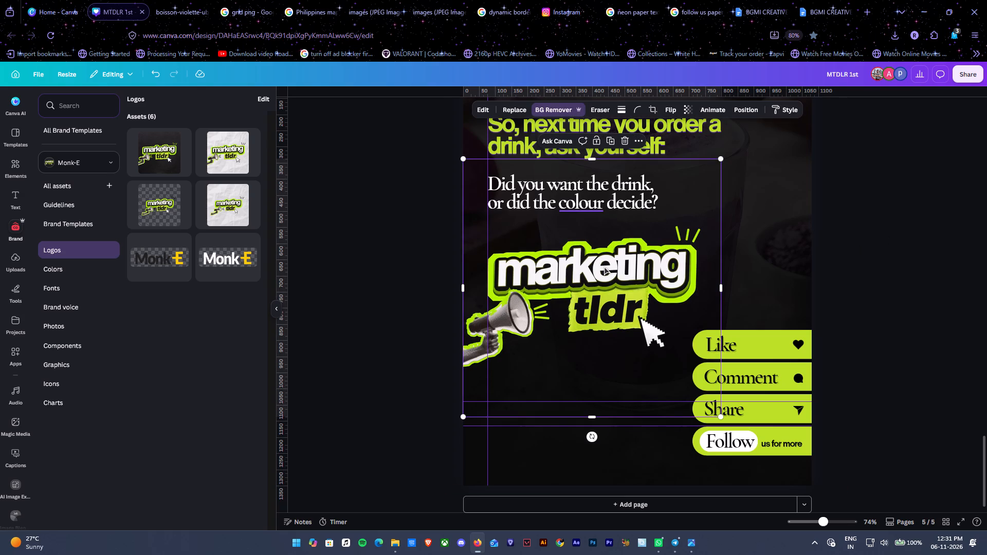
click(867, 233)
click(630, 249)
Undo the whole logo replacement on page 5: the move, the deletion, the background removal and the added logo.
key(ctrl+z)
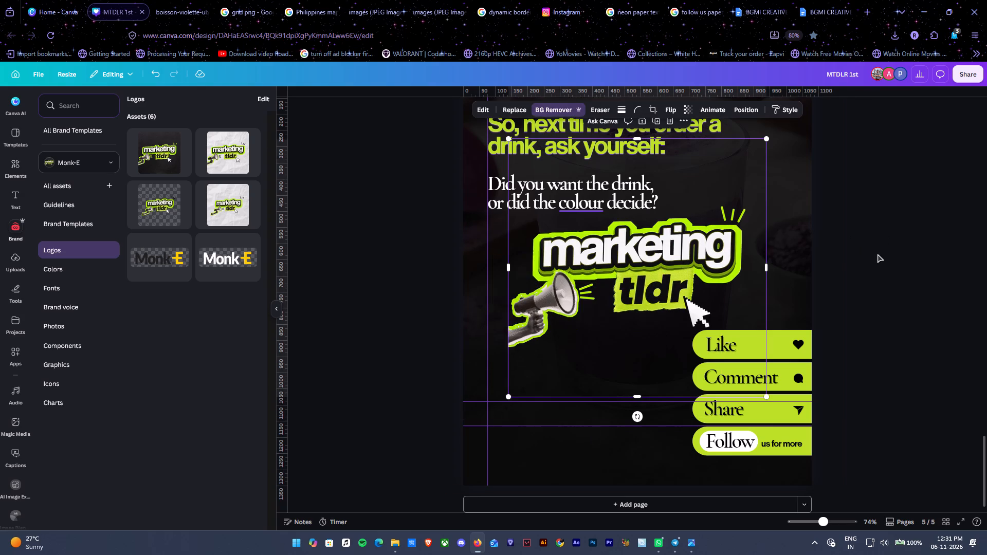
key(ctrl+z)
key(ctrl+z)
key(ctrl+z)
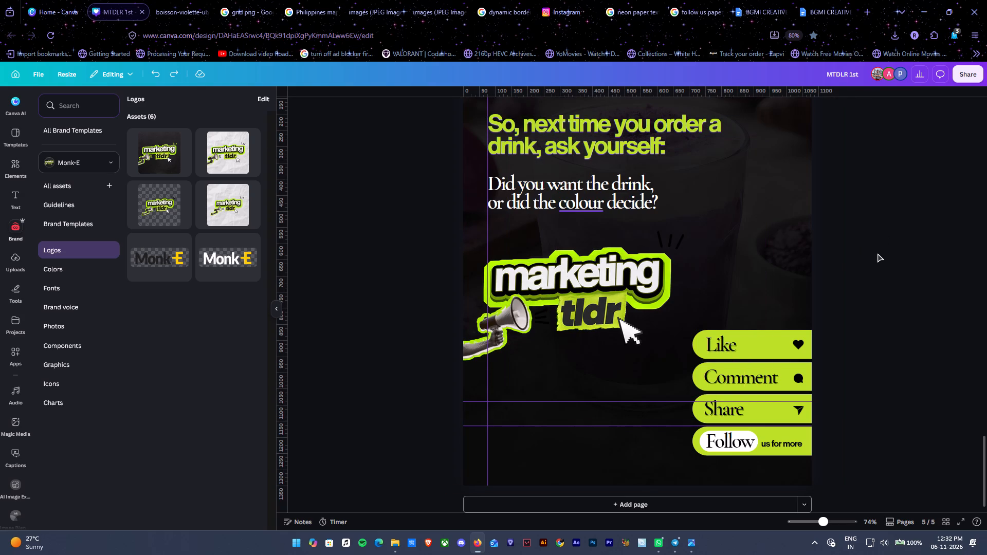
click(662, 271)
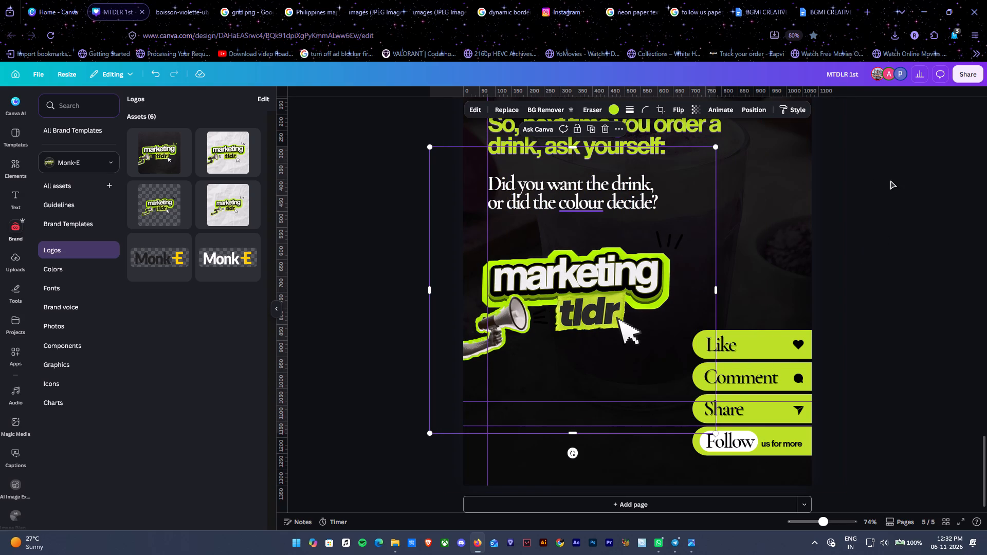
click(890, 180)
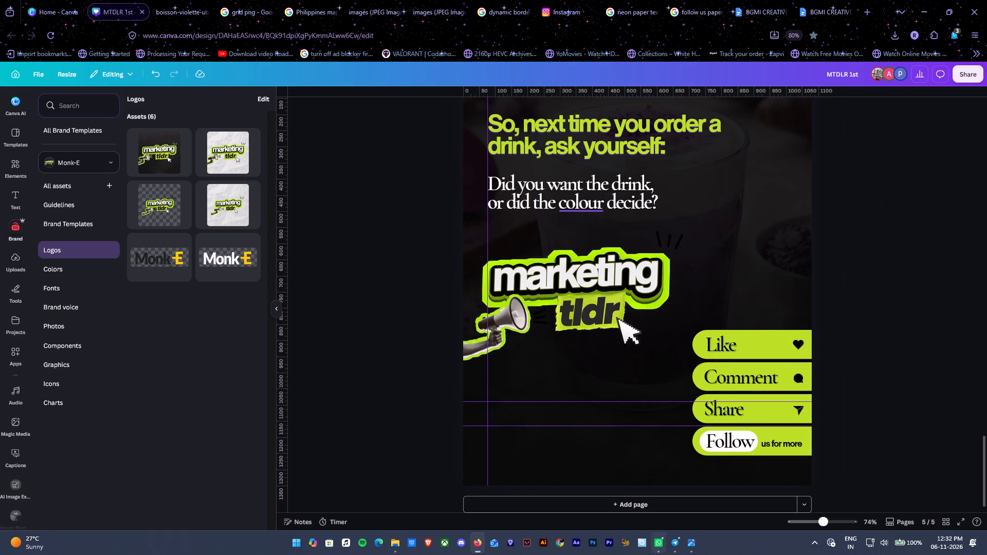
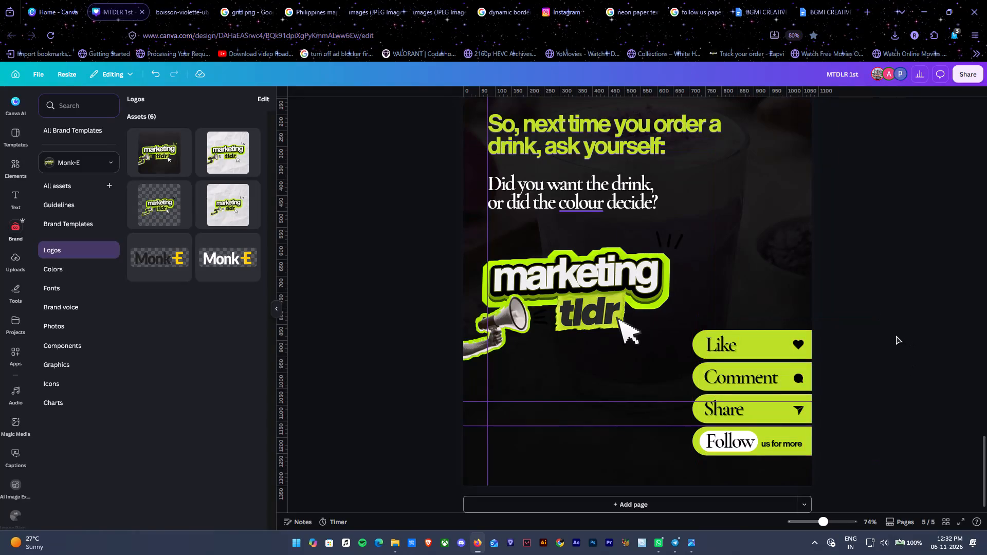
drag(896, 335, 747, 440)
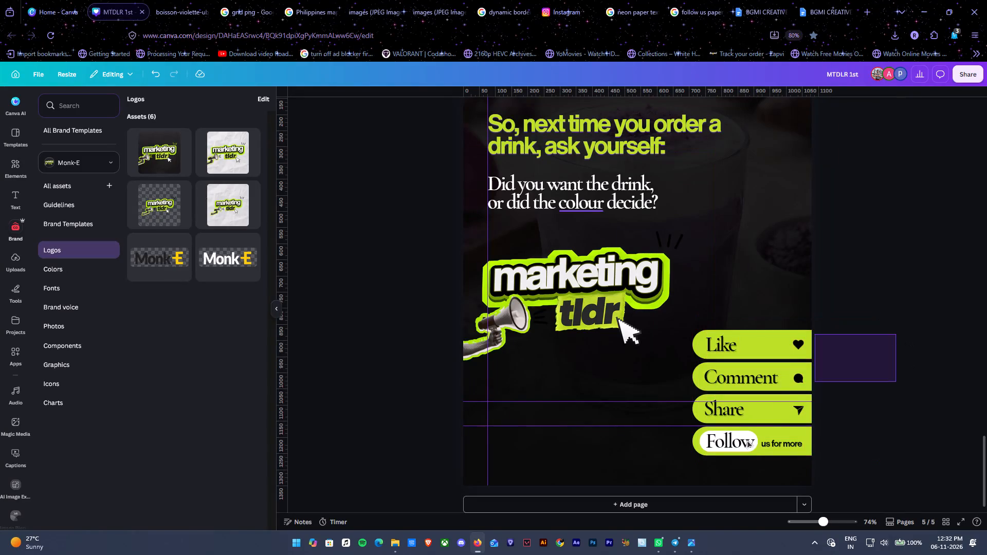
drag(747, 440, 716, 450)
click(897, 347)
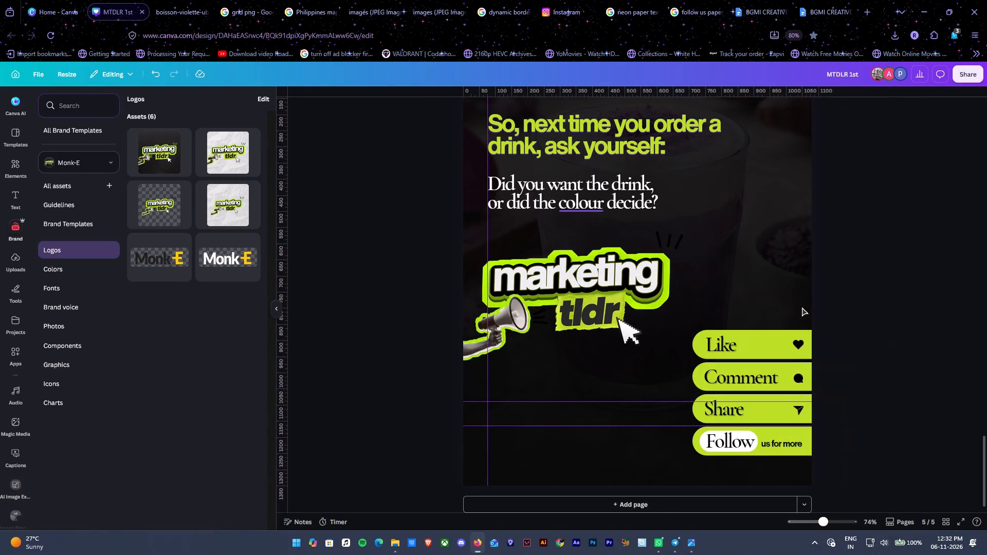
Crop the empty space off the right side of the marketing tldr logo's frame, to about 792 wide.
click(642, 262)
drag(719, 286, 688, 284)
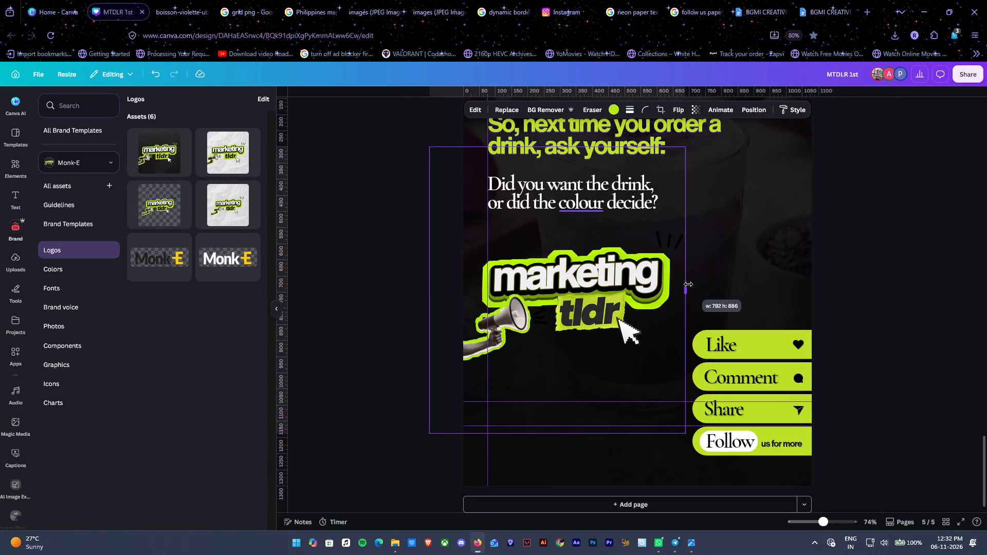
drag(688, 284, 690, 284)
click(858, 274)
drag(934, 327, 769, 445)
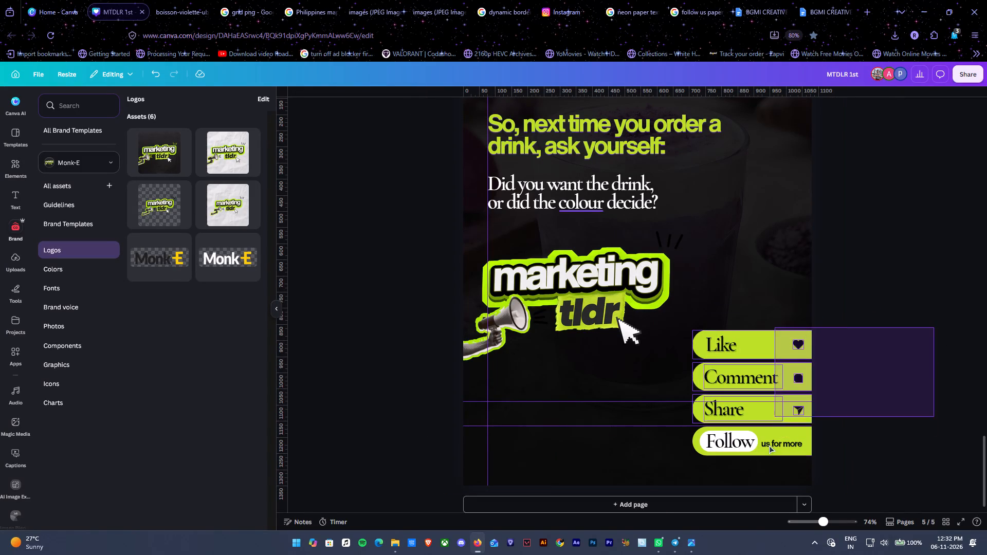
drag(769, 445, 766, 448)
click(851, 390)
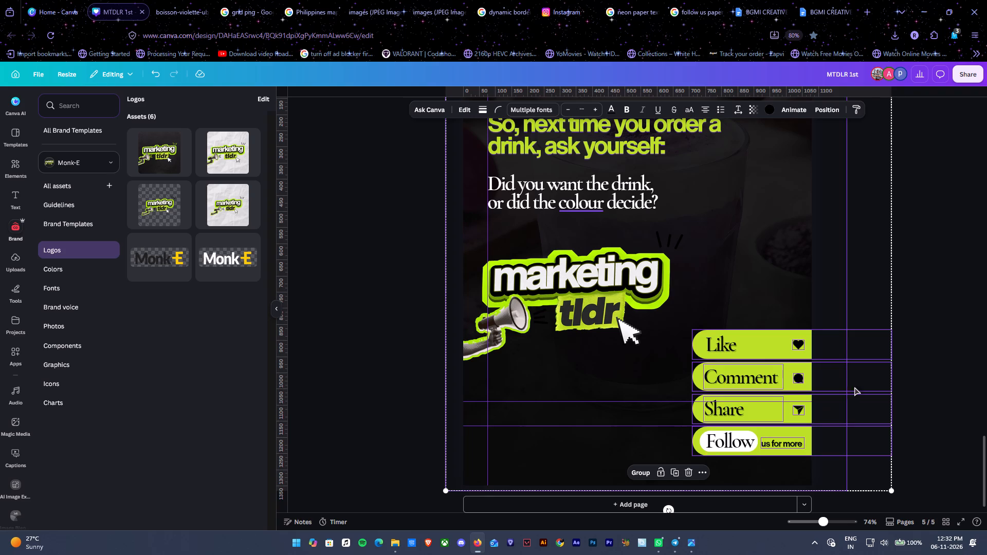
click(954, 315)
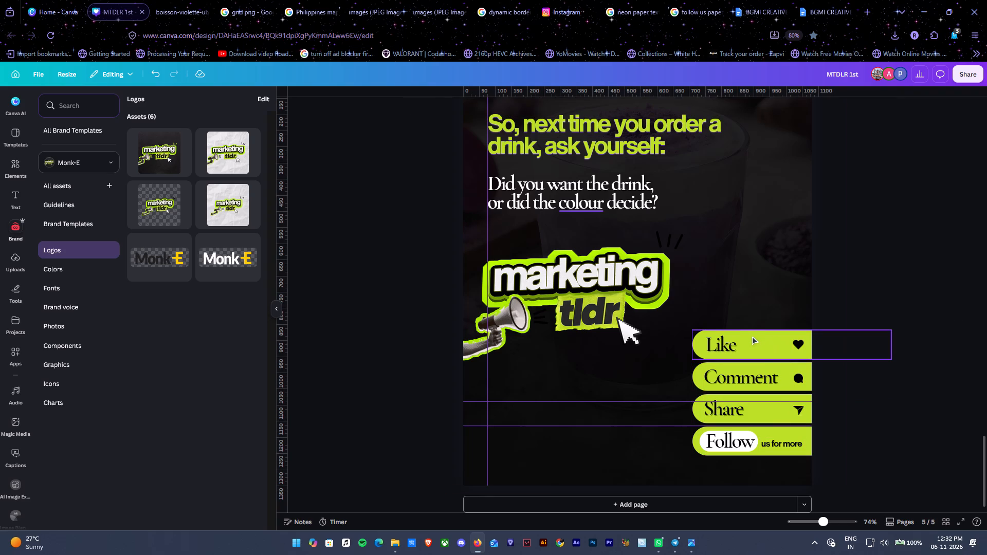
Lock the dark drink background image on page 5 so that it stays out of group selections.
drag(856, 336, 757, 452)
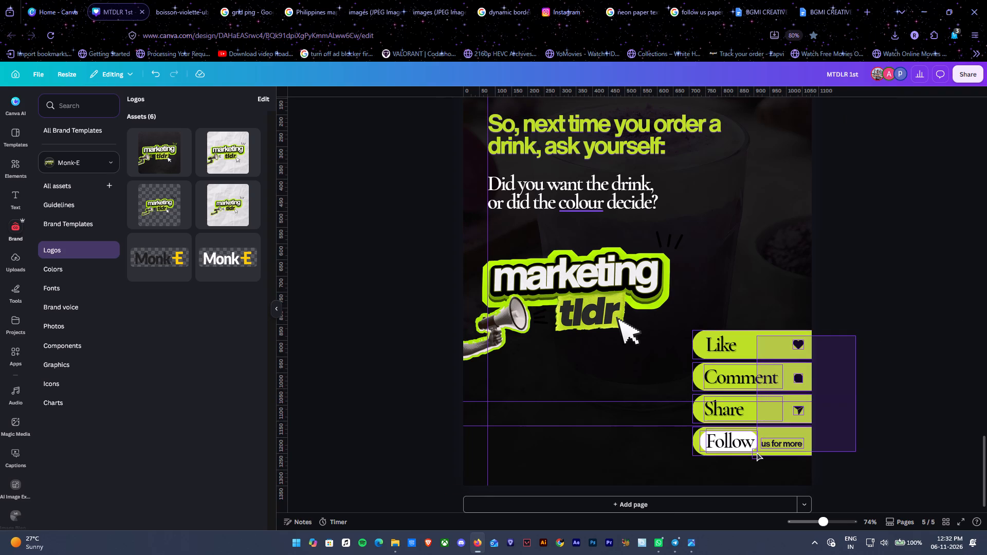
drag(757, 452, 754, 447)
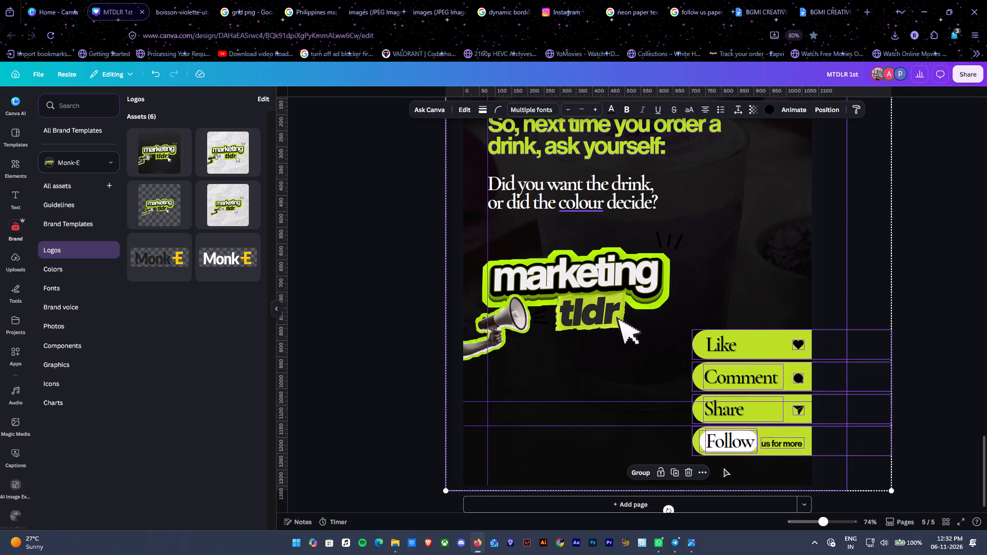
click(946, 260)
click(766, 260)
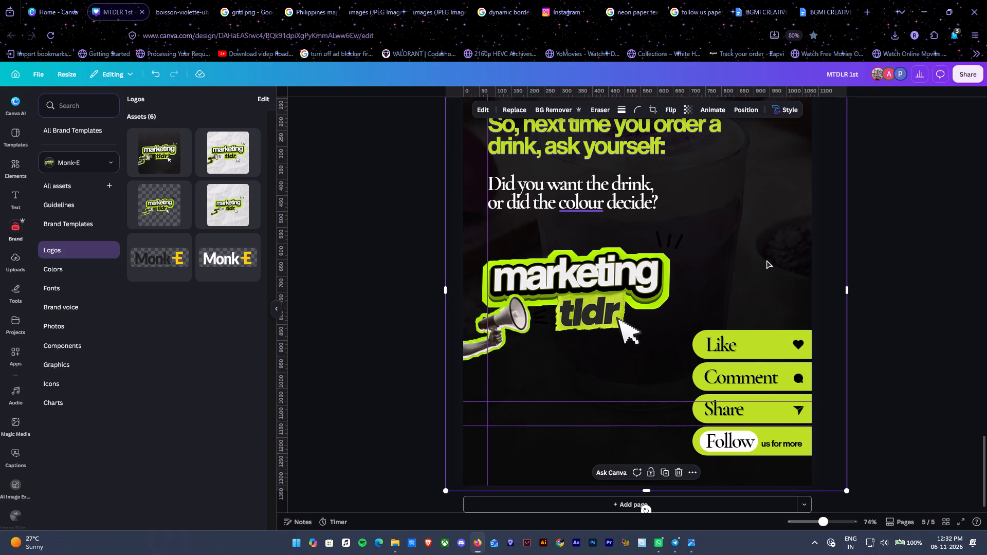
click(652, 476)
click(886, 364)
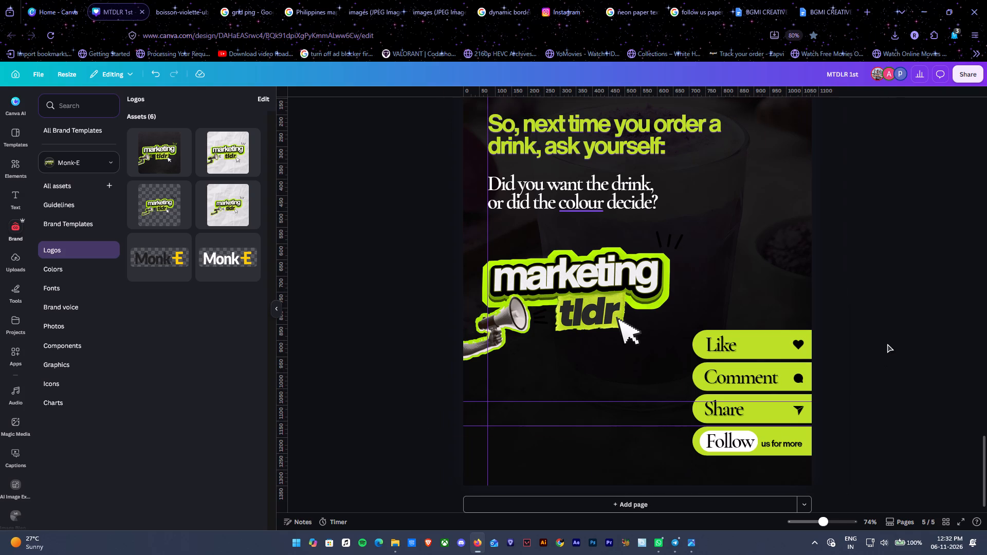
Scale the Like, Comment, Share and Follow us for more pills down together to about 70% and align them against page 5's right edge.
drag(880, 338, 739, 446)
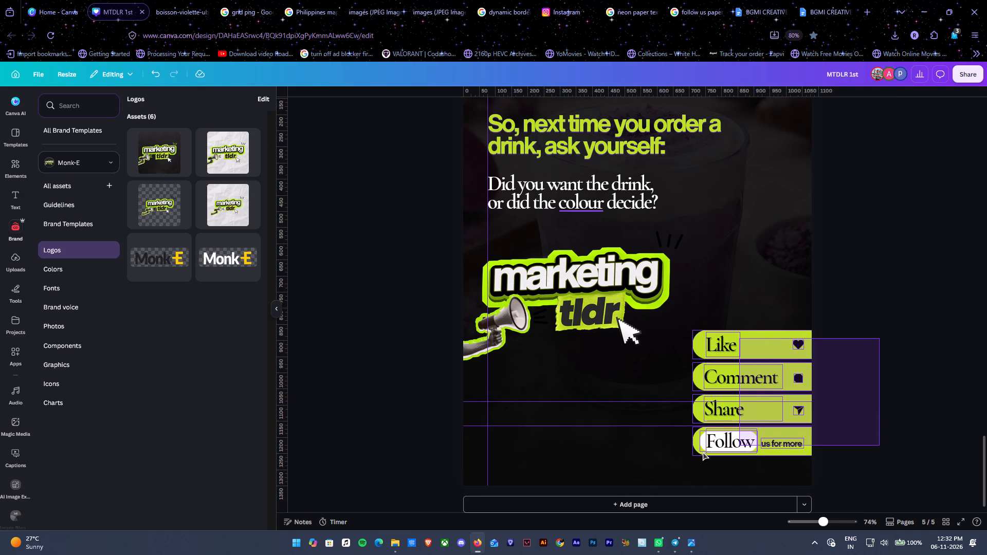
drag(695, 455, 750, 412)
drag(788, 391, 754, 404)
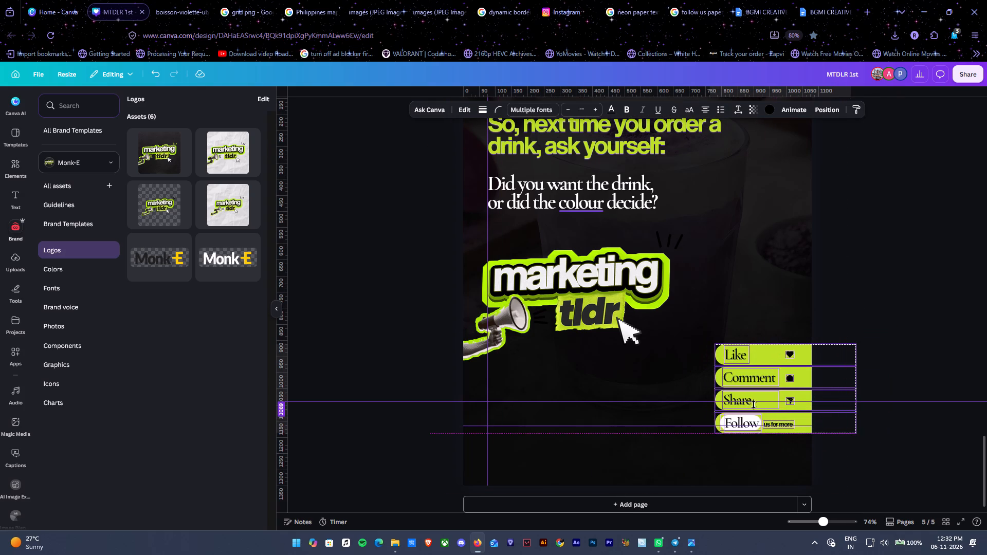
drag(754, 404, 762, 405)
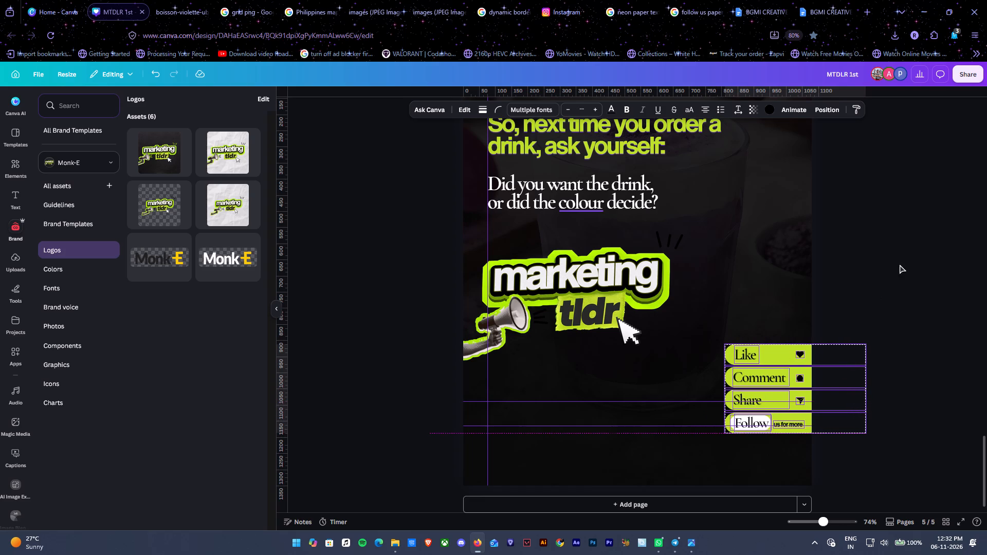
drag(803, 412, 798, 425)
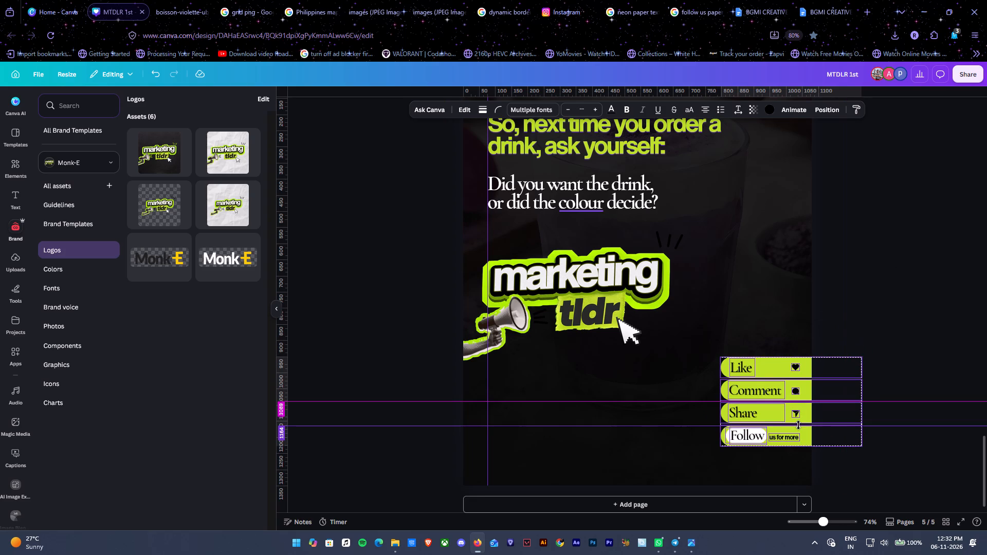
drag(798, 425, 802, 425)
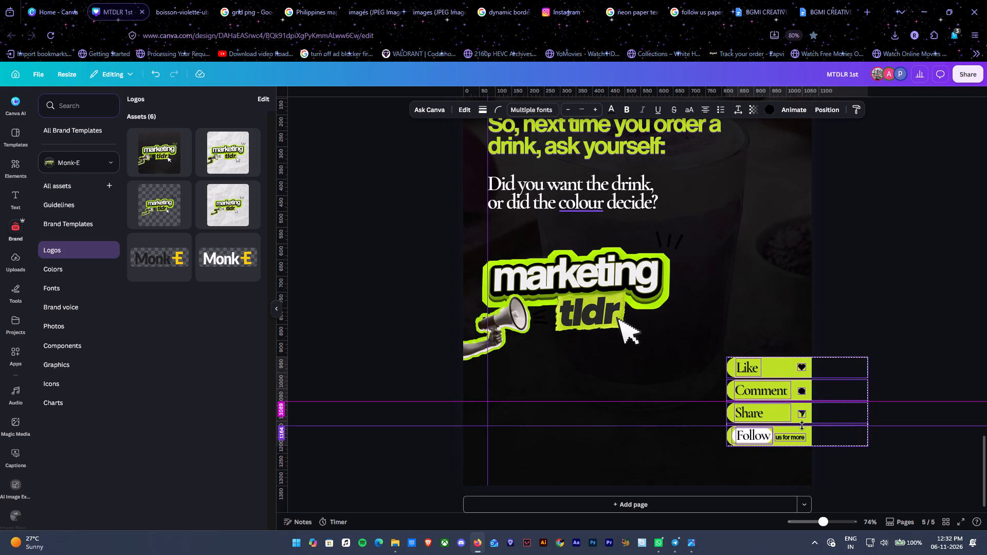
drag(802, 425, 800, 425)
double_click(908, 315)
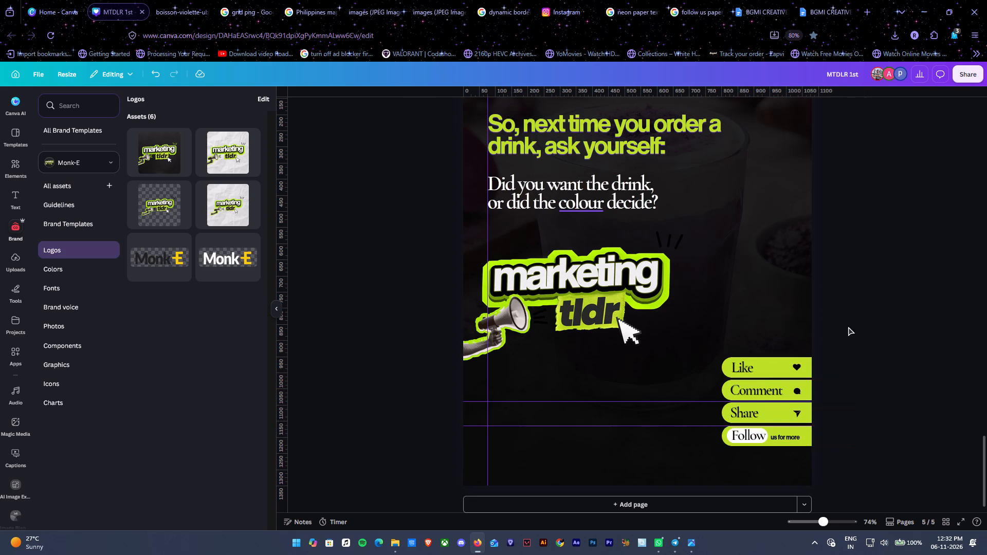
Move the marketing tldr logo on page 5 slightly lower, enlarge it a little and align its wordmark near the left margin guide.
ctrl+alt+scroll(845, 341, down, 1)
click(615, 325)
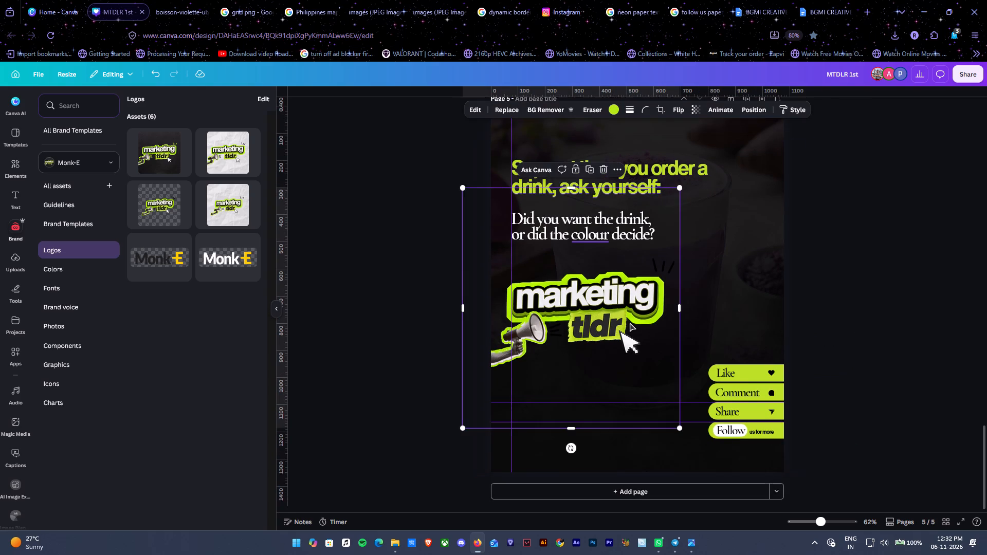
drag(630, 323, 630, 332)
drag(679, 437, 683, 437)
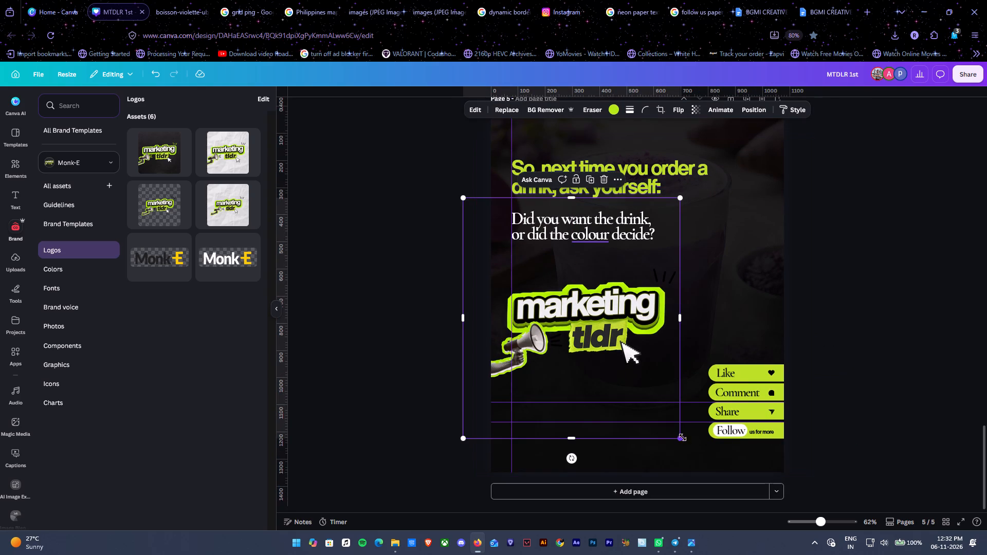
drag(683, 437, 702, 443)
drag(648, 328, 651, 321)
click(889, 283)
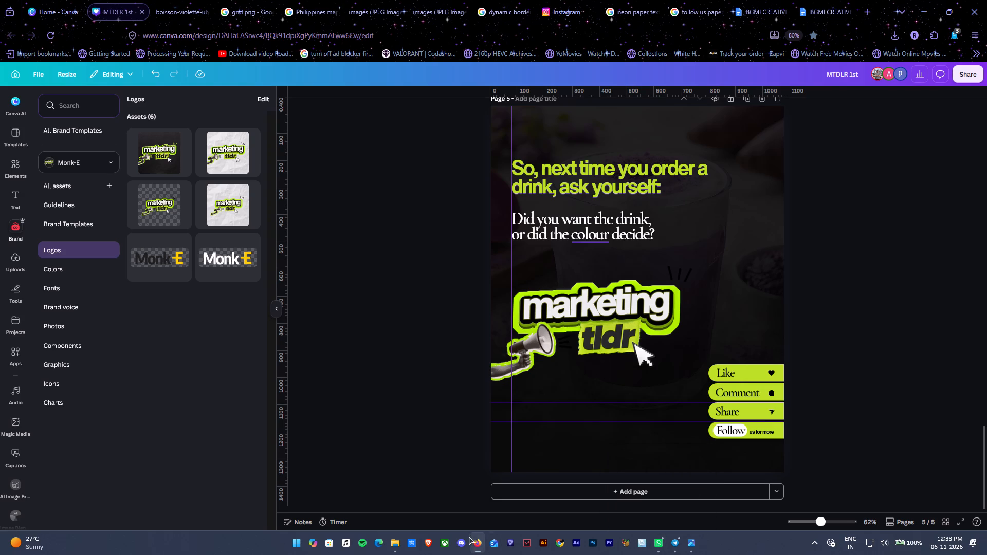
Switch to File Explorer and select MarketingTLDR_LOGO_transparent.png in the marketingTLDR LOGOS Final folder.
click(398, 544)
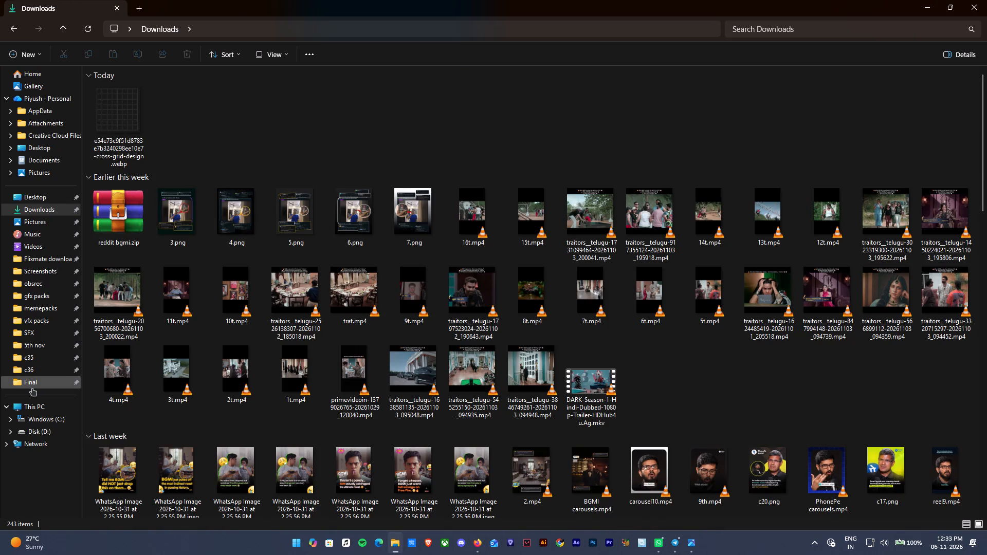
click(32, 388)
click(108, 100)
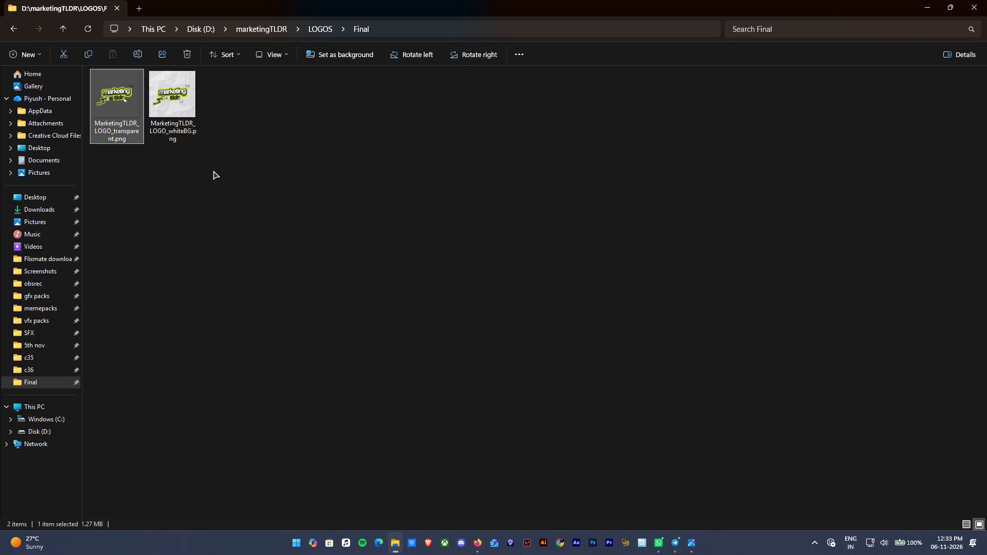
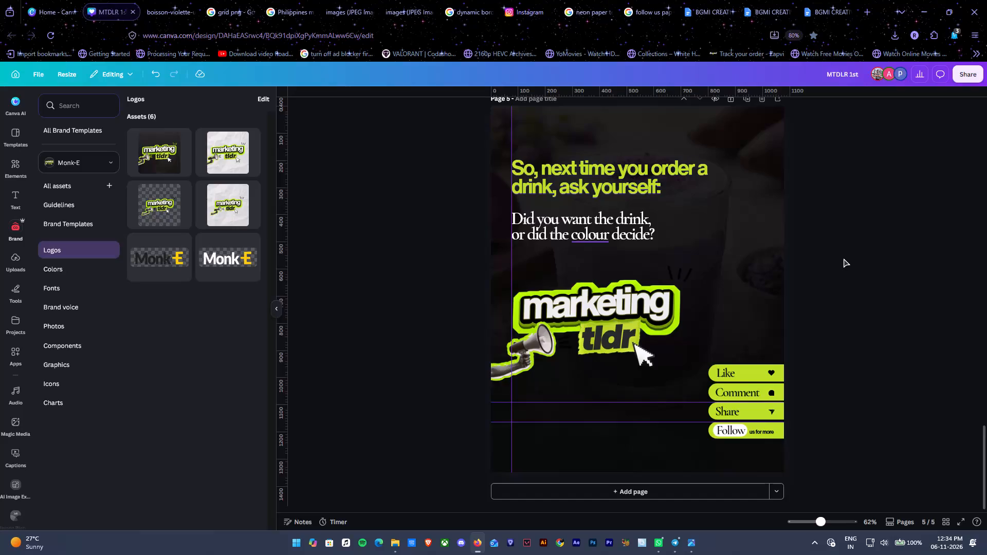
Switch from the page 5 design to the Final logos folder in File Explorer and launch Photoshop.
click(610, 309)
click(394, 545)
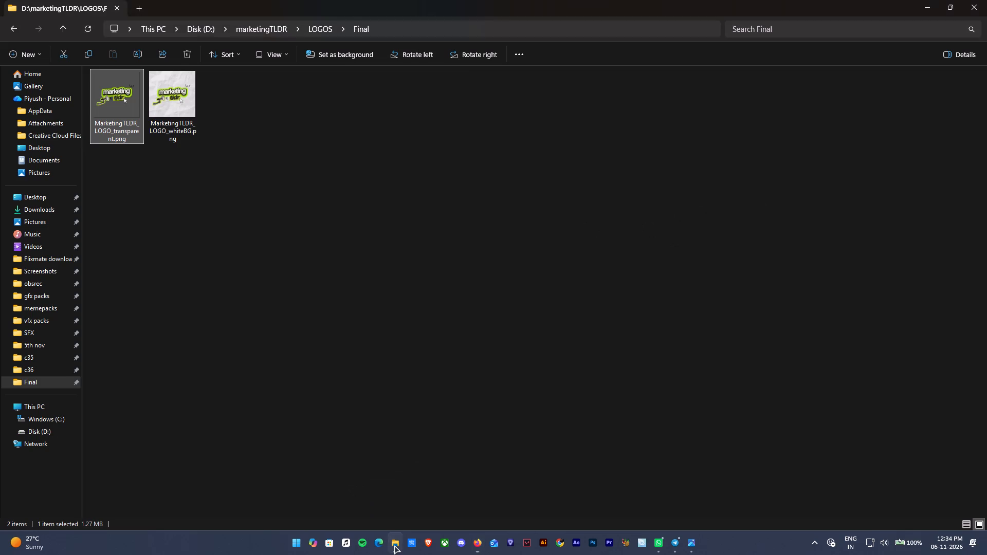
click(594, 548)
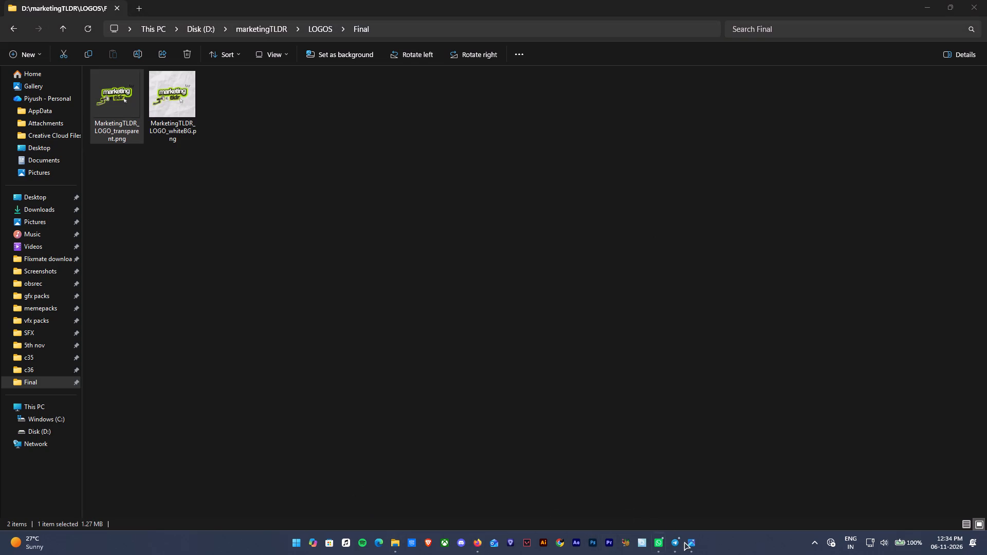
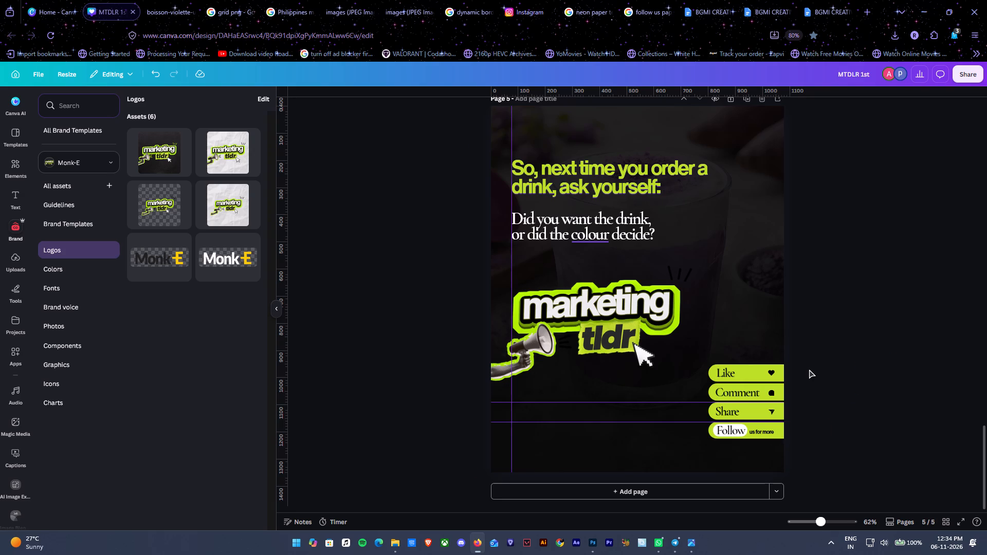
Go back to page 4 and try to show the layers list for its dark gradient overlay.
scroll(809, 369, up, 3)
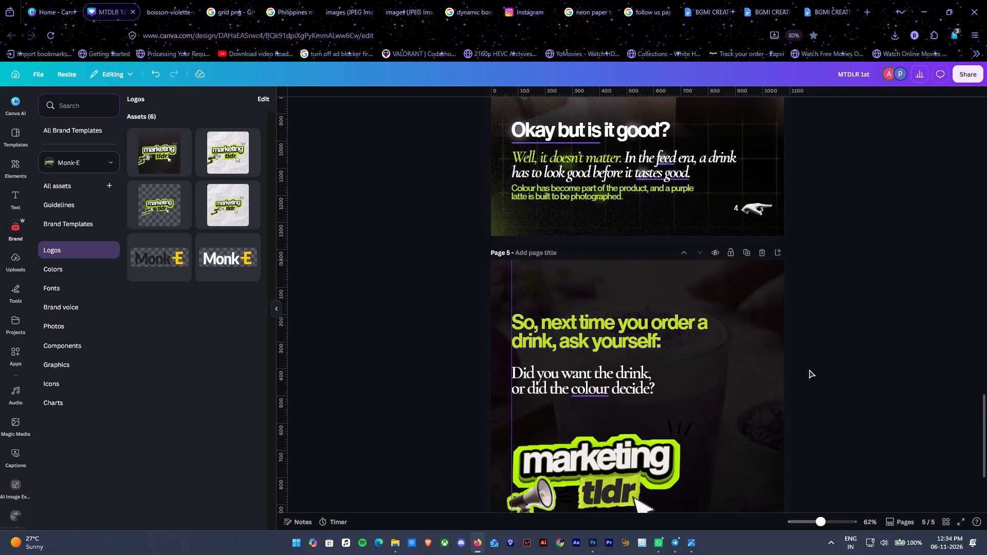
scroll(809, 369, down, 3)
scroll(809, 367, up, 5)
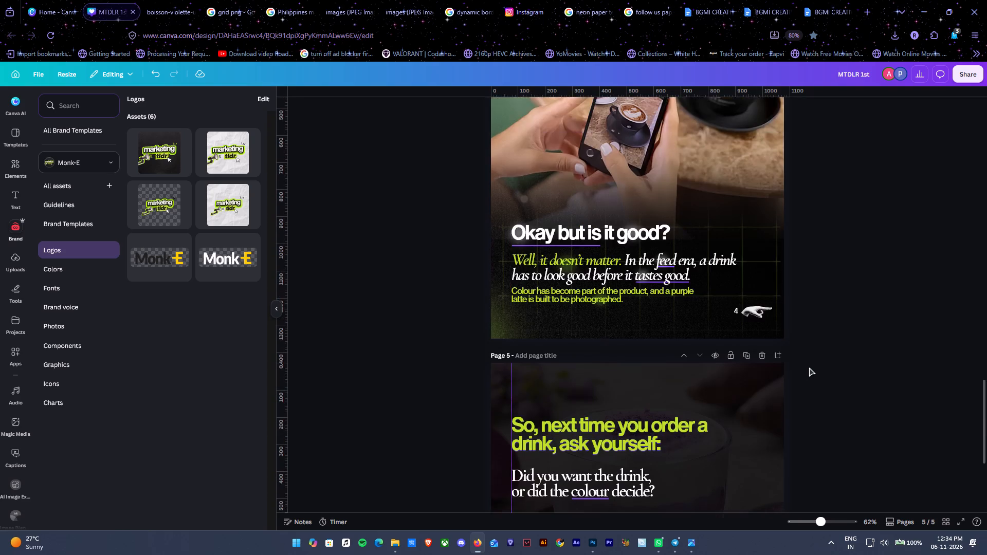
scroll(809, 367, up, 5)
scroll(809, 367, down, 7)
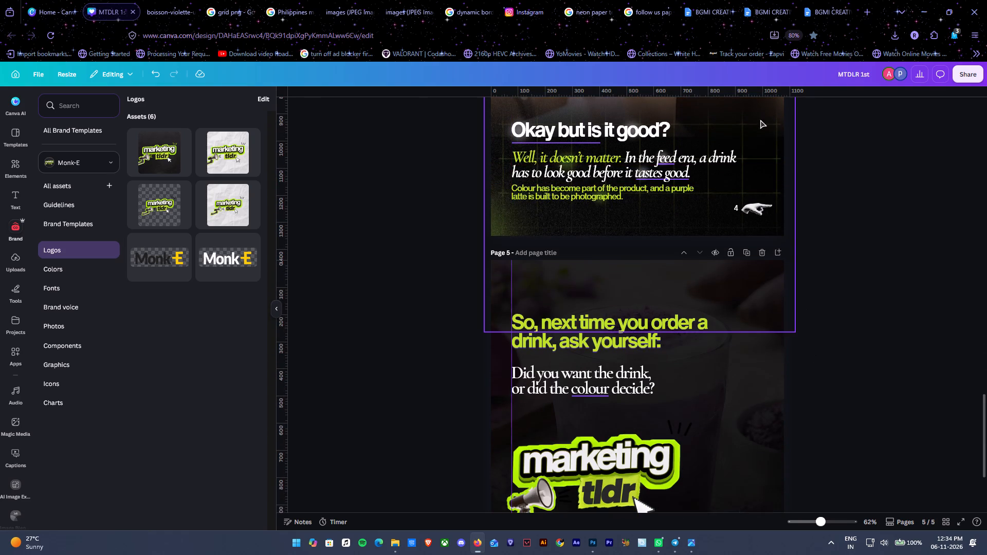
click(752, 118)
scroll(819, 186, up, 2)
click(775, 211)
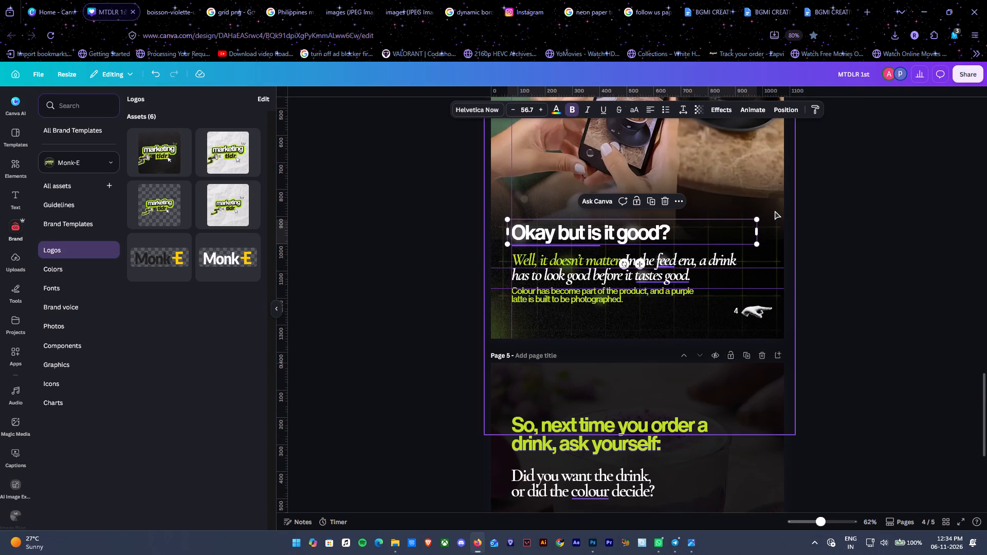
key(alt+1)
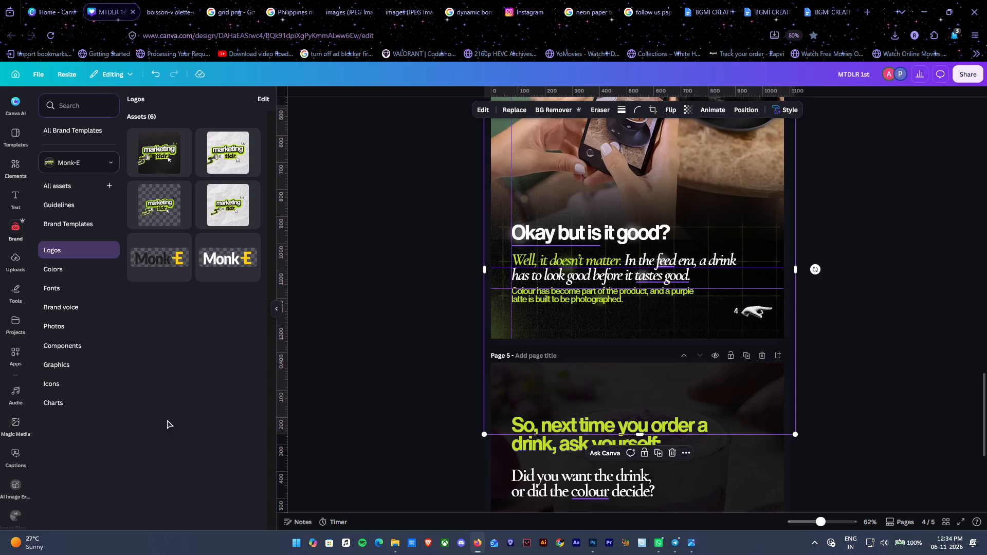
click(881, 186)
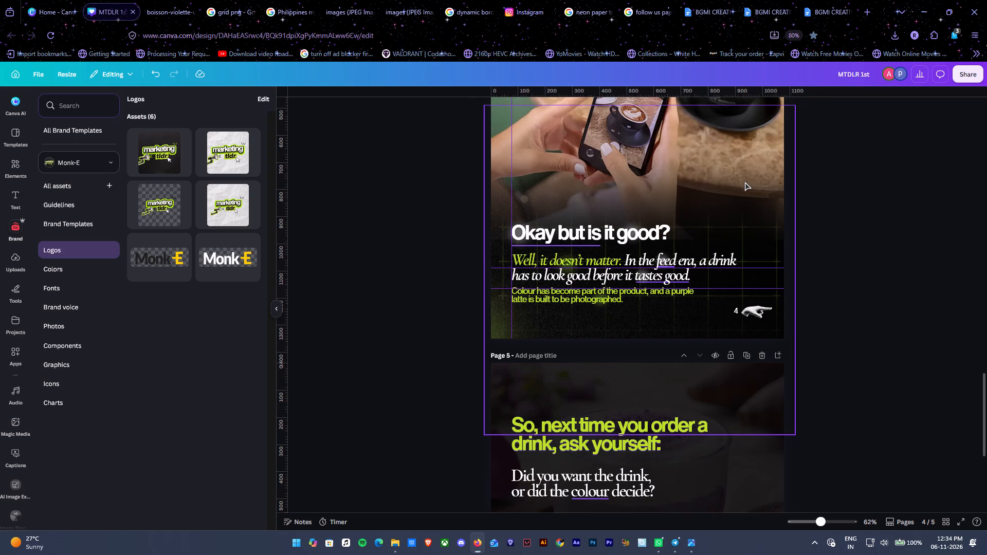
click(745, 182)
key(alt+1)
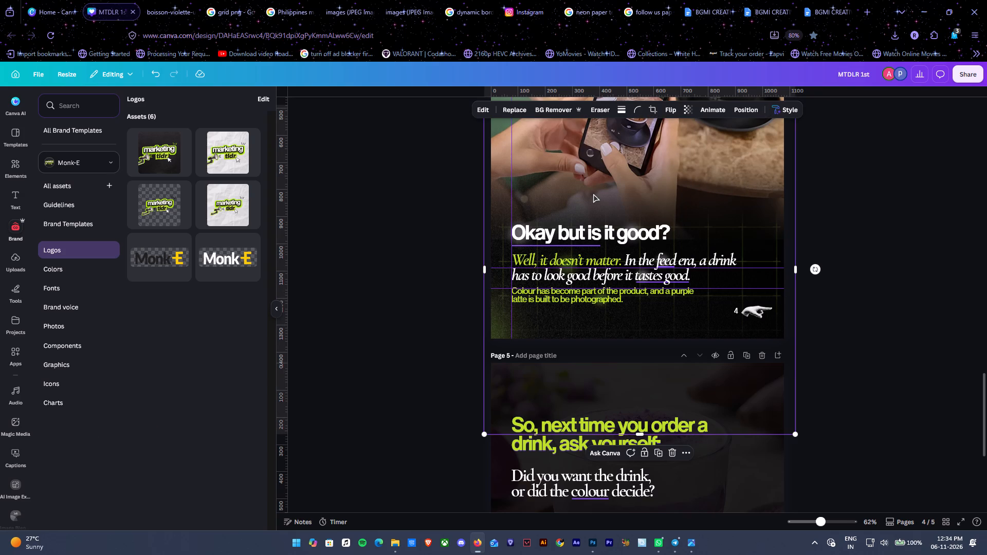
Close the brand logos list and try again to show page 4's layers, using the gradient overlay and the coffee photo.
click(14, 237)
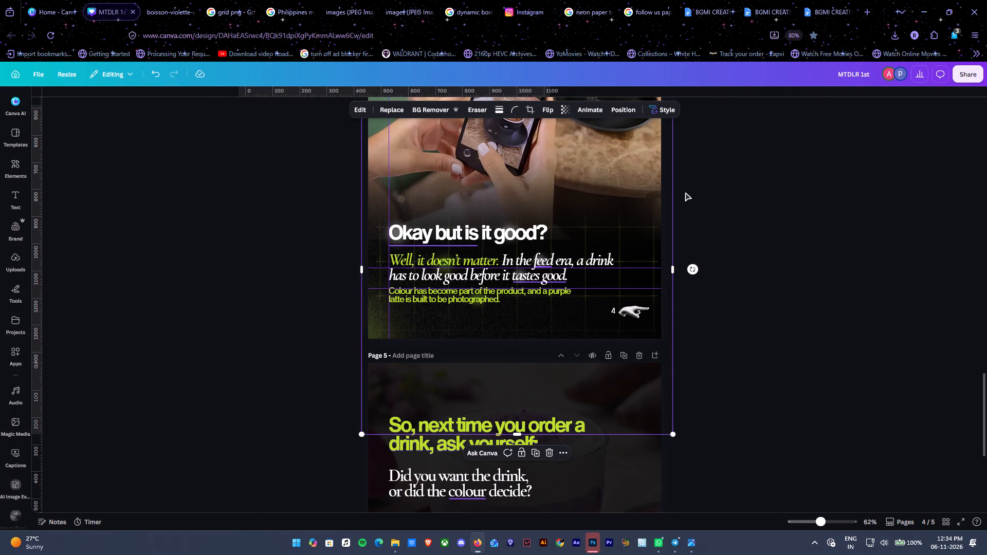
click(693, 187)
click(627, 181)
key(alt+1)
scroll(522, 305, up, 2)
click(628, 173)
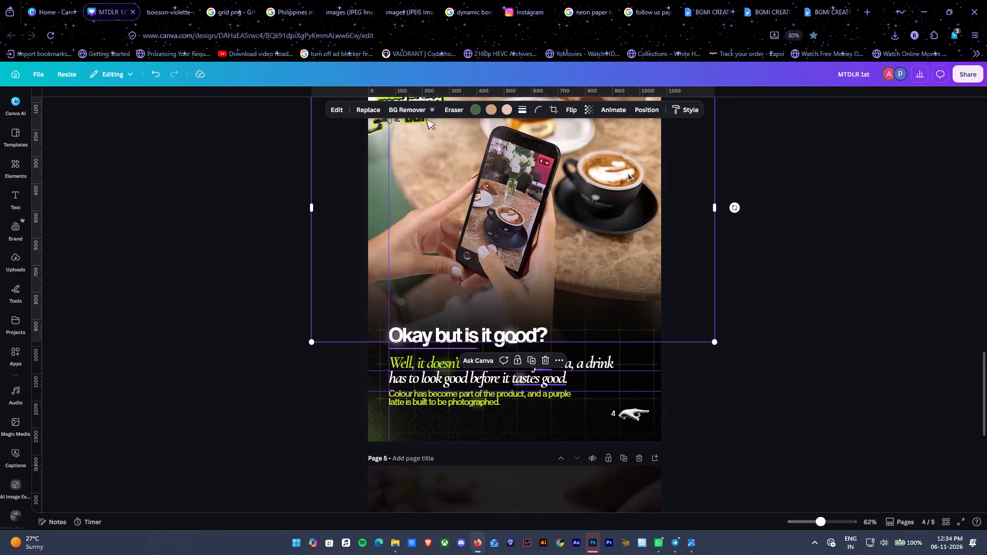
key(alt+1)
scroll(667, 310, up, 3)
click(629, 304)
key(alt+1)
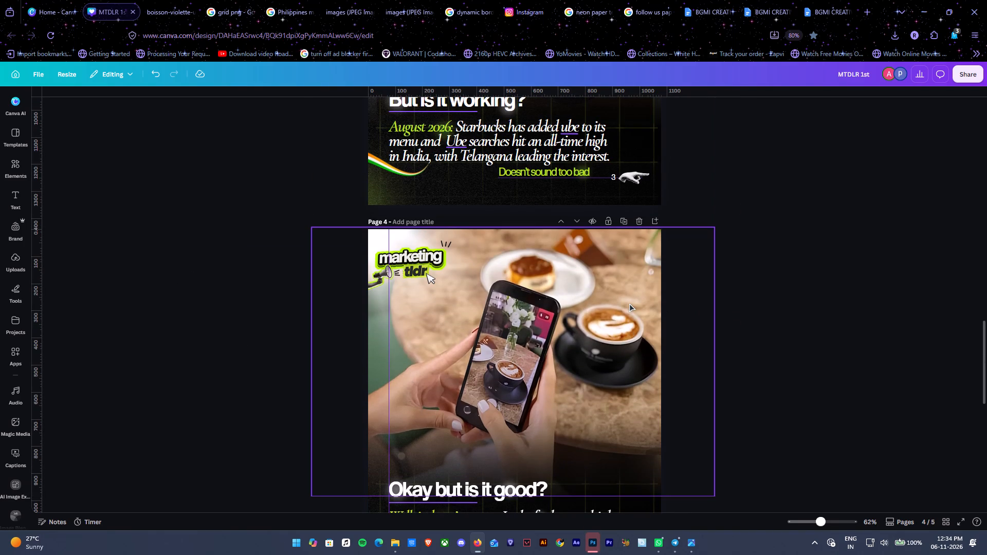
Copy the grid, grain texture and lime glow layers from page 4 and paste them onto page 5.
right_click(514, 305)
click(571, 331)
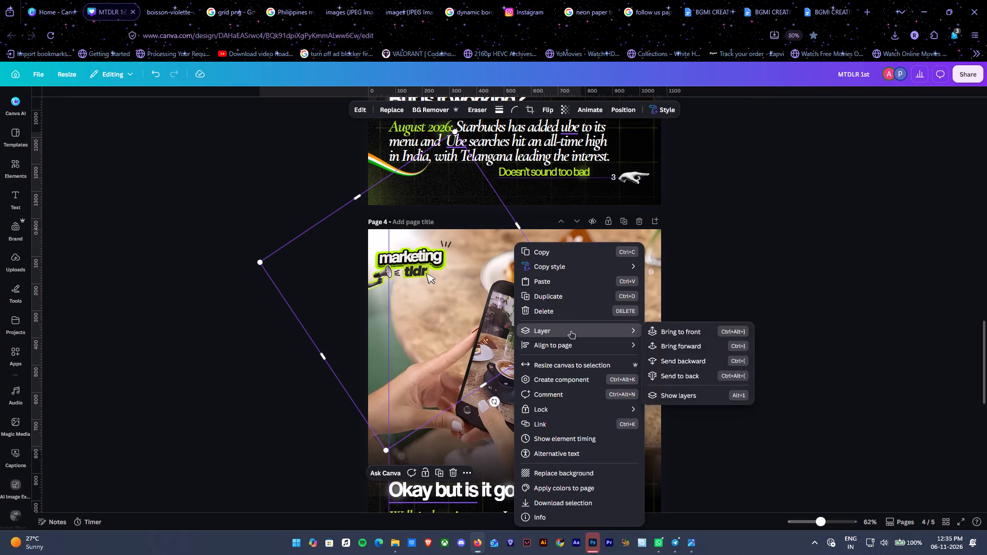
click(689, 399)
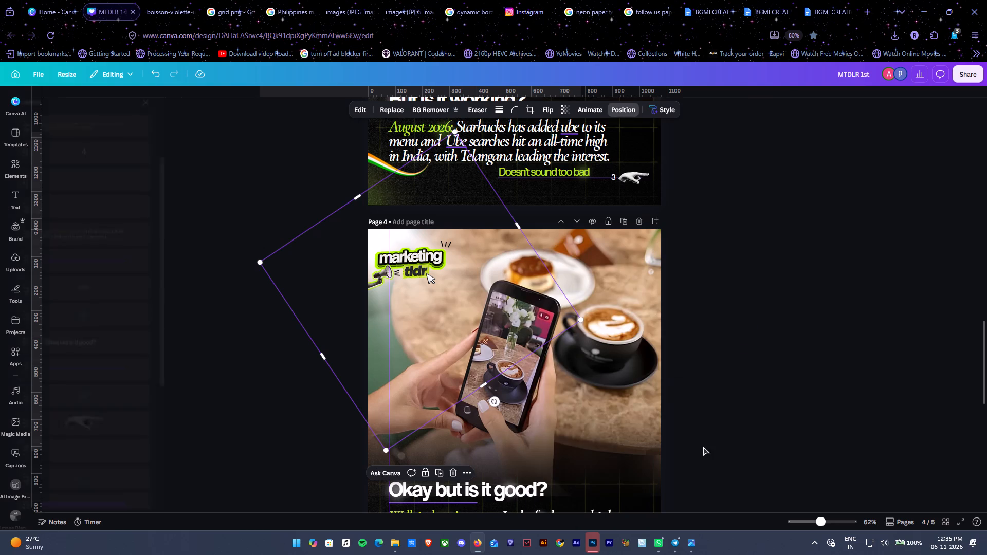
scroll(83, 347, down, 11)
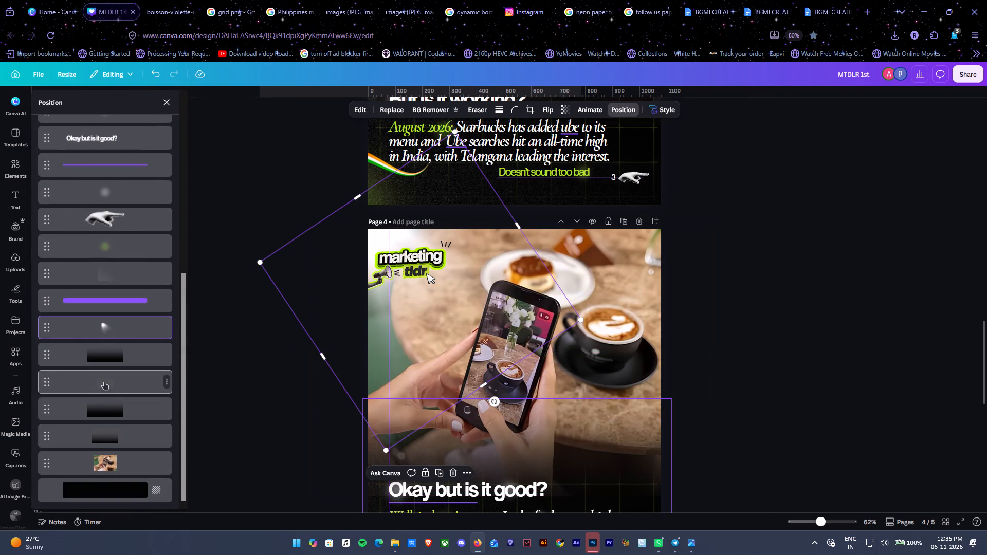
click(104, 382)
ctrl+click(118, 273)
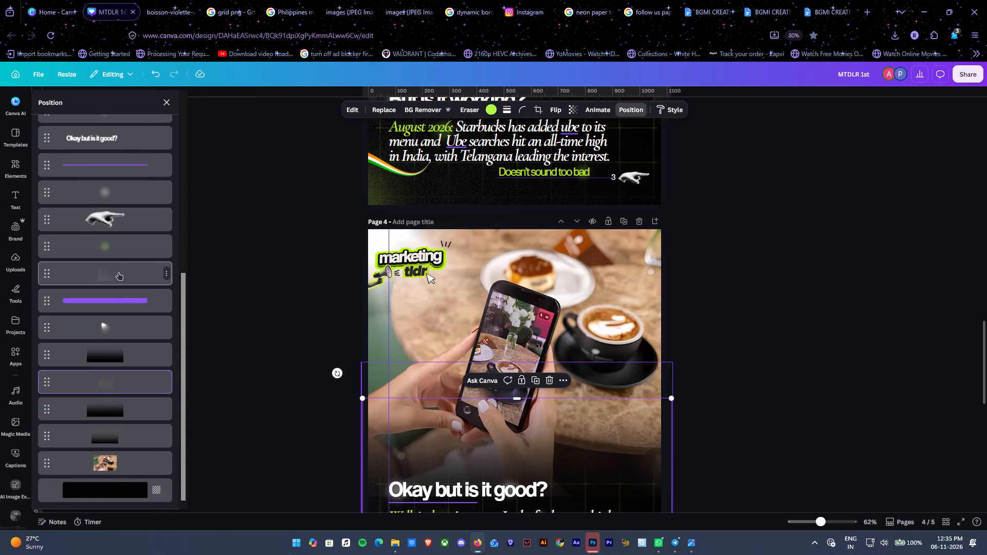
ctrl+click(122, 253)
key(ctrl+c)
scroll(611, 316, down, 11)
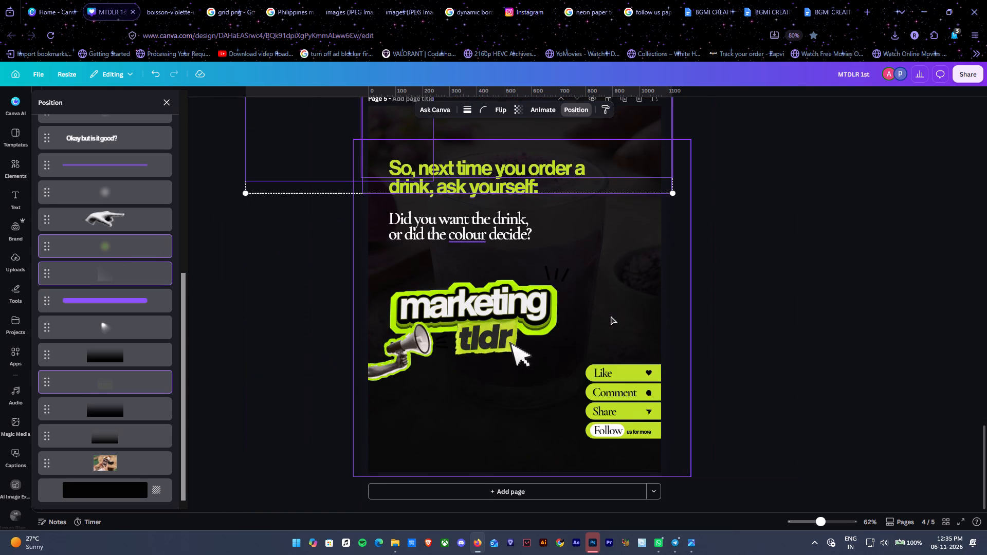
key(ctrl+v)
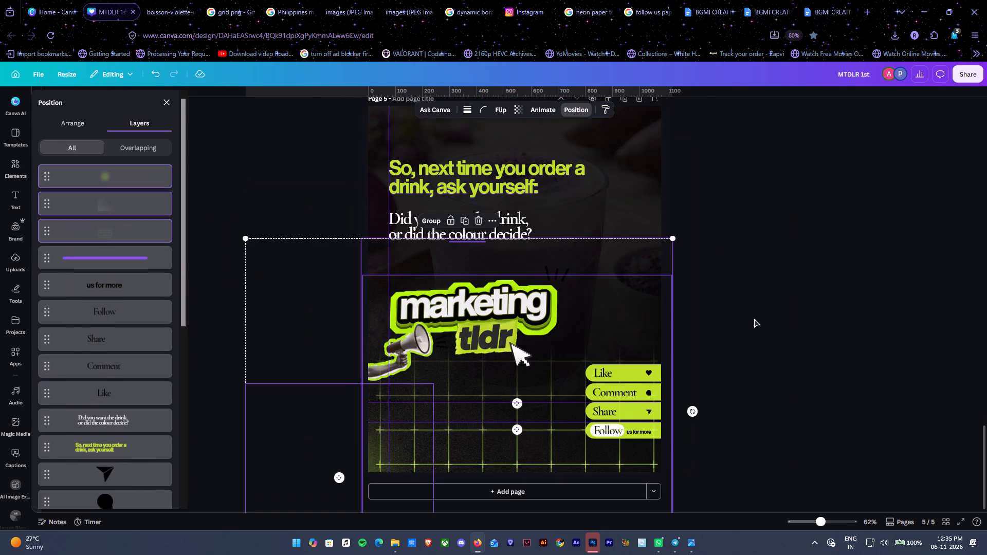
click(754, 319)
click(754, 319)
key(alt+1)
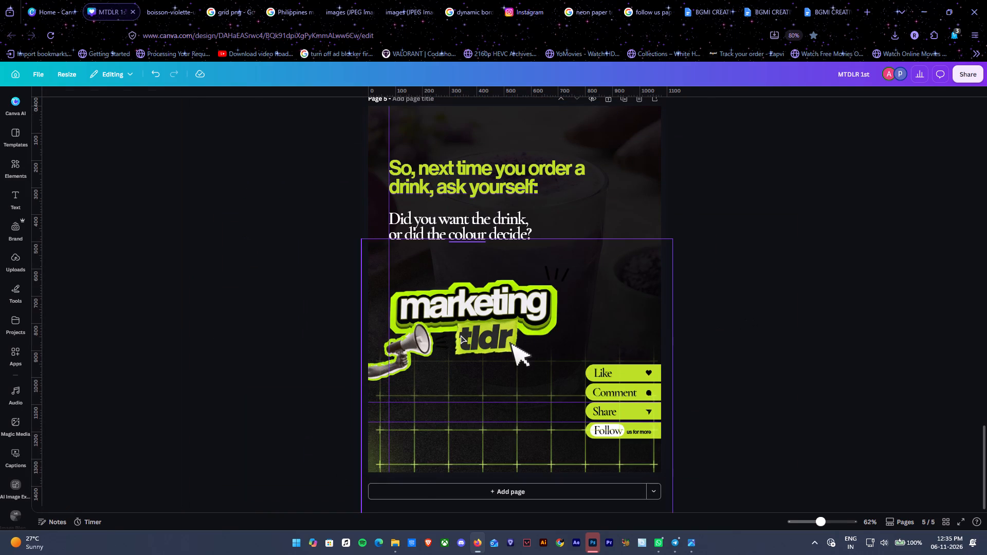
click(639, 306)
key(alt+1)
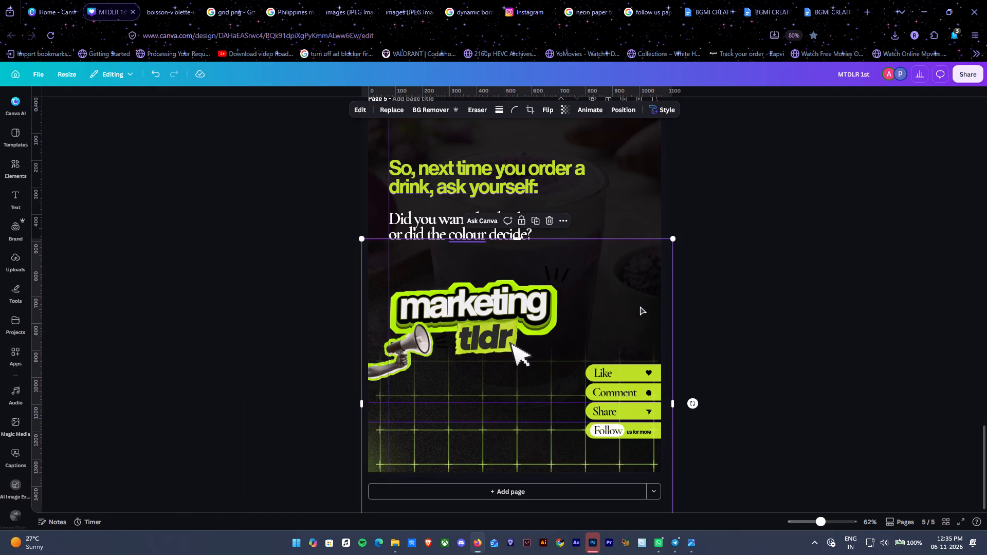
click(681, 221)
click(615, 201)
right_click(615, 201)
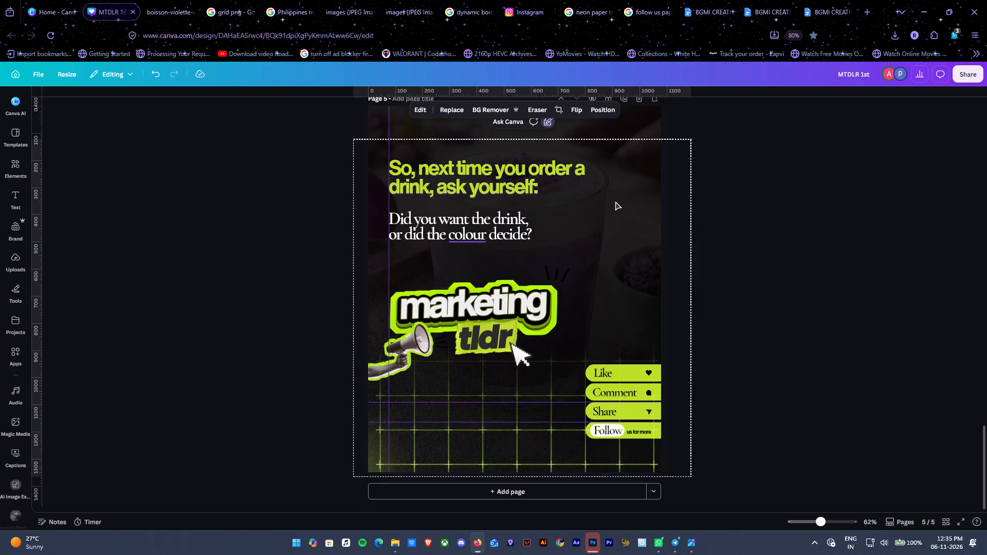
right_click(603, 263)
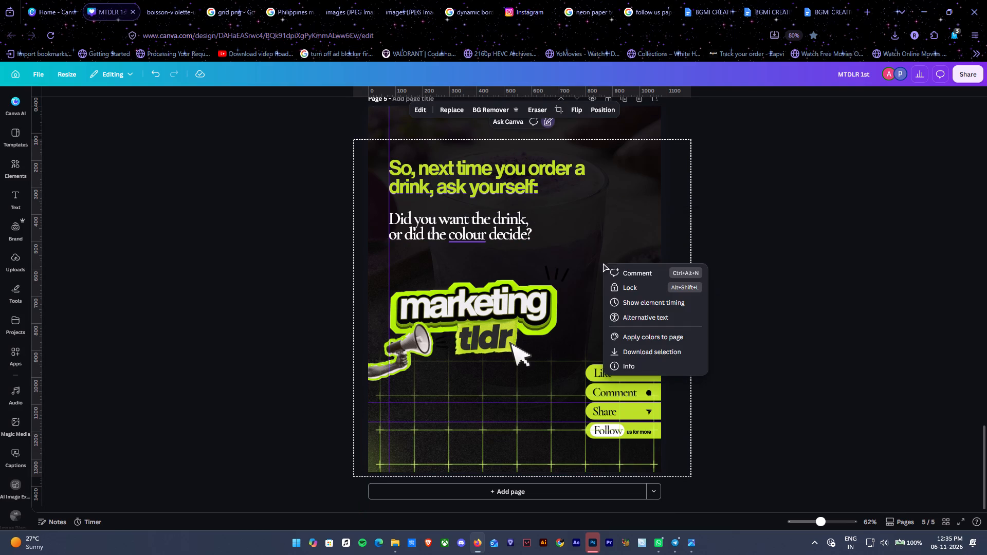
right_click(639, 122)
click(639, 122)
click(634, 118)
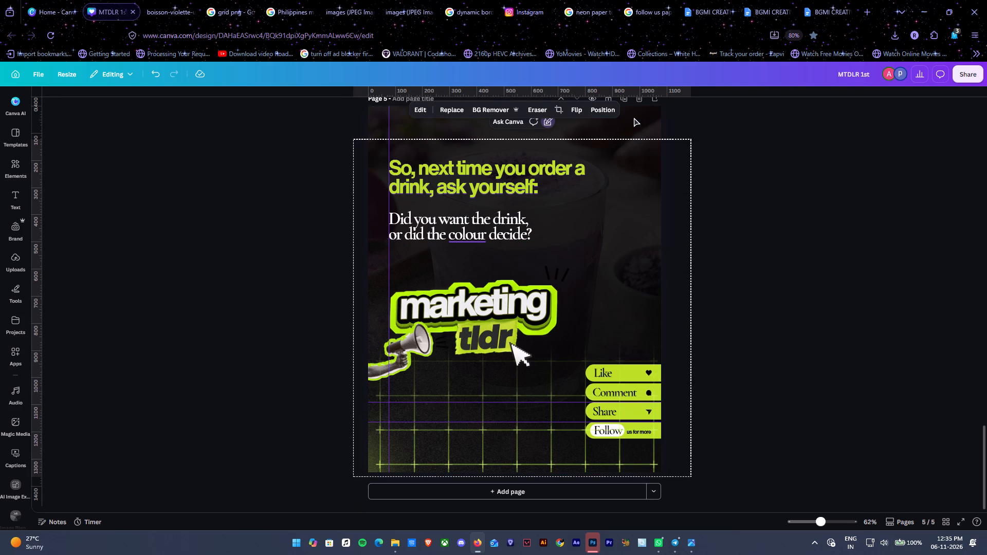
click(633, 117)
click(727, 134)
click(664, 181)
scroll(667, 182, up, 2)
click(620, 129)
Close the leftover image, Instagram, Google search and BGMI document tabs after the Philippines map tab, and return to the MTDLR 1st design.
click(372, 13)
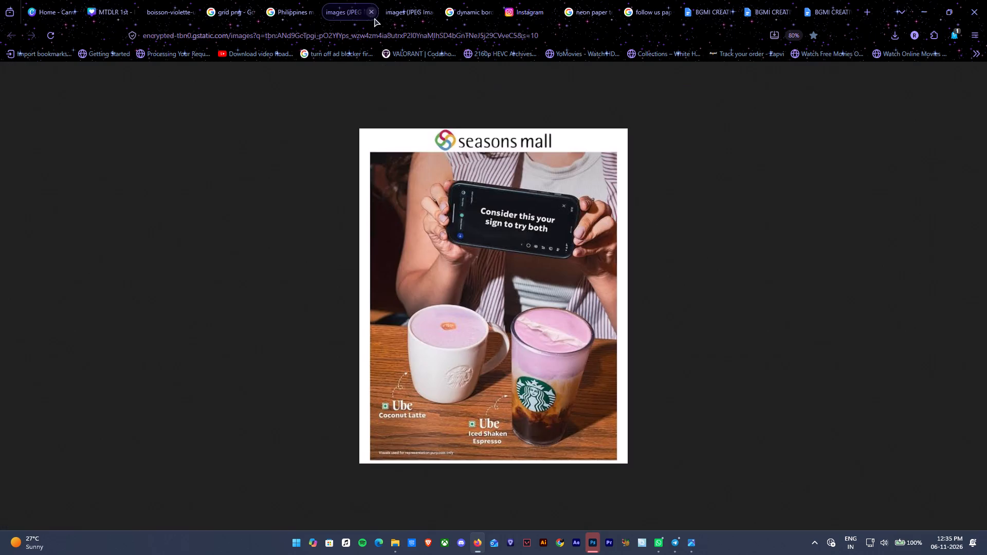
click(373, 15)
click(373, 15)
triple_click(373, 15)
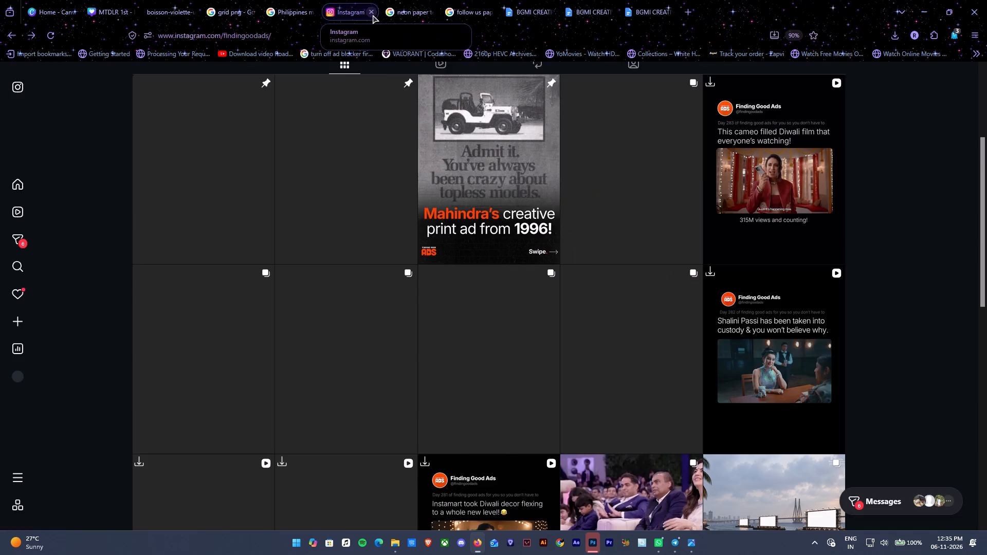
triple_click(373, 15)
click(373, 15)
click(373, 15)
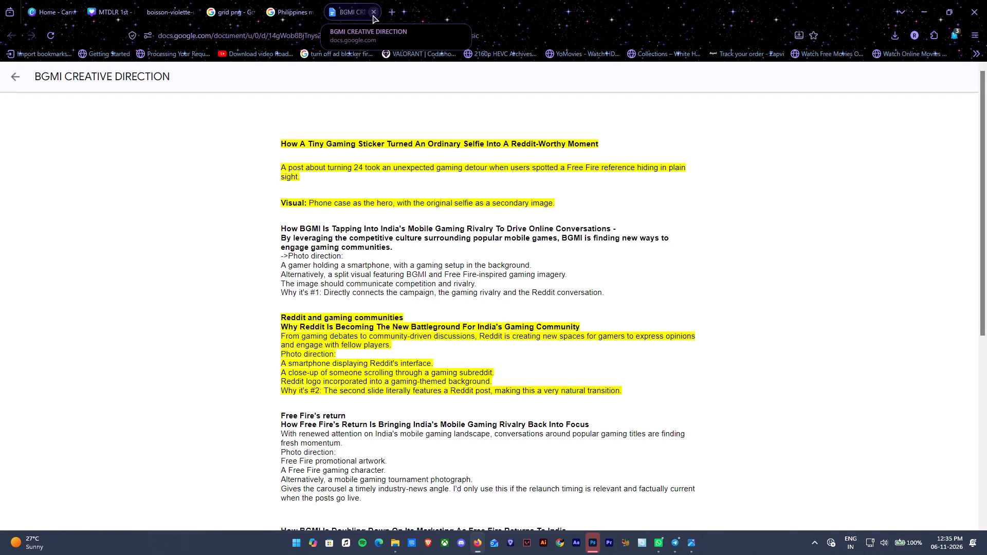
click(373, 15)
click(363, 8)
click(214, 0)
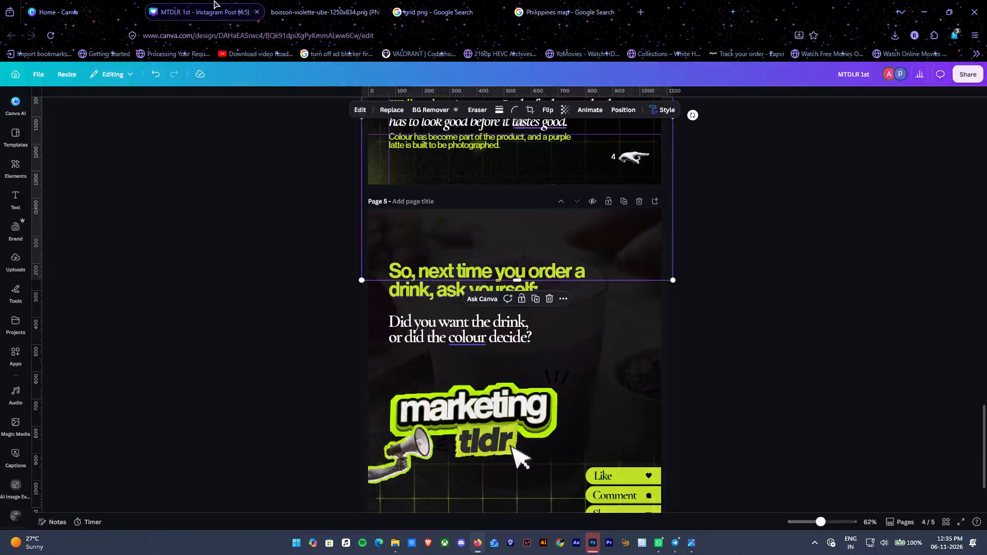
Move the pasted glow, texture and grid layers beneath the marketing tldr logo in page 5's layer order.
click(740, 236)
click(550, 292)
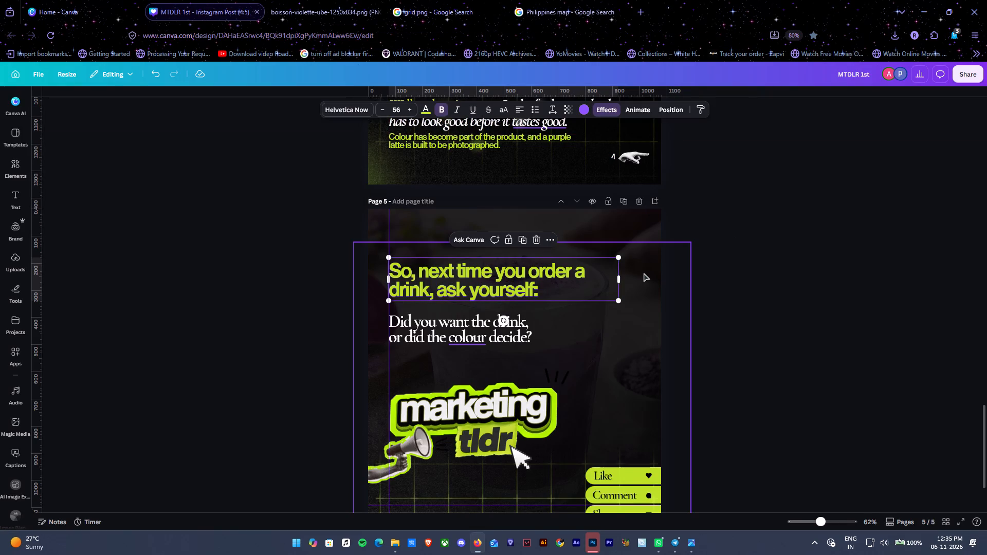
click(644, 273)
key(alt+1)
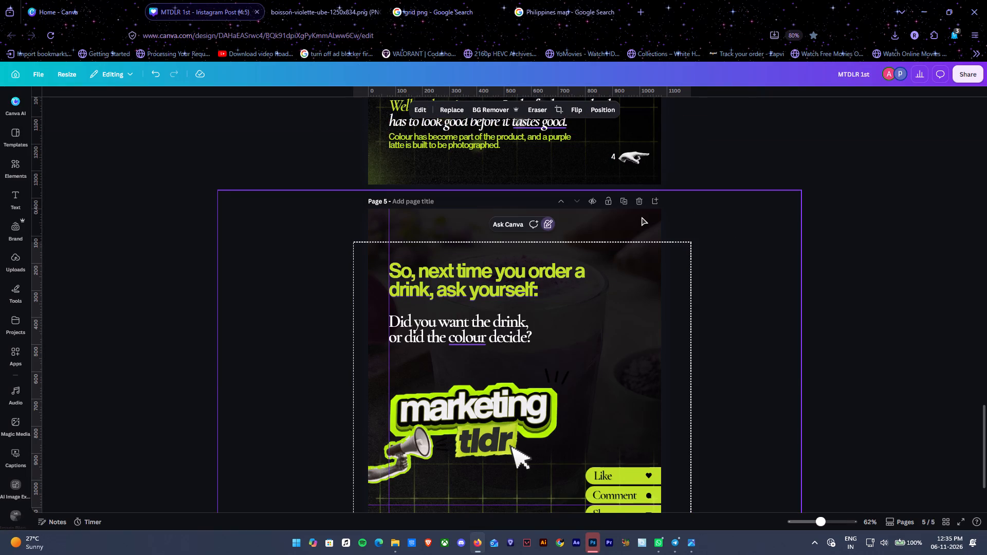
click(641, 232)
right_click(641, 230)
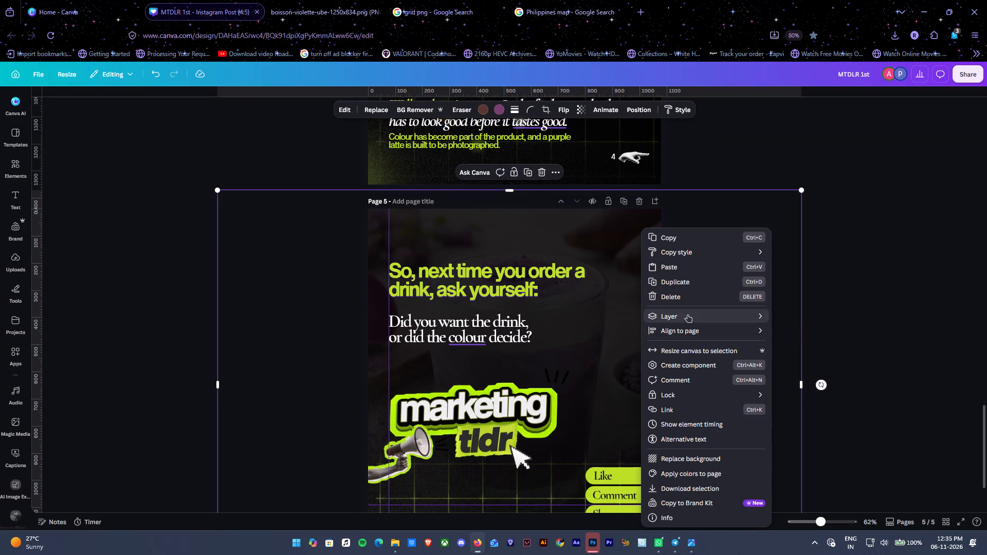
click(802, 380)
scroll(802, 380, down, 4)
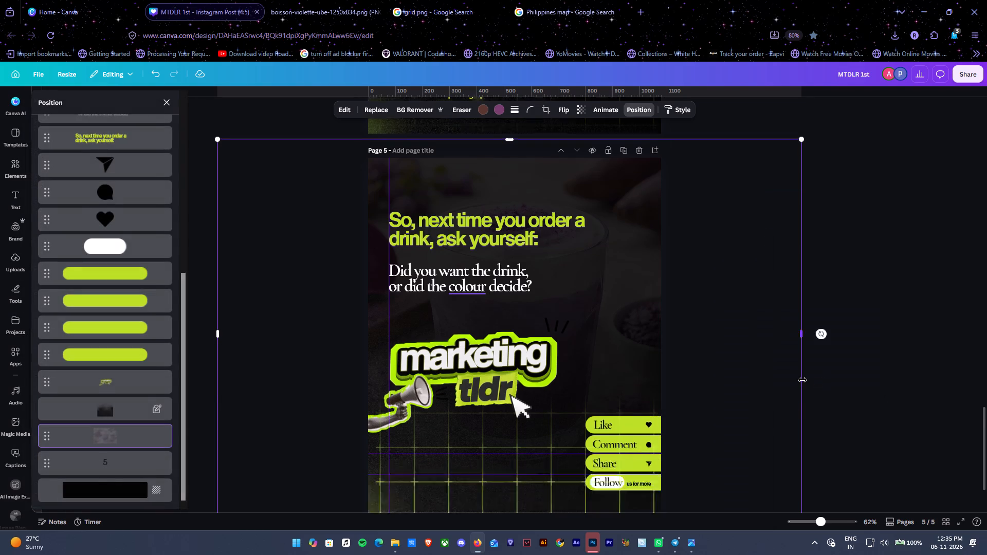
scroll(100, 310, up, 4)
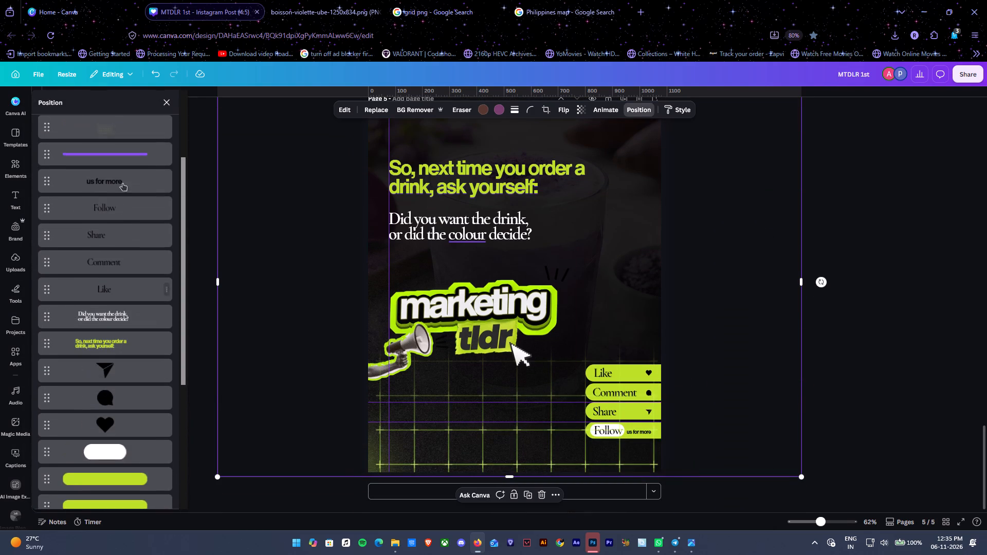
scroll(127, 209, up, 3)
click(126, 206)
shift+click(119, 229)
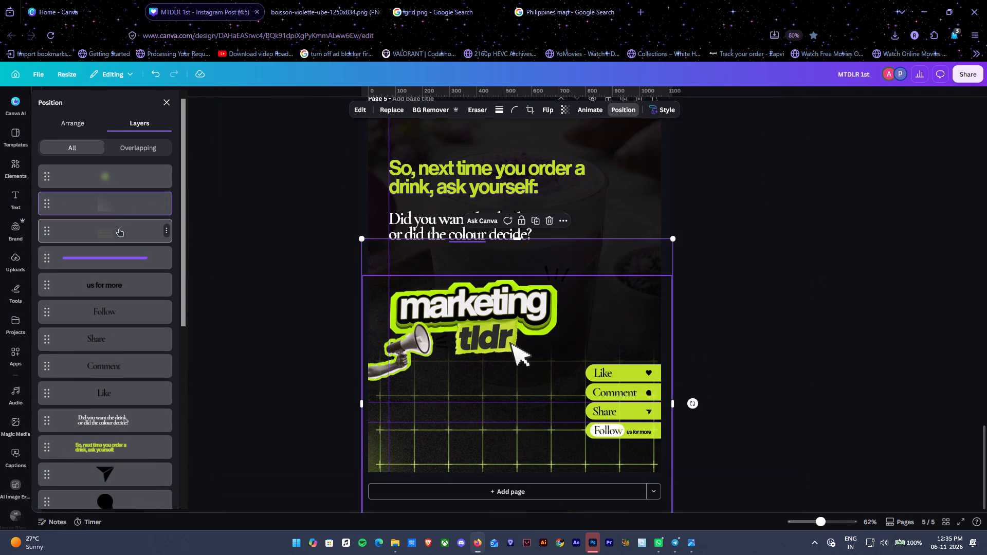
shift+click(123, 179)
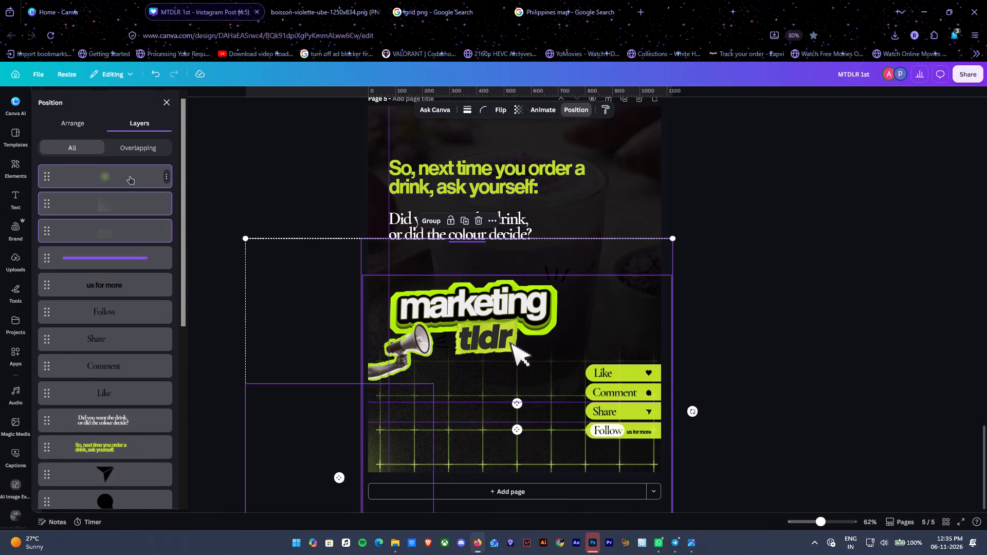
drag(129, 175, 125, 382)
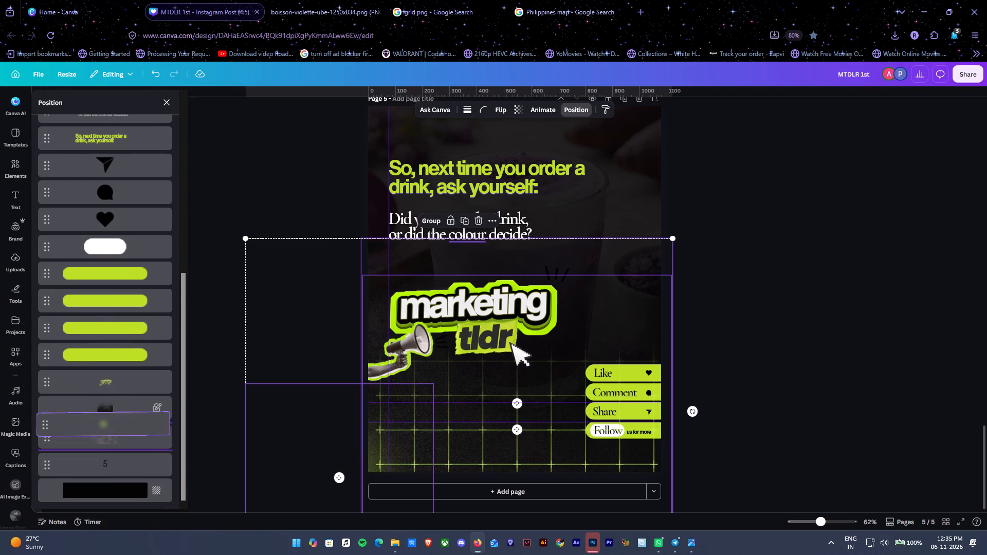
drag(125, 382, 125, 402)
scroll(132, 435, down, 1)
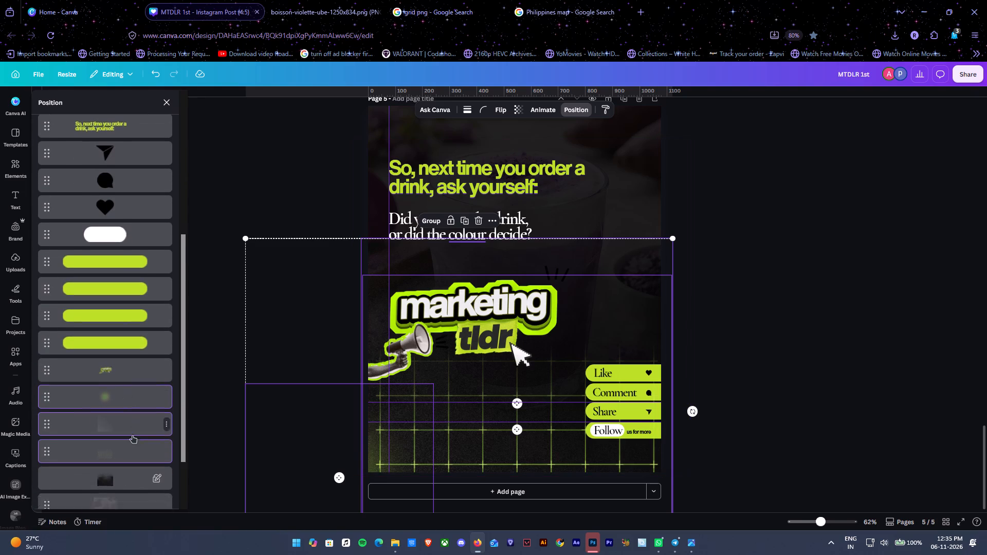
Move the grid layer below the locked dark overlay on page 5 and adjust its transparency.
click(118, 407)
drag(122, 411, 123, 451)
click(564, 114)
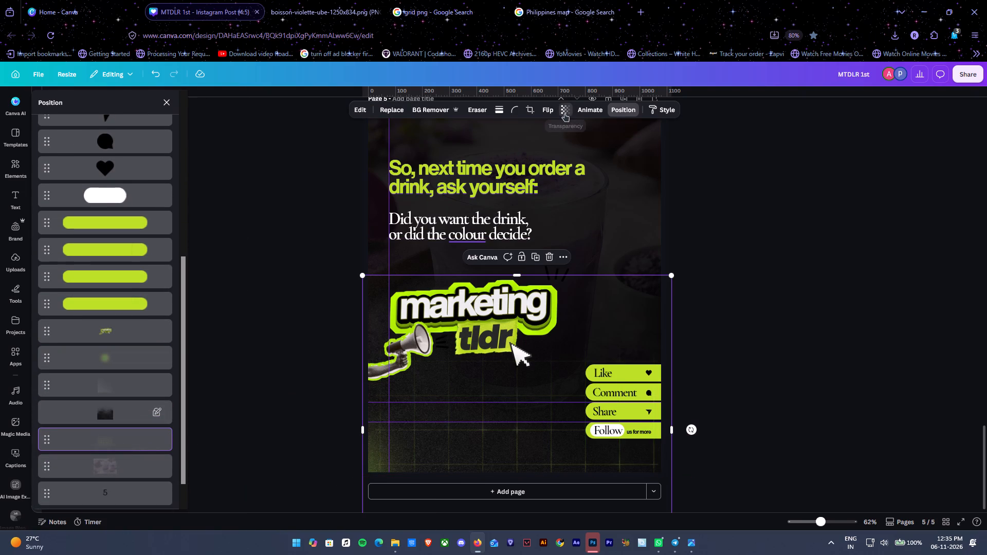
drag(545, 144, 553, 144)
Reposition the lime glow from page 5's lower corner to behind the marketing tldr logo.
click(113, 359)
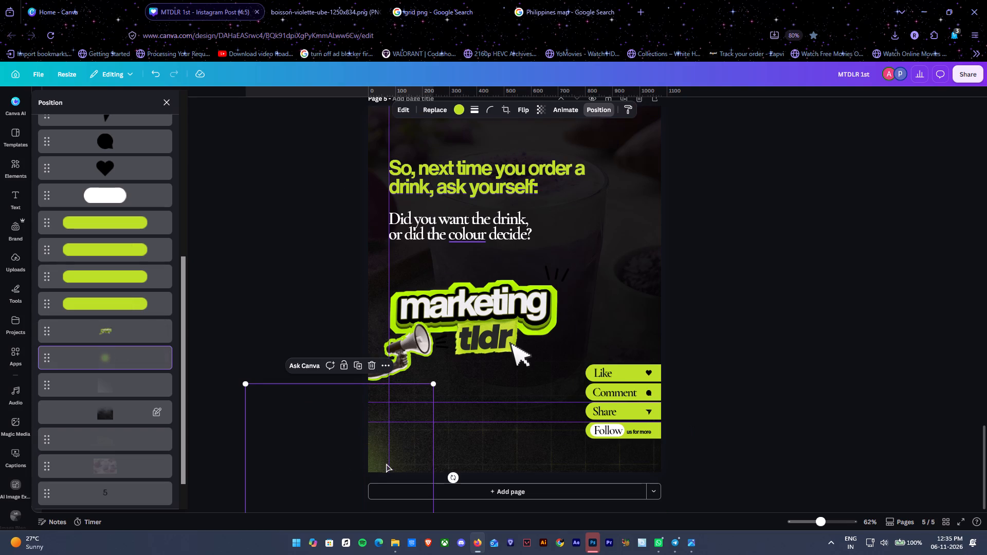
drag(387, 455, 382, 358)
drag(335, 428, 346, 337)
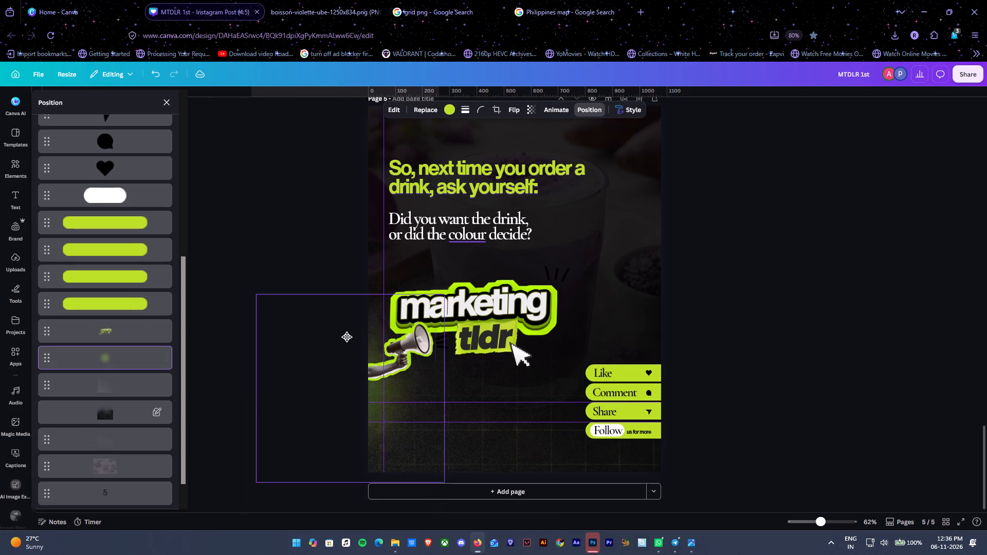
drag(346, 337, 336, 310)
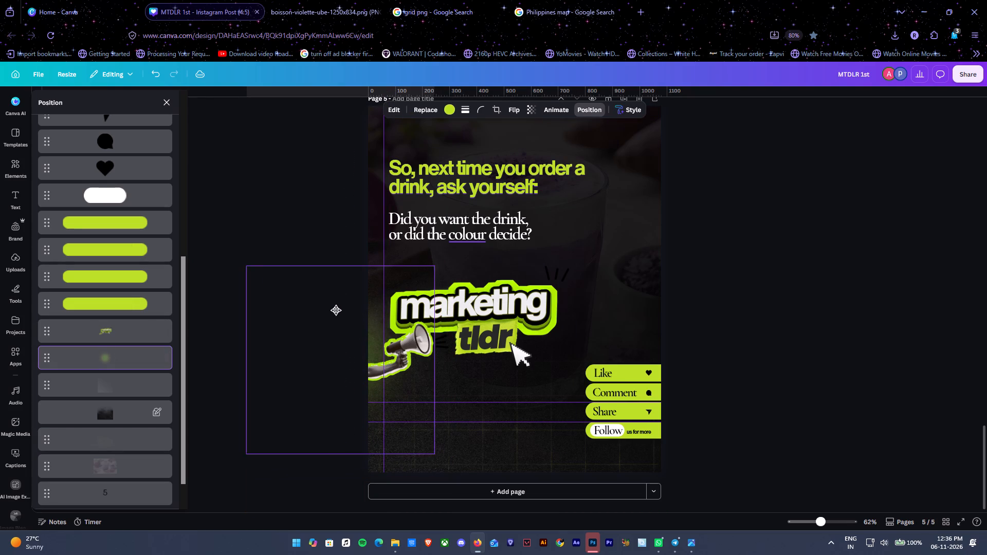
drag(336, 310, 454, 267)
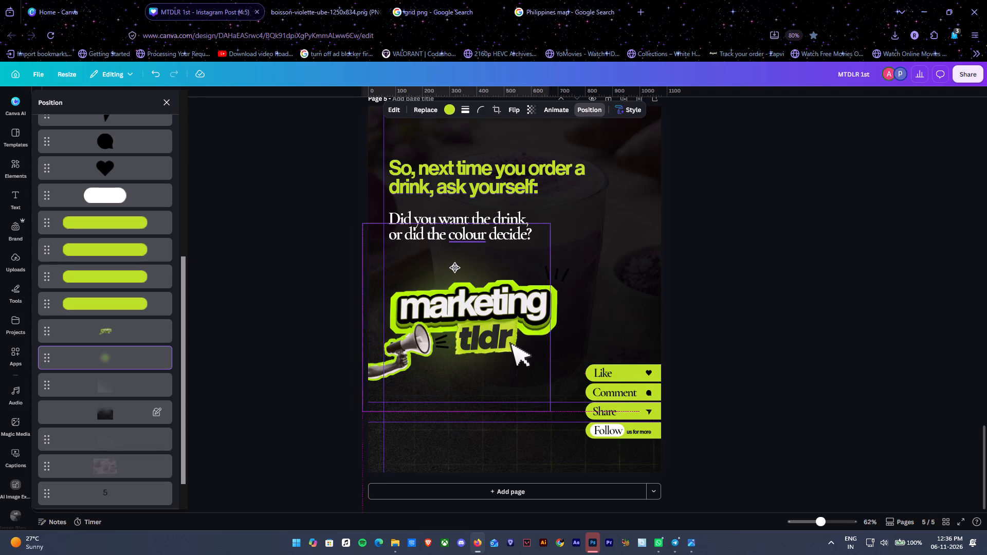
drag(454, 267, 467, 267)
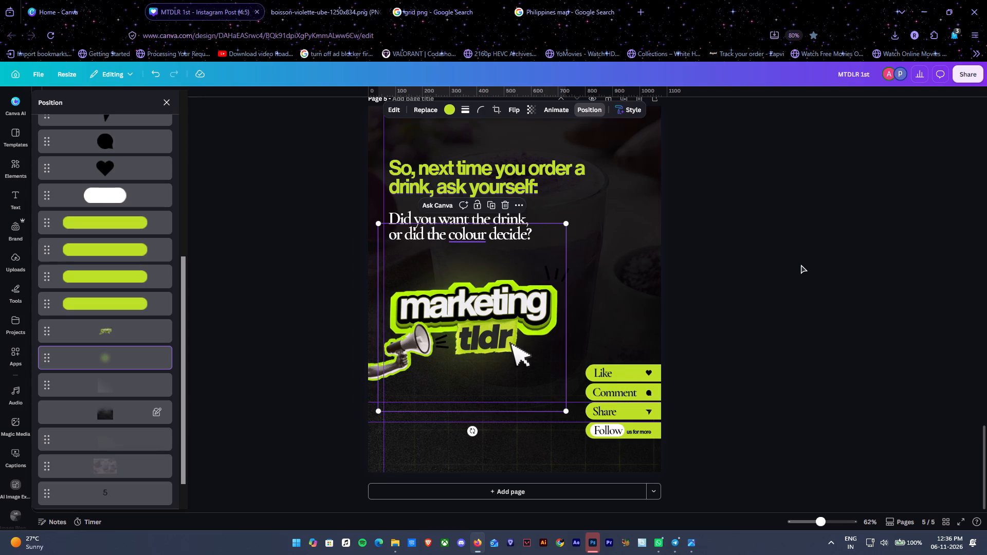
double_click(801, 265)
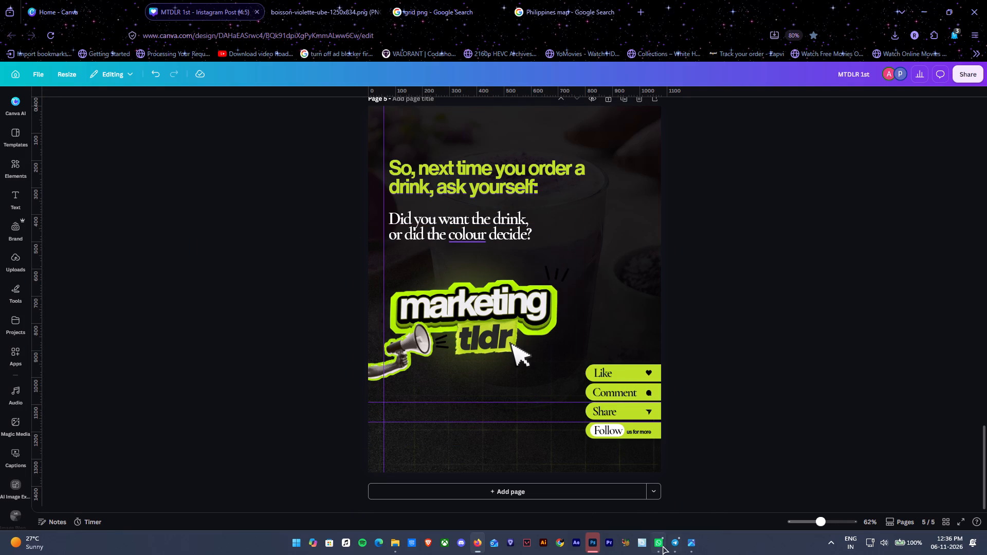
Switch to Photoshop and open the recent file MarketingTLDR_LOGO.psd.
click(599, 541)
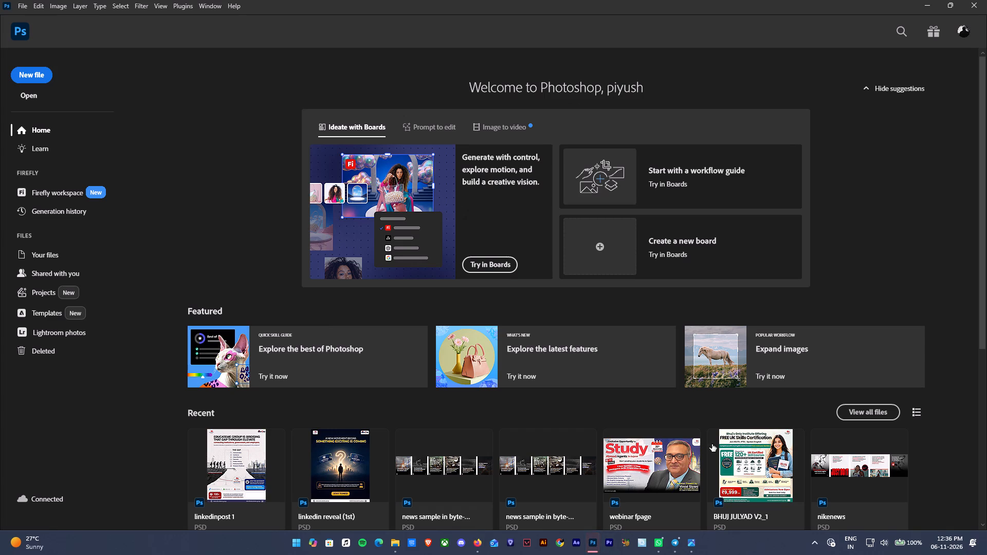
scroll(711, 449, down, 11)
click(770, 428)
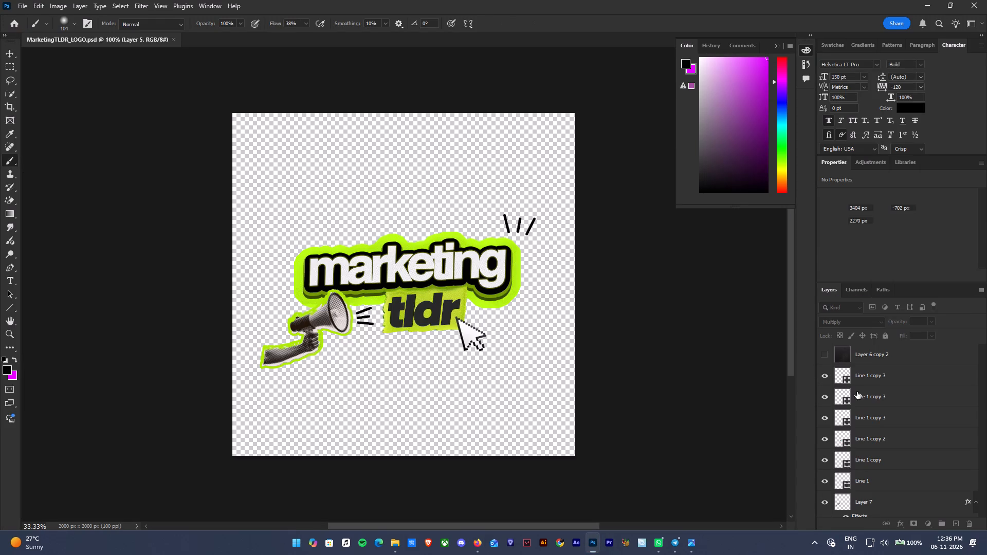
Change the stroke colour of all six Line 1 accent shape layers to the recently used lime green.
scroll(880, 382, up, 4)
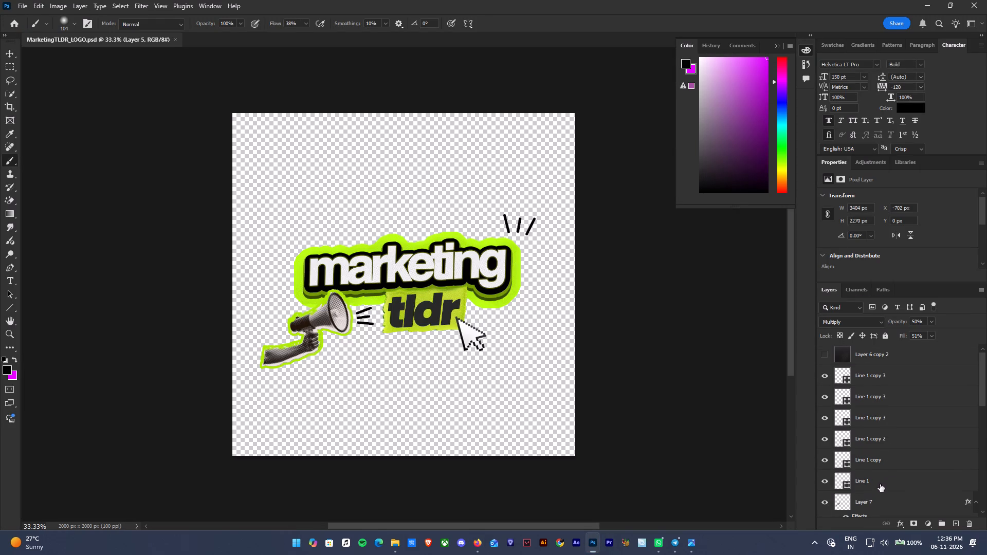
click(883, 480)
ctrl+shift+click(895, 378)
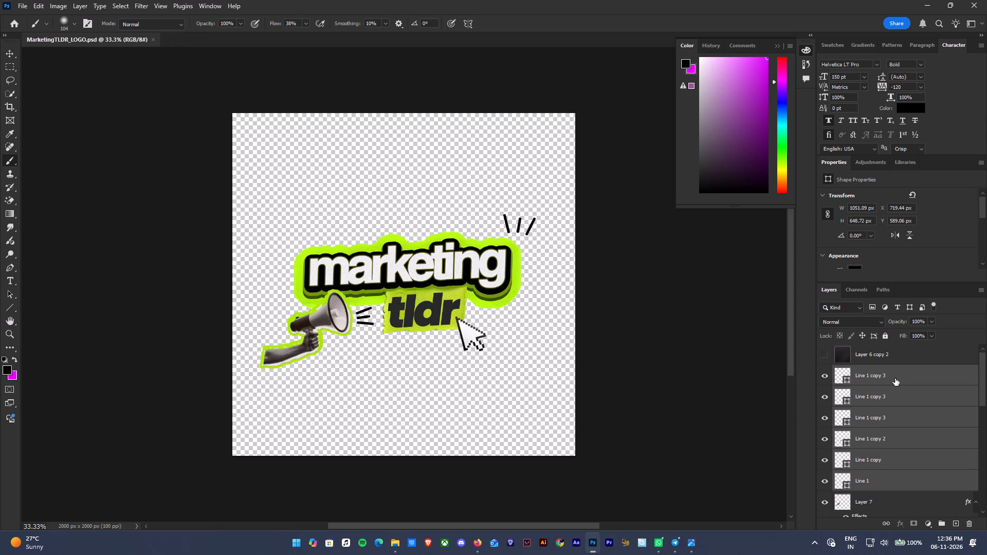
scroll(884, 256, down, 4)
click(852, 251)
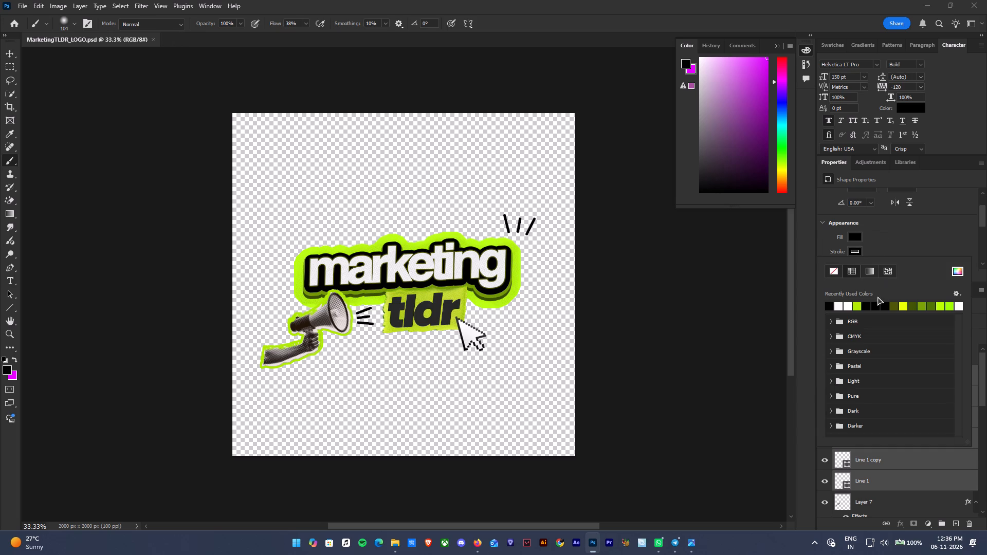
click(857, 308)
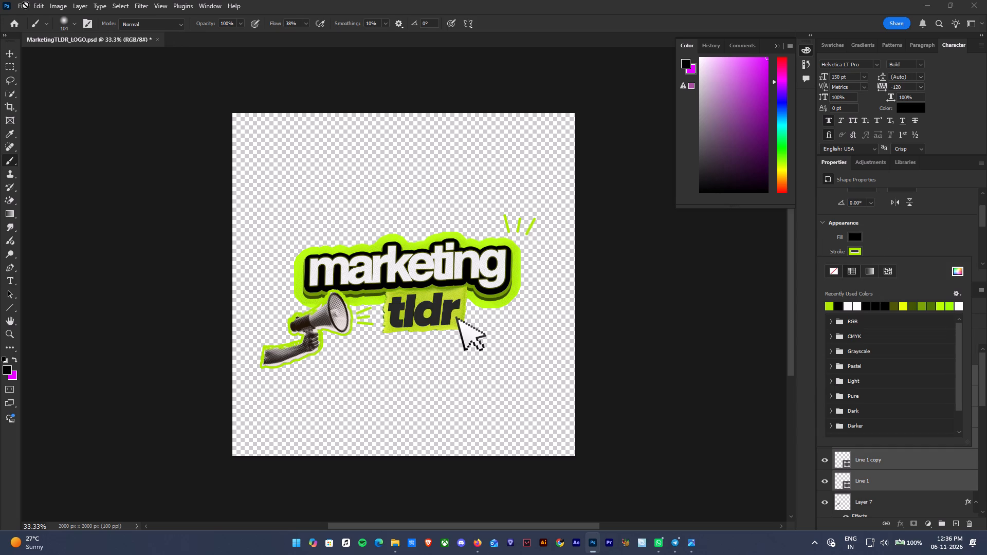
Begin exporting the recoloured marketing tldr logo.
click(25, 4)
click(24, 6)
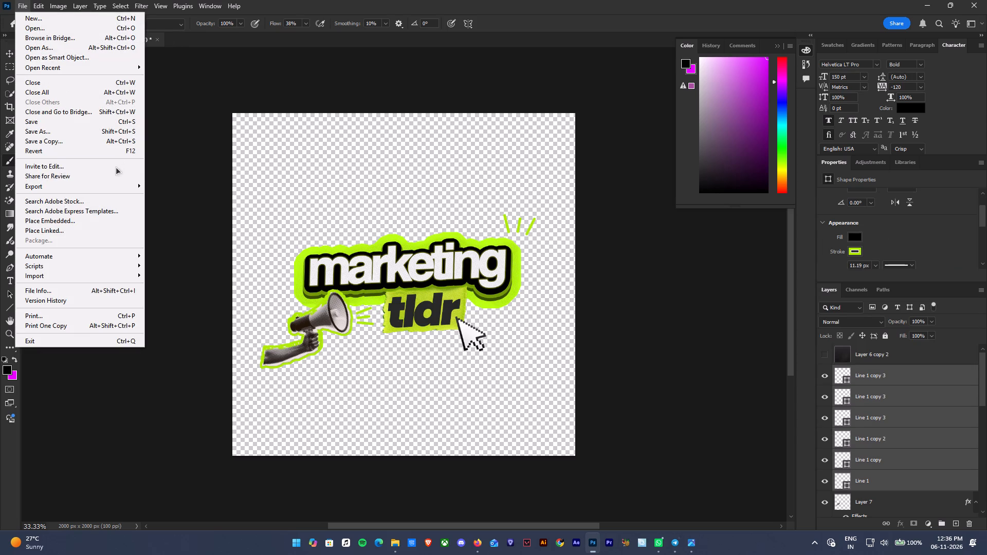
Export the recoloured logo as a PNG named MarketingTLDR_LOGO_neontrans in the LOGOS Final folder.
click(178, 188)
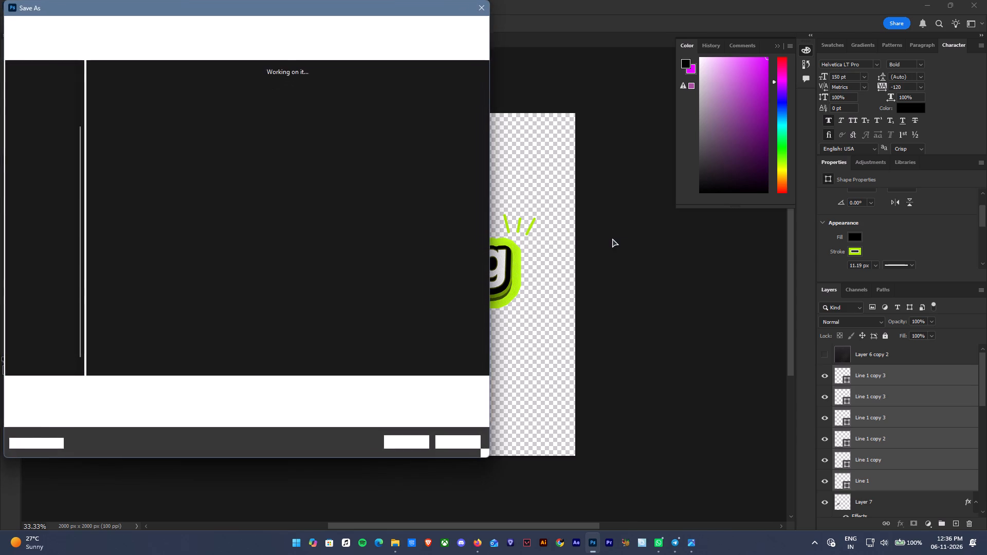
click(132, 385)
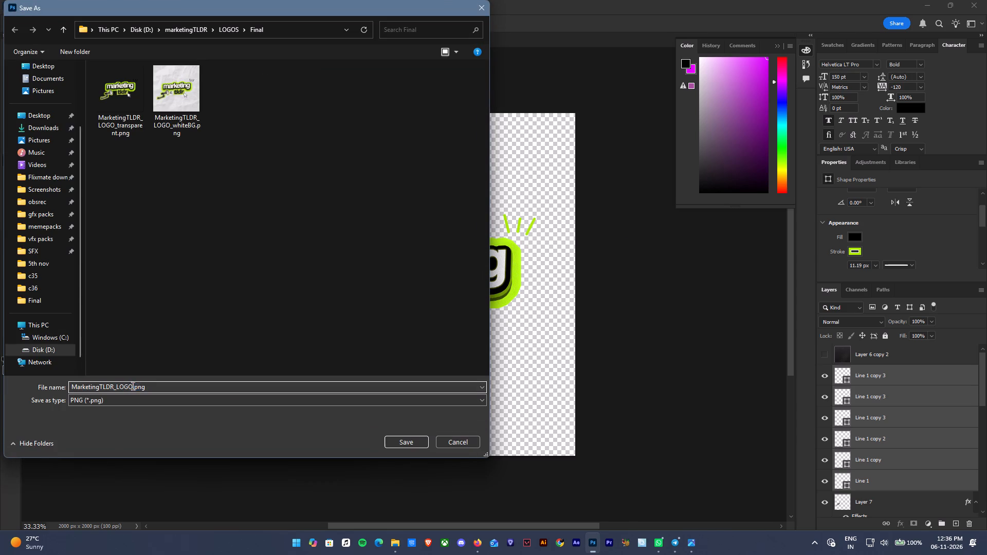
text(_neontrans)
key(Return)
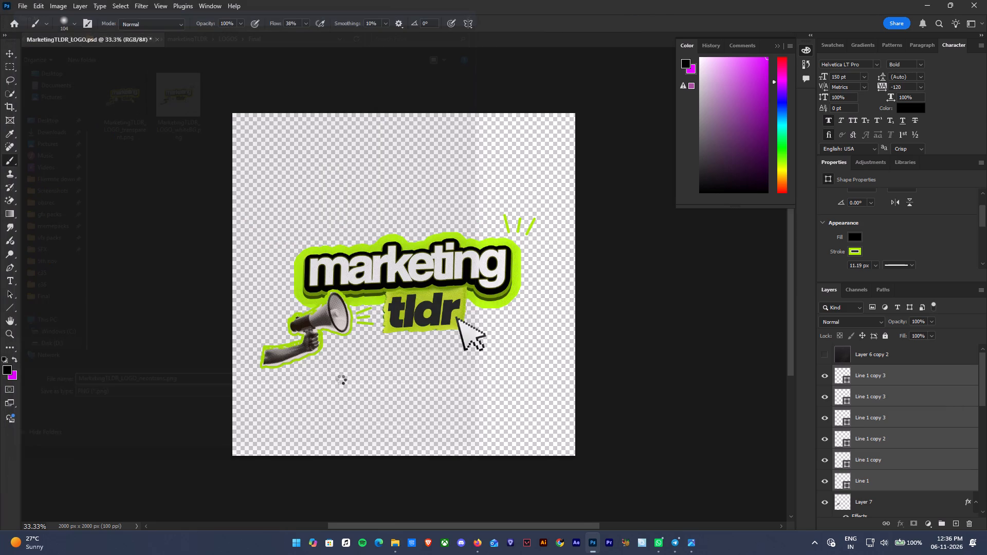
Quit Photoshop, saving the changes to MarketingTLDR_LOGO.psd.
click(983, 0)
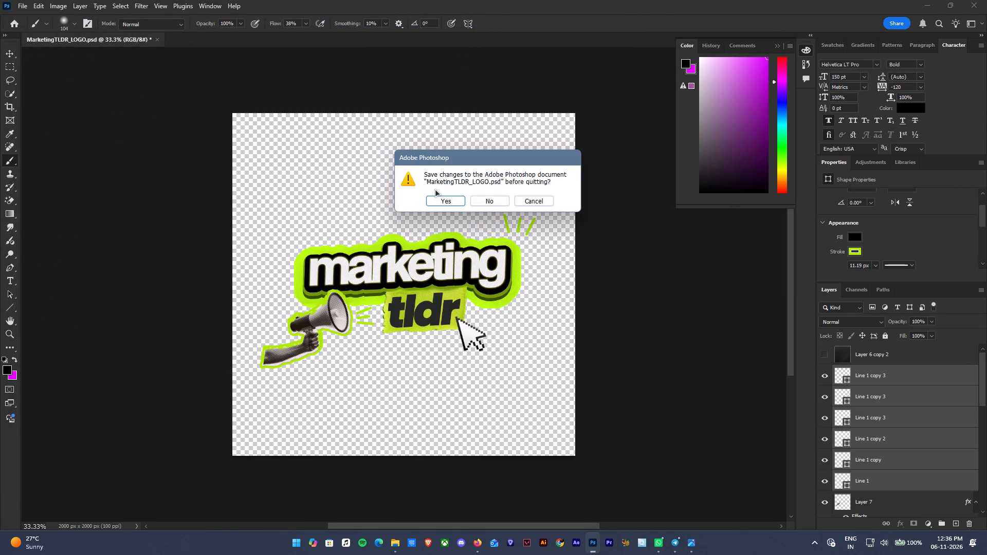
click(439, 196)
Switch to the Canva design in Firefox and upload MarketingTLDR_LOGO_neontrans.png to the Monk-E brand logos.
click(480, 554)
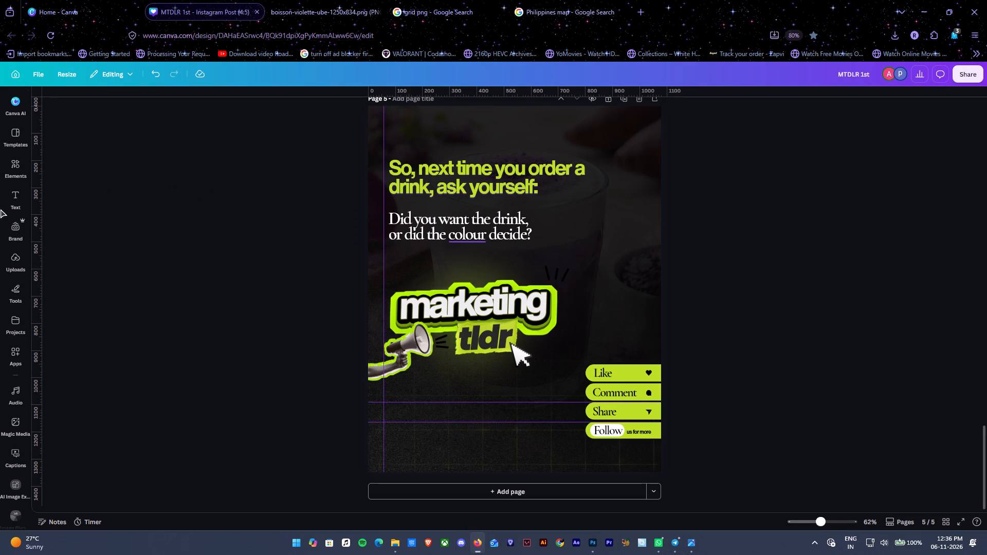
click(12, 227)
right_click(199, 309)
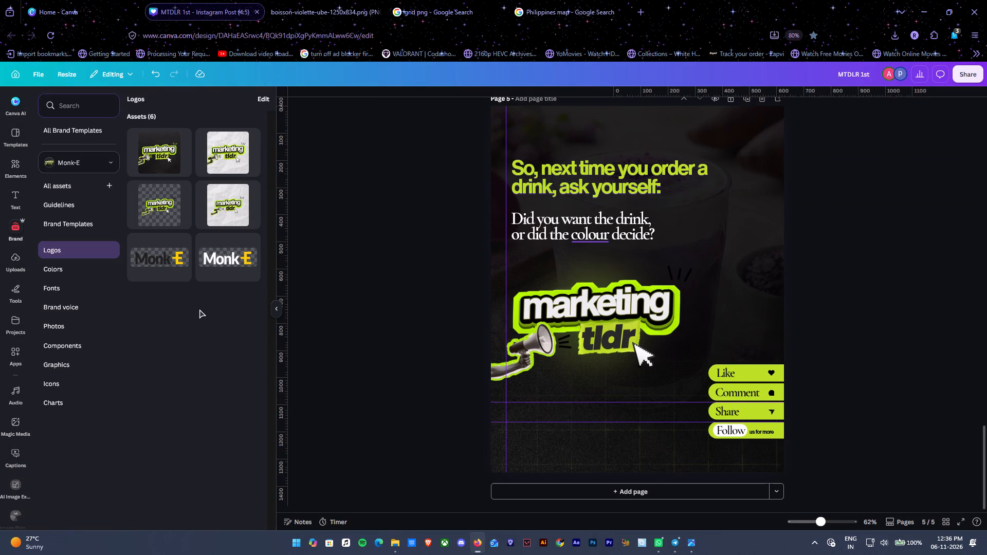
click(193, 299)
click(70, 249)
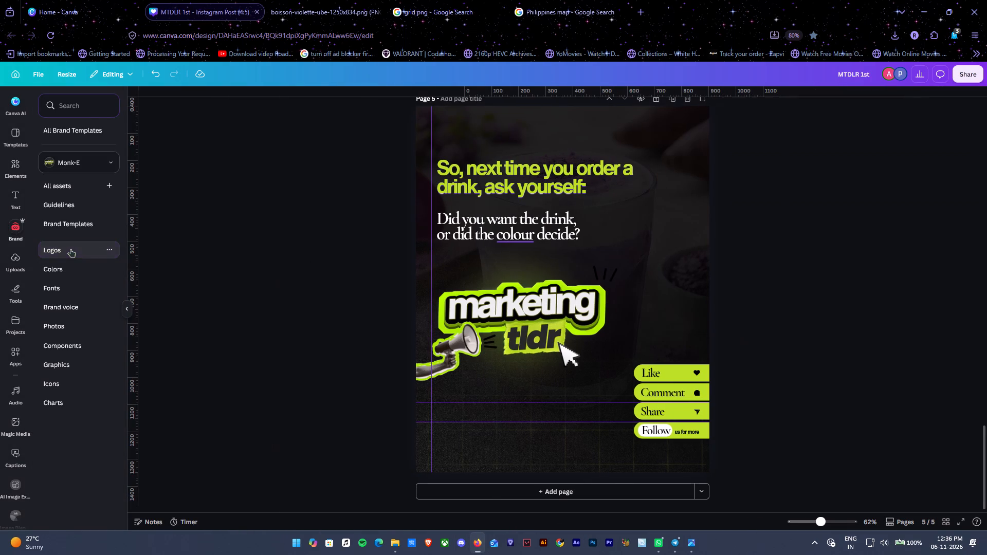
click(70, 249)
click(264, 102)
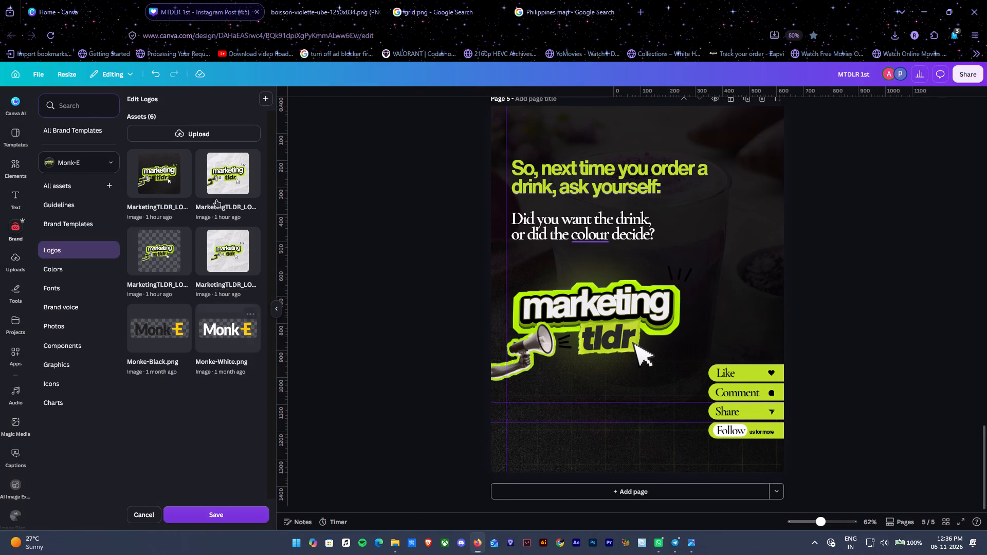
click(213, 131)
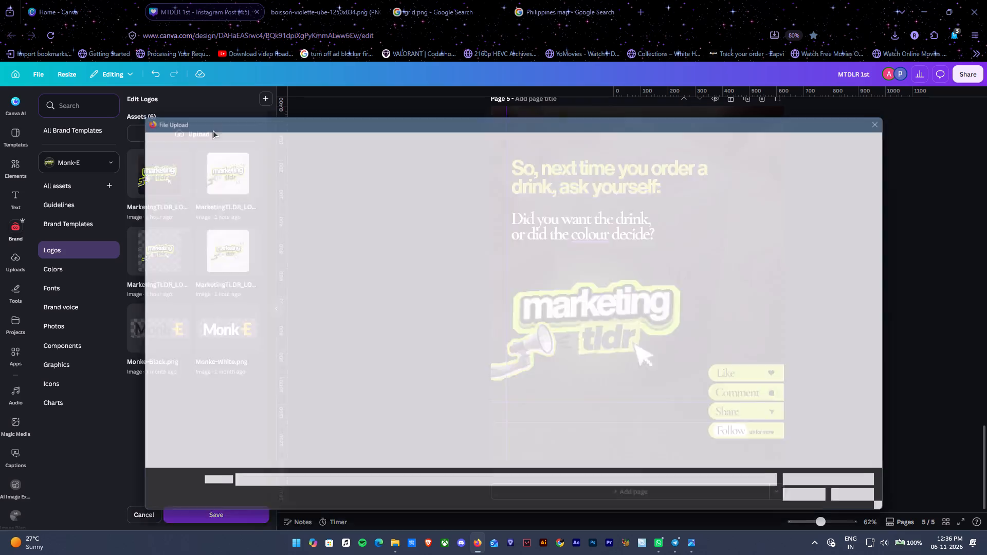
double_click(228, 191)
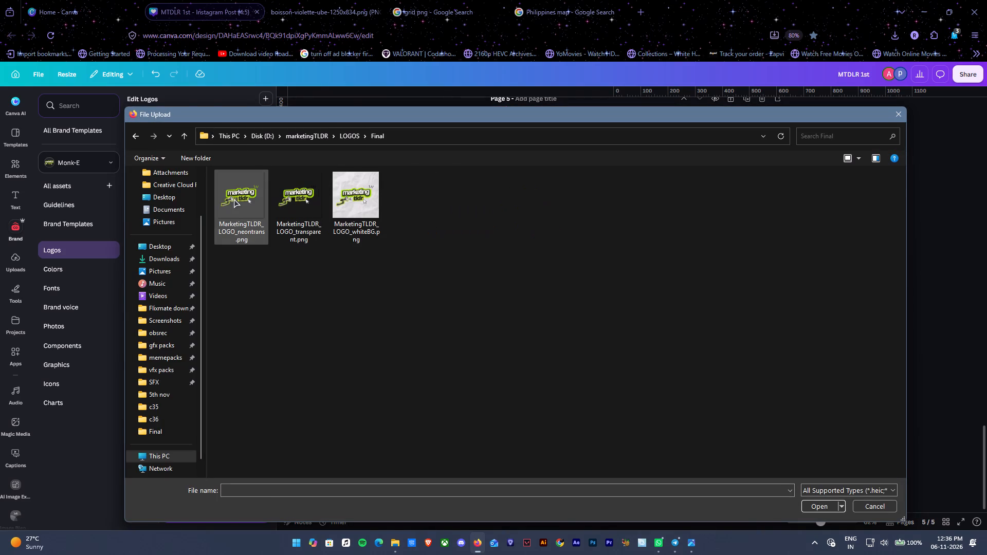
click(234, 199)
click(811, 509)
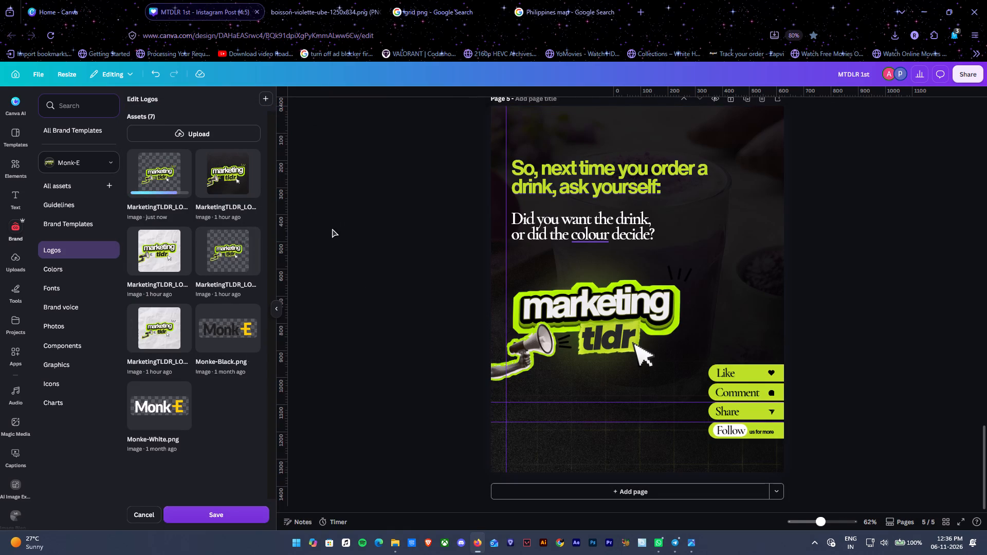
Delete the marketing tldr logo with black accent lines from page 5.
click(651, 292)
key(Delete)
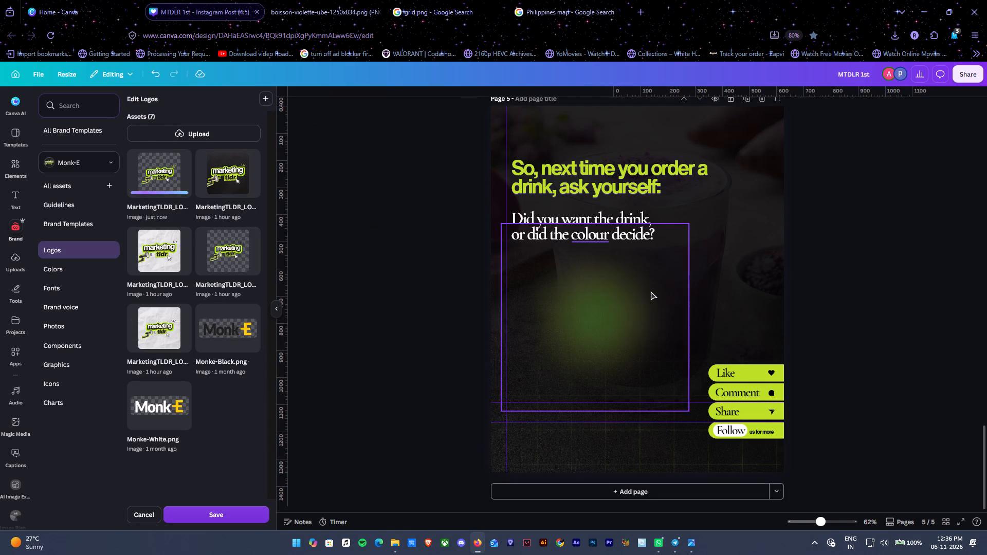
Save the edited Monk-E brand logo collection.
click(163, 177)
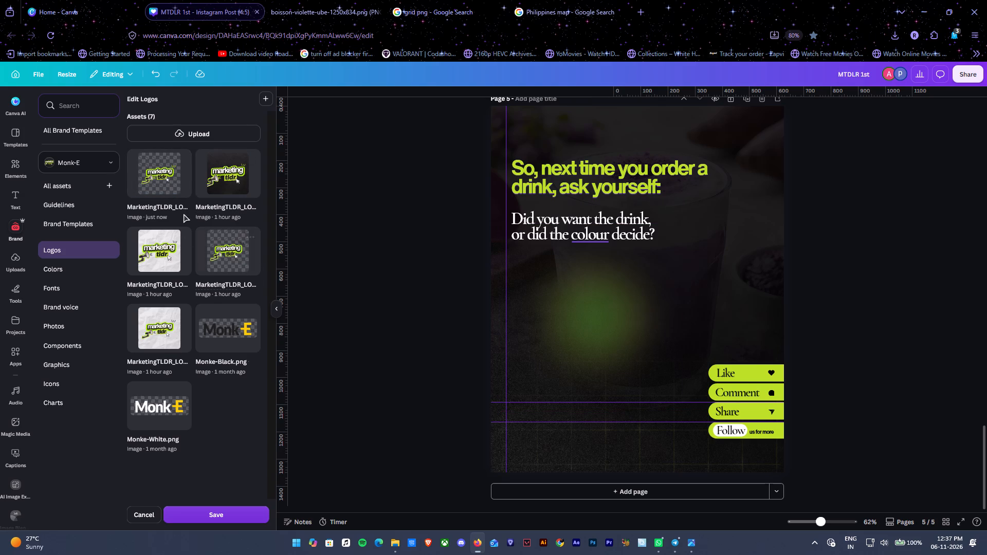
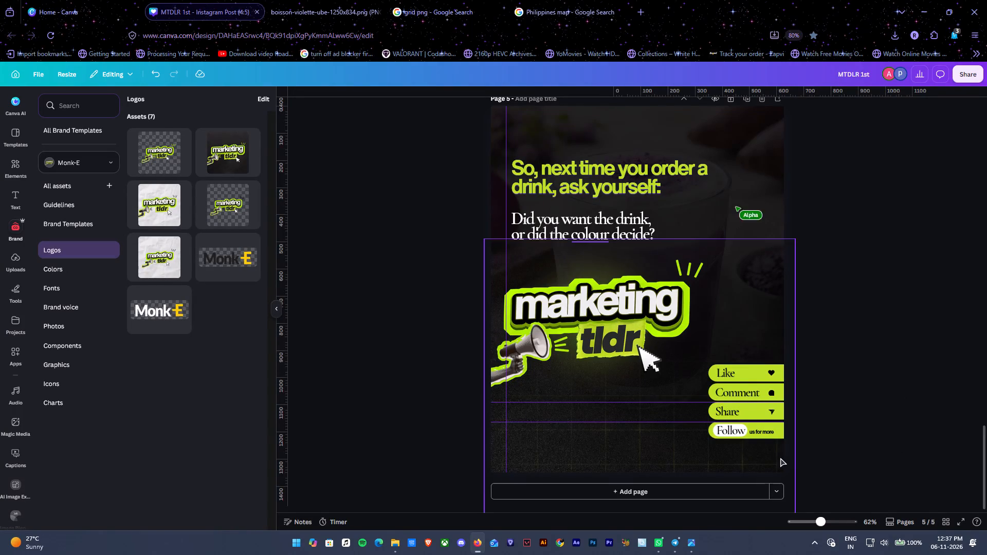
Select the white pill shape behind the word Follow on page 5 and open its corner rounding settings.
ctrl+alt+scroll(780, 455, up, 6)
ctrl+alt+scroll(780, 455, up, 18)
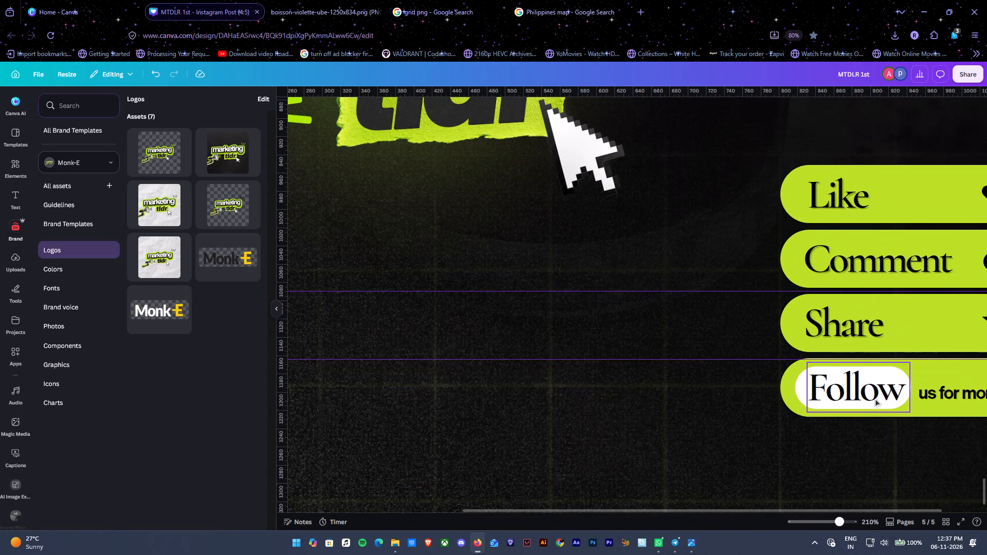
click(878, 381)
key(alt+1)
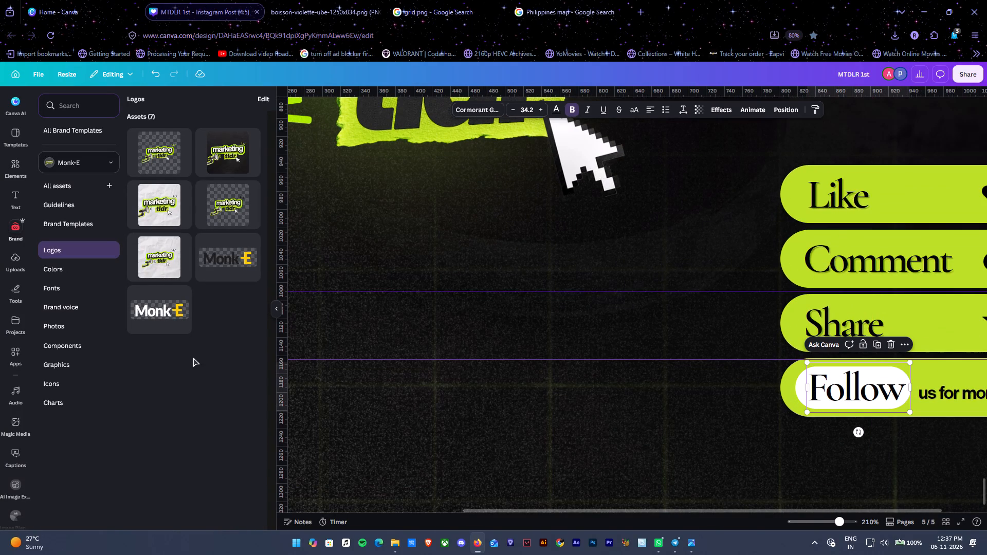
click(130, 507)
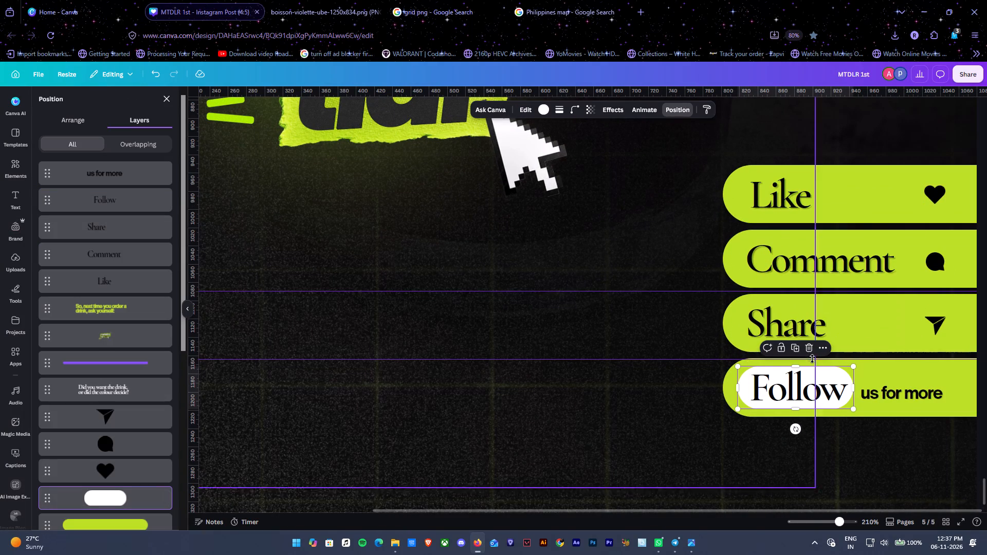
click(570, 110)
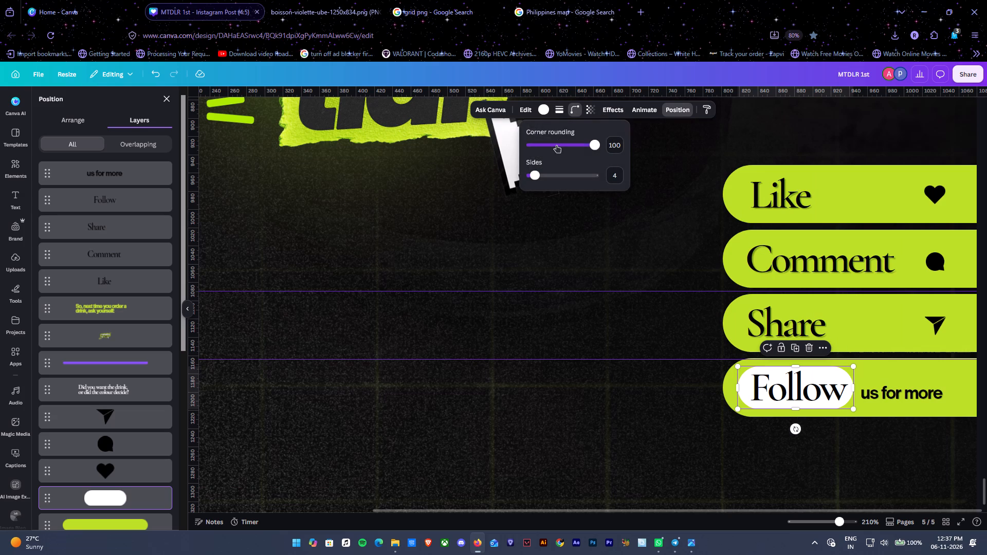
Reduce the corner rounding of the white shape behind Follow to 27.
drag(557, 145, 548, 144)
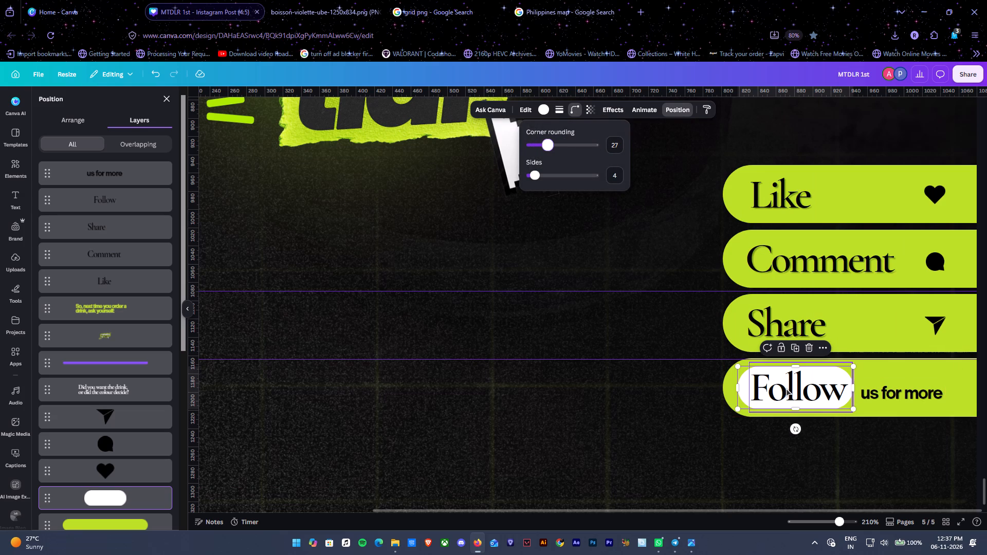
Shift the Follow text slightly left to line up with the Comment and Share labels above it.
click(787, 388)
click(797, 392)
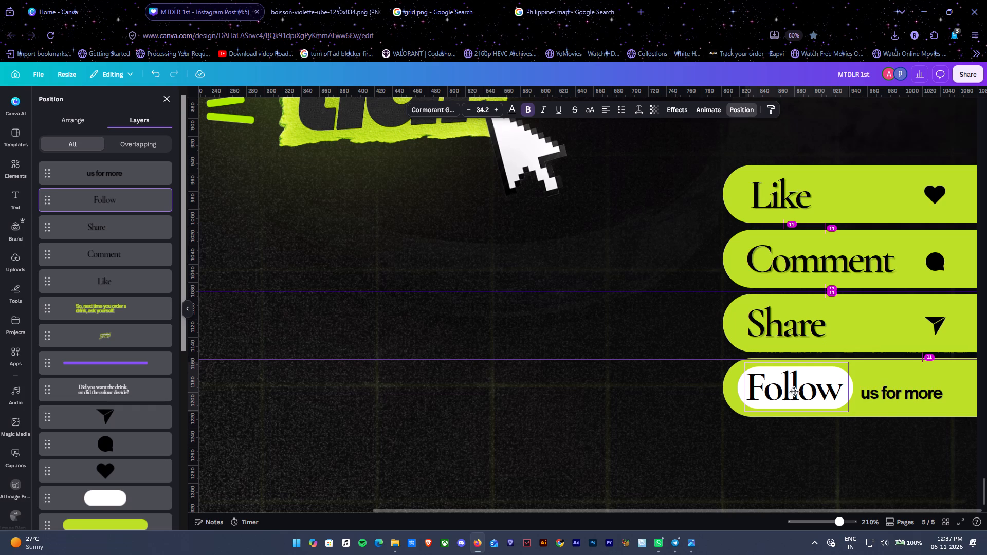
Remove the drop shadow effect from the "us for more" text on the Follow bar.
click(924, 397)
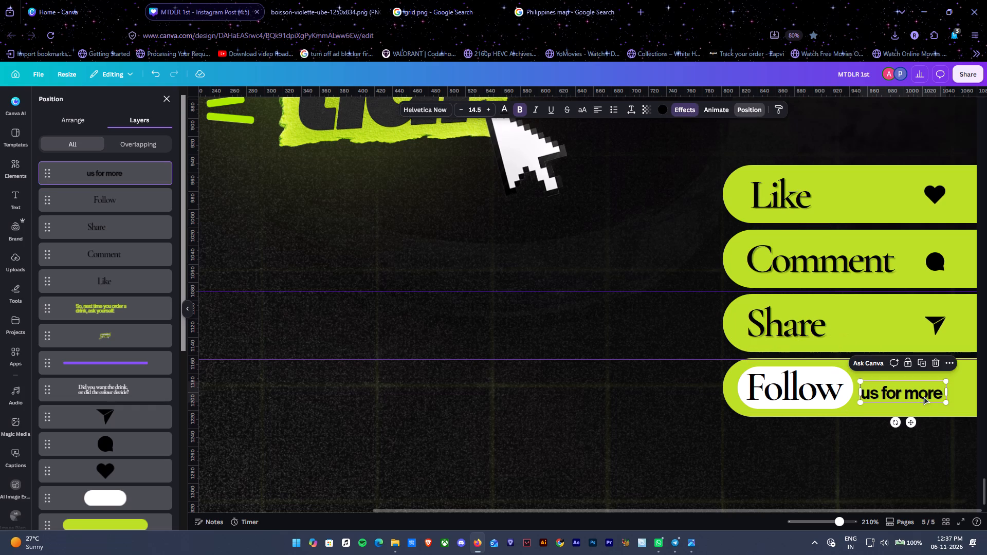
ctrl+alt+scroll(924, 396, down, 2)
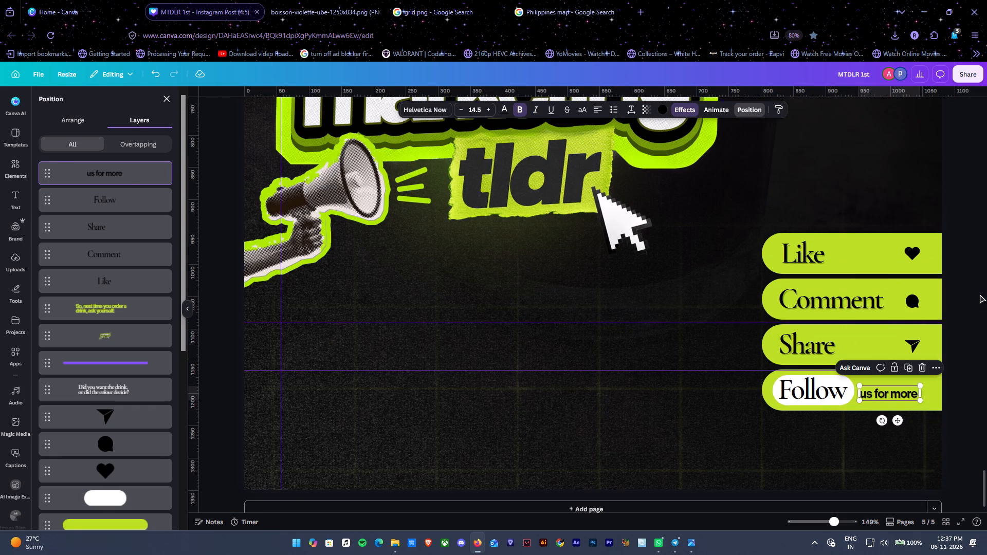
click(980, 294)
ctrl+alt+scroll(871, 303, down, 4)
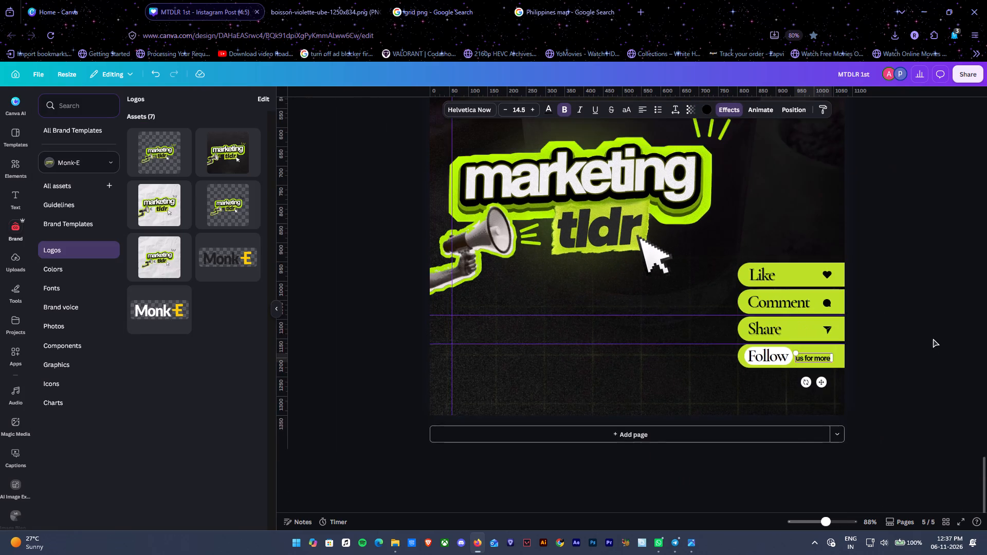
click(721, 109)
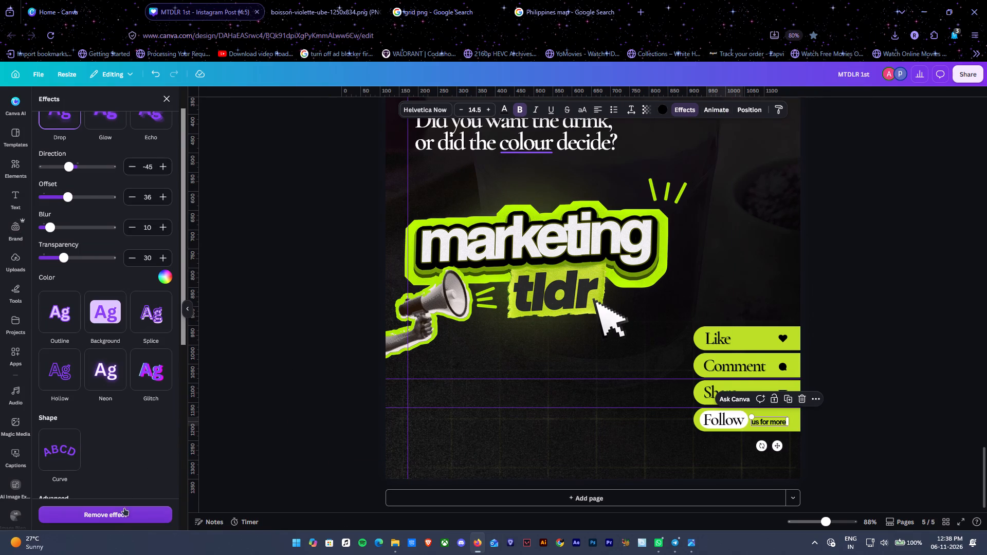
click(123, 516)
double_click(904, 386)
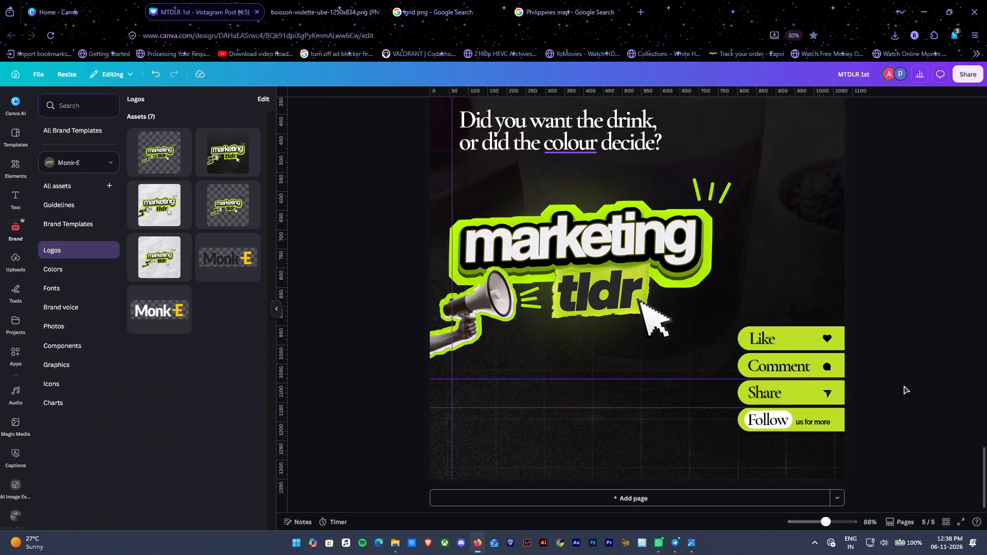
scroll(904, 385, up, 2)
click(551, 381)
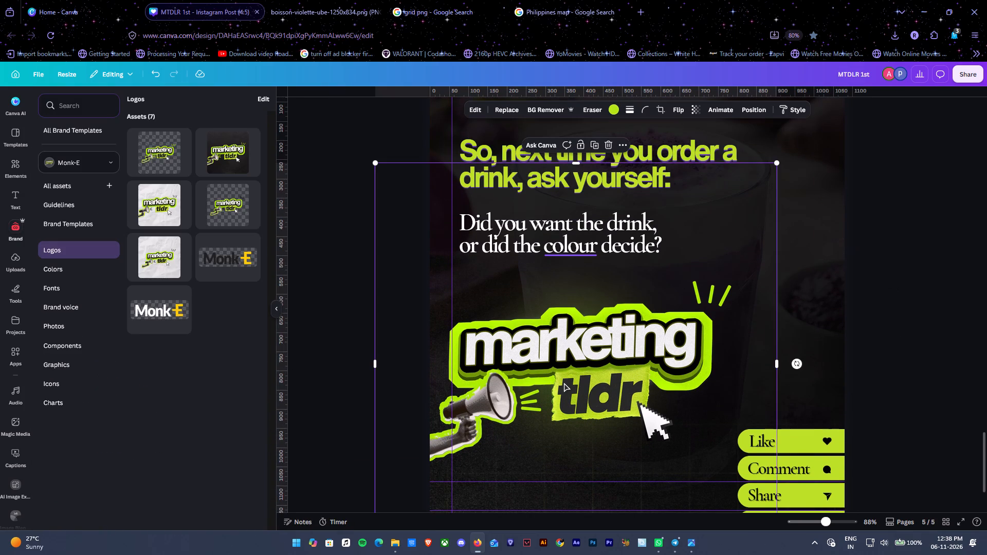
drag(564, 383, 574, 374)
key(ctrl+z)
Select the lime glow layer and move it slightly right and up to centre it behind the marketing tldr logo.
key(alt+1)
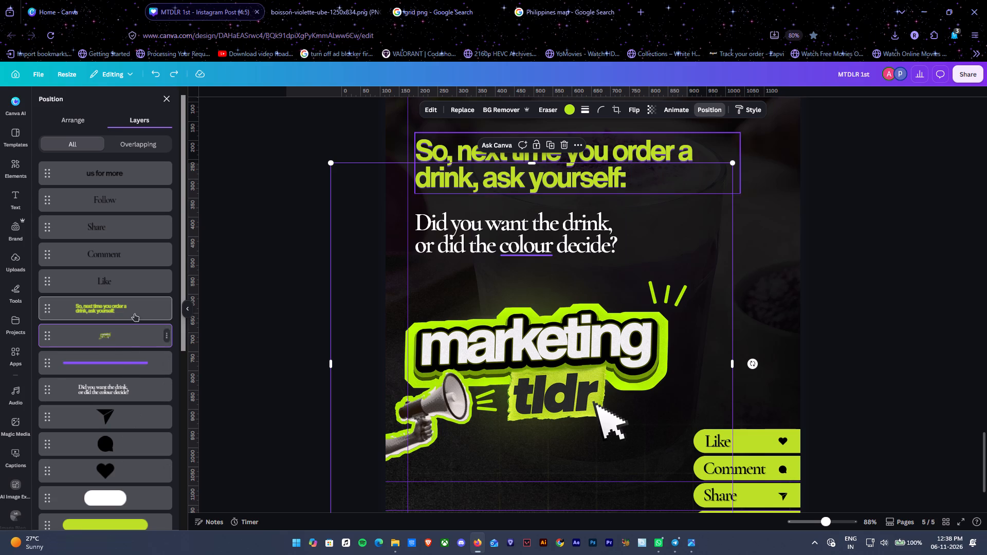
scroll(139, 337, down, 5)
click(129, 380)
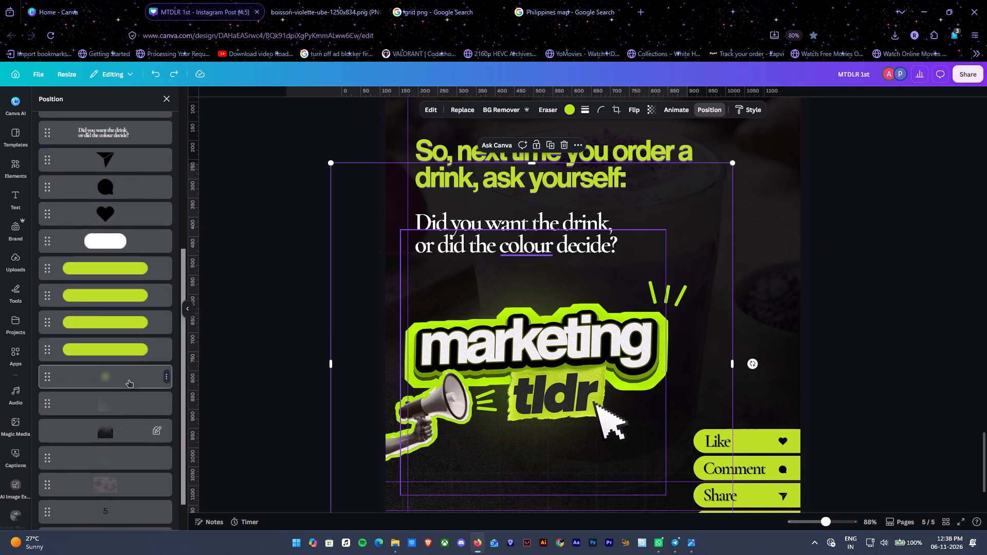
drag(595, 287, 614, 284)
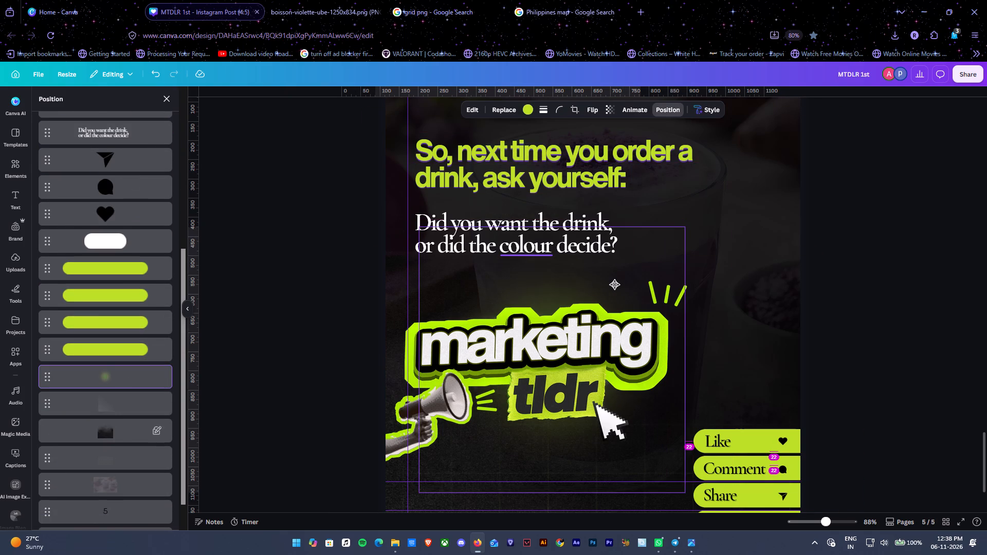
drag(614, 284, 614, 281)
Raise the lime glow in the layer order to directly above the marketing tldr logo, below the lime heading.
scroll(115, 414, down, 2)
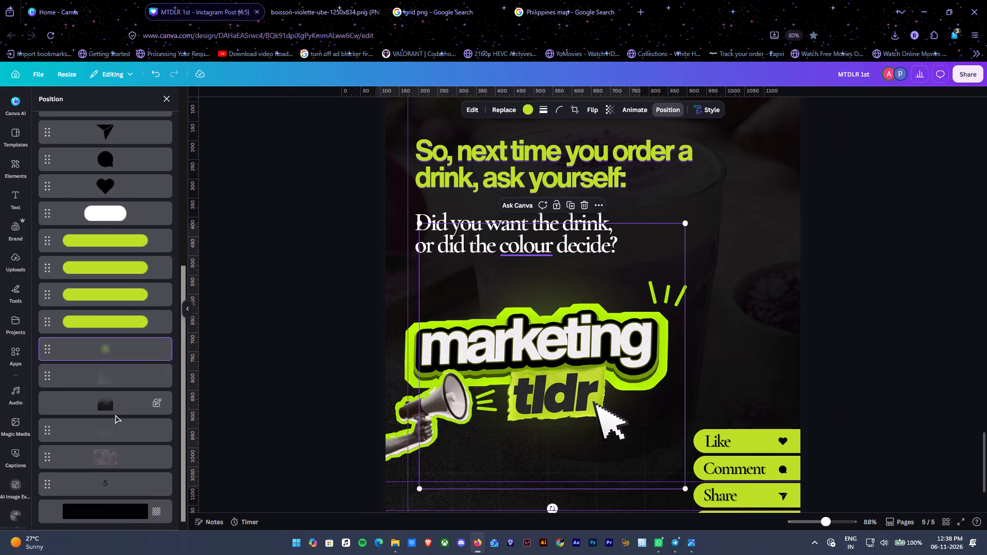
scroll(115, 415, up, 1)
drag(115, 405, 123, 138)
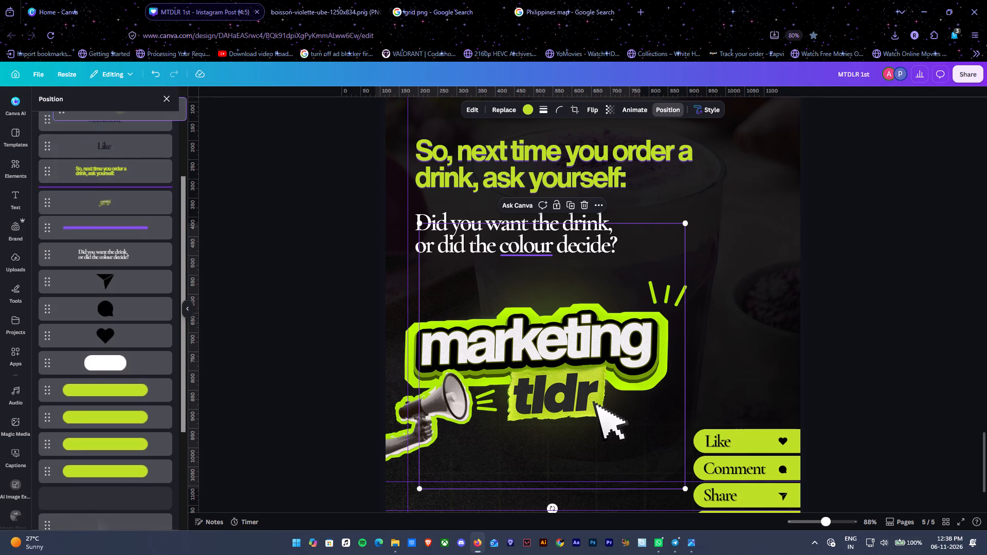
drag(123, 138, 117, 197)
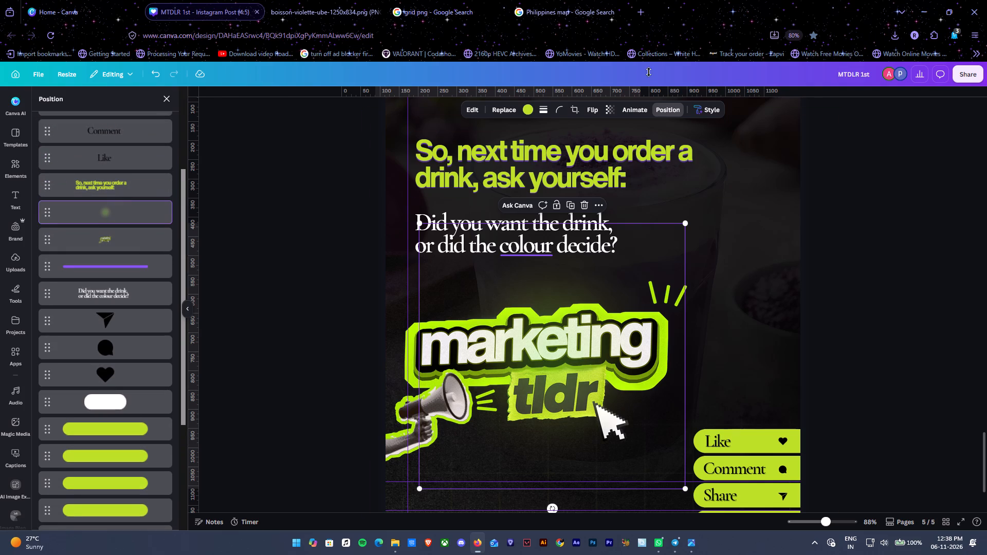
Slightly lower the opacity of the lime glow over the marketing tldr logo.
click(610, 108)
drag(585, 144, 578, 143)
double_click(890, 249)
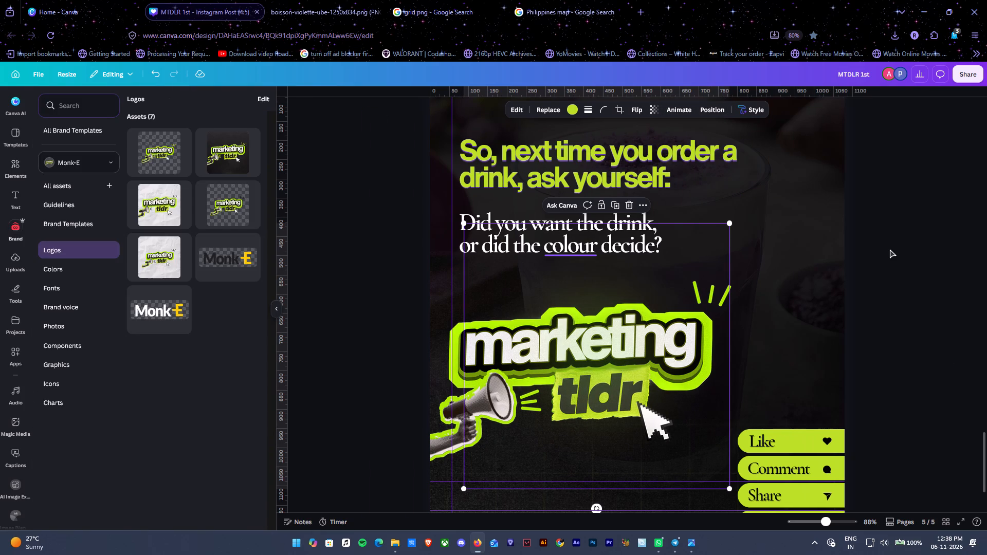
click(890, 249)
ctrl+alt+scroll(890, 249, down, 3)
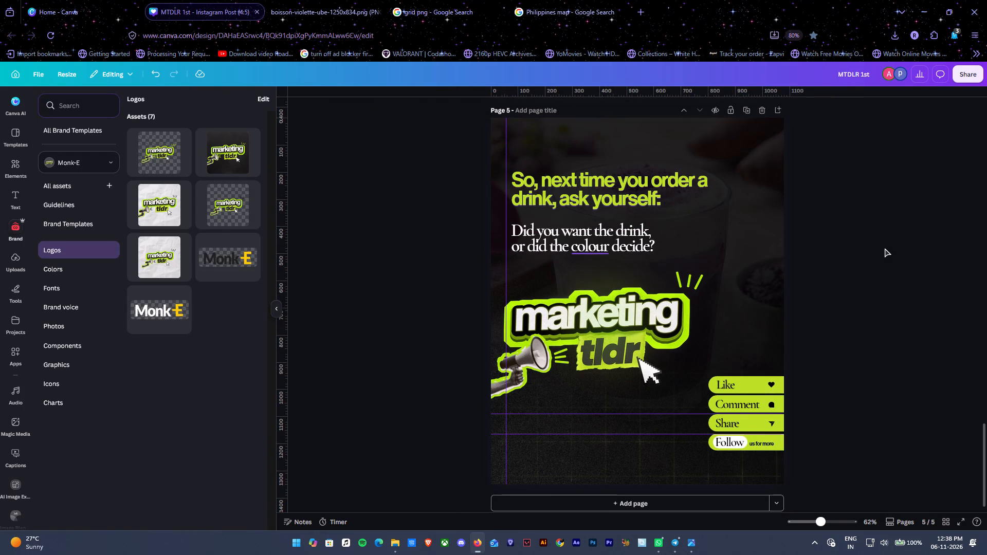
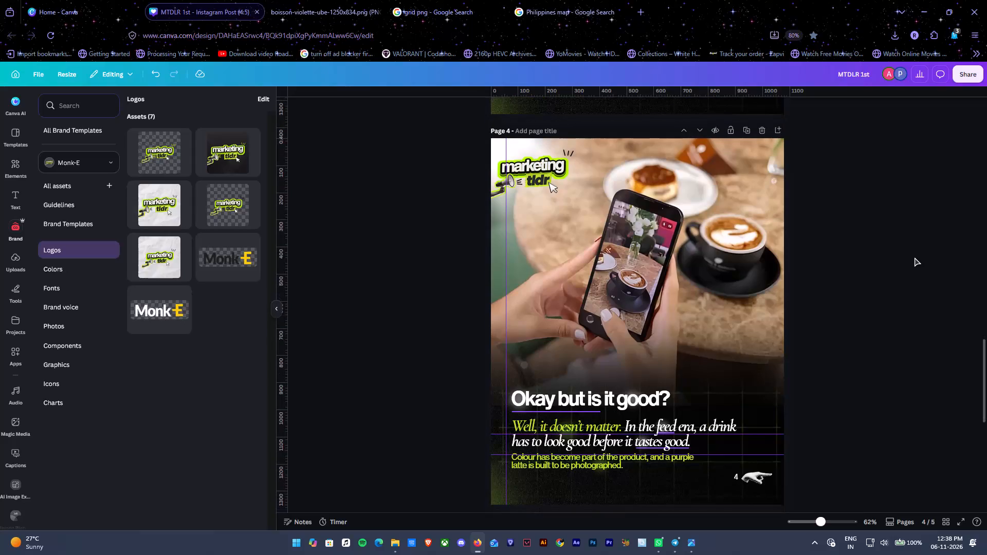
Remove the two horizontal ruler guides and the vertical ruler guide running through the carousel pages.
scroll(915, 257, up, 5)
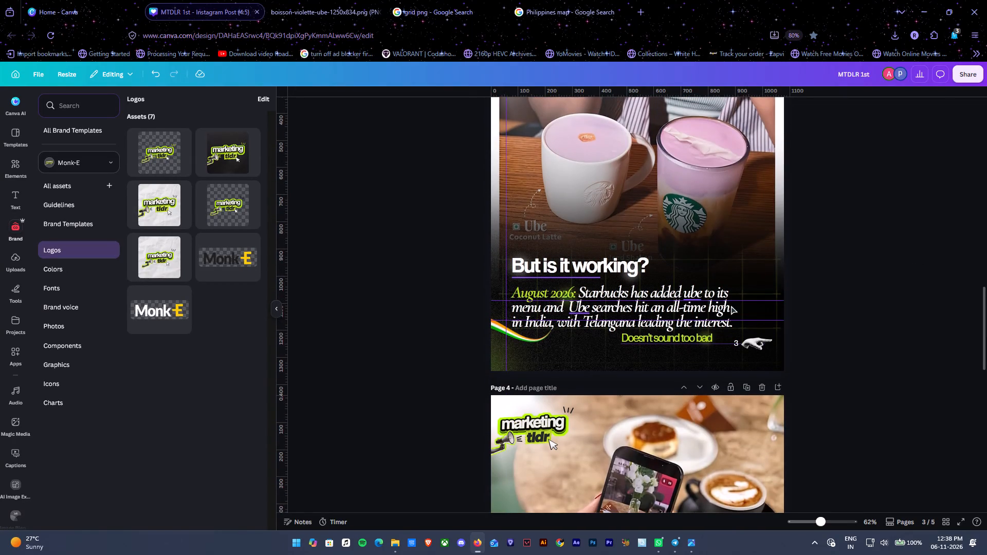
drag(769, 301, 759, 412)
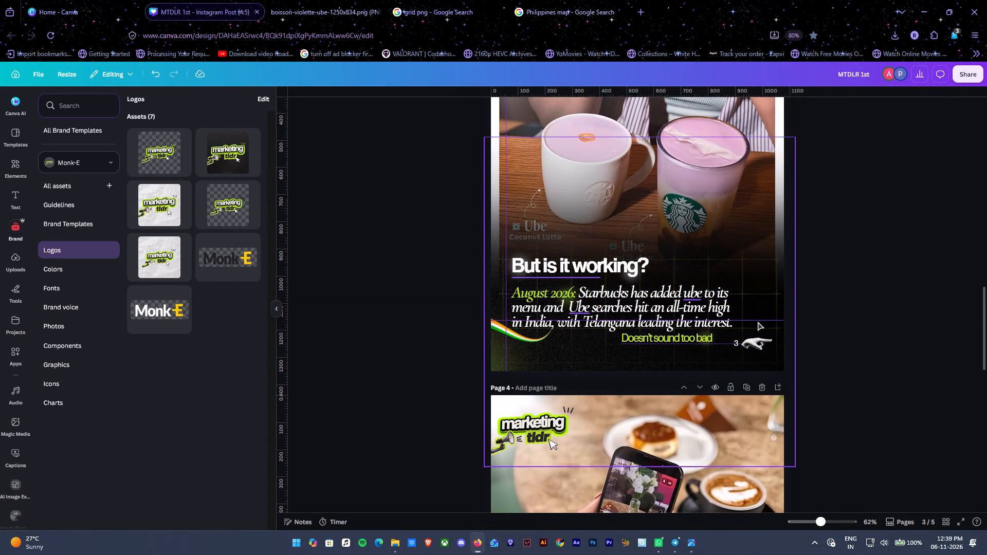
drag(759, 320, 767, 462)
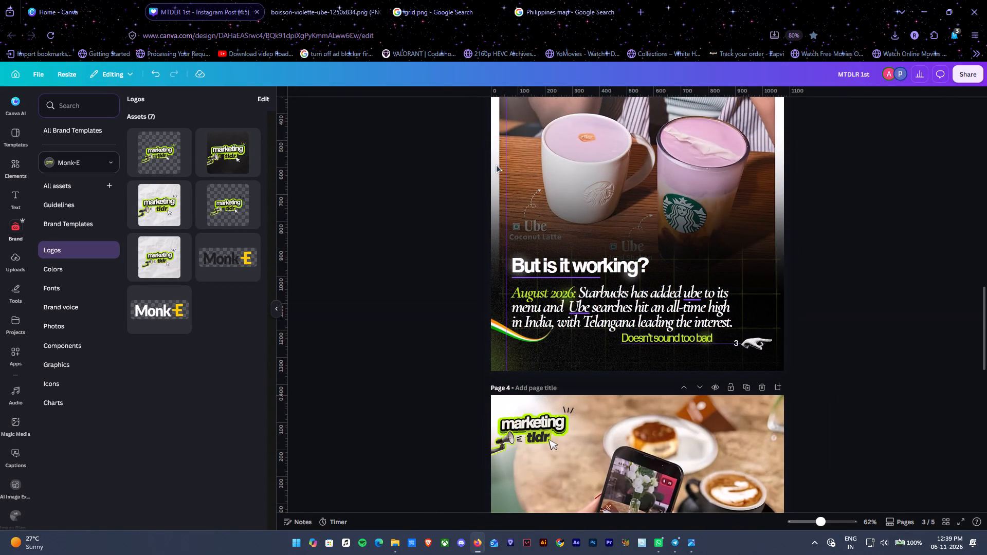
drag(507, 162, 297, 190)
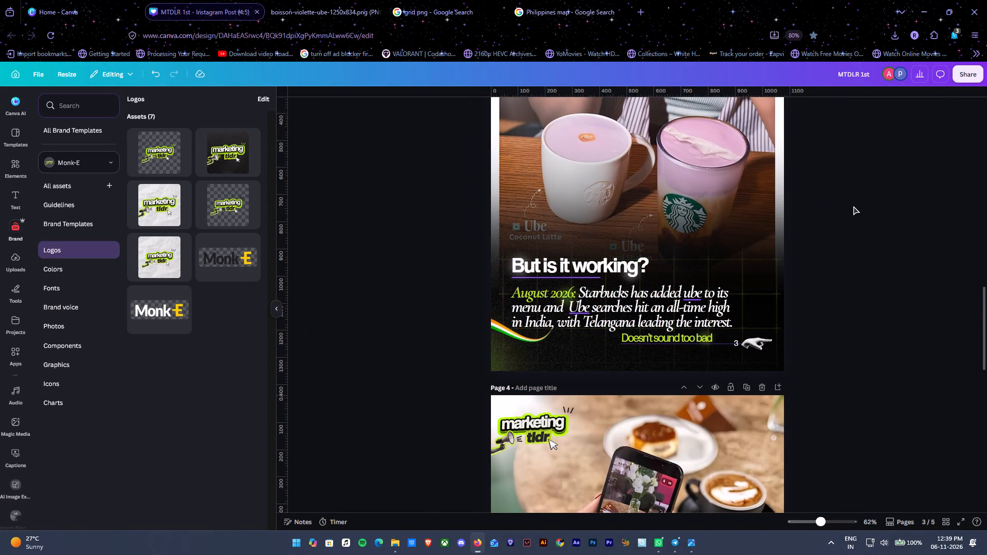
Review pages 1 to 3, examining how the headings, body text and page numbers are laid out.
scroll(853, 206, up, 6)
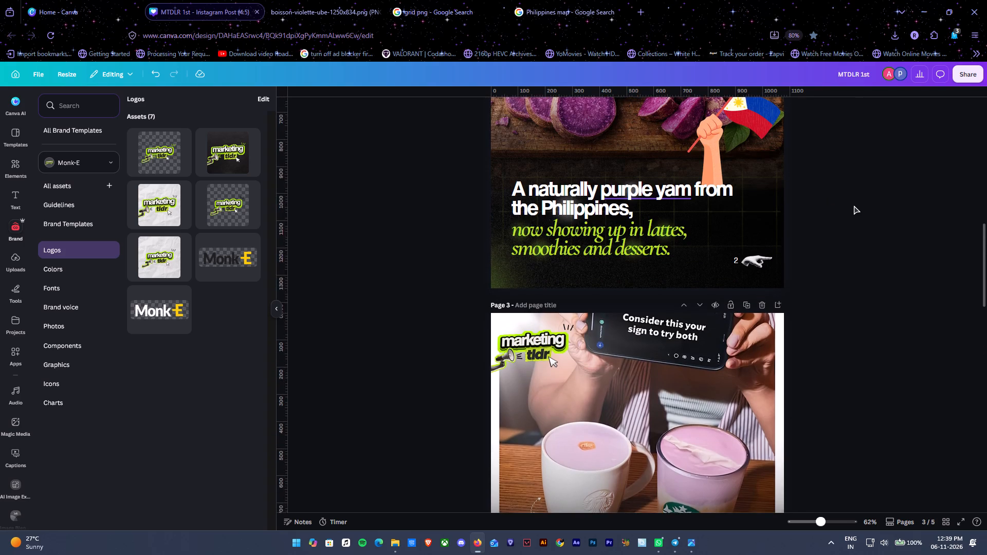
scroll(854, 206, up, 13)
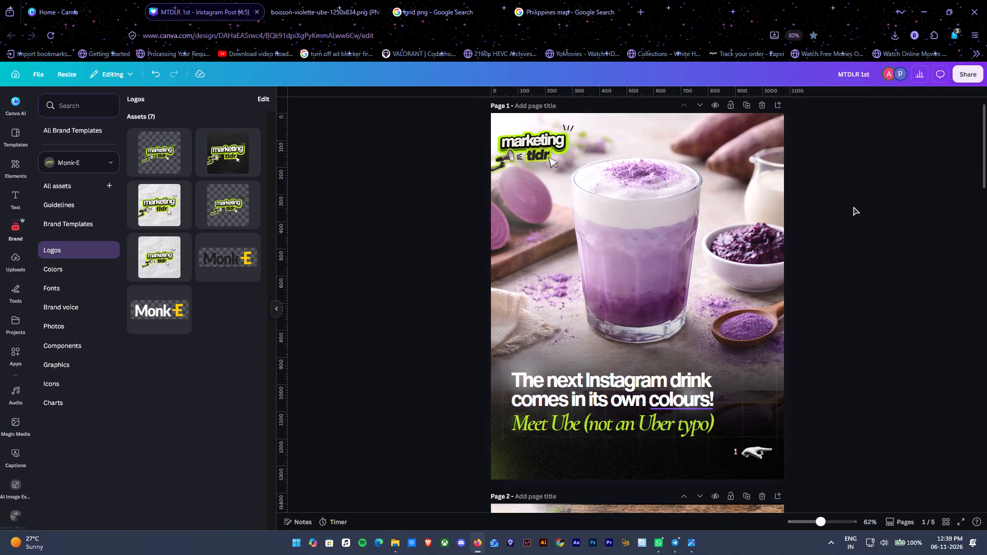
scroll(852, 207, down, 1)
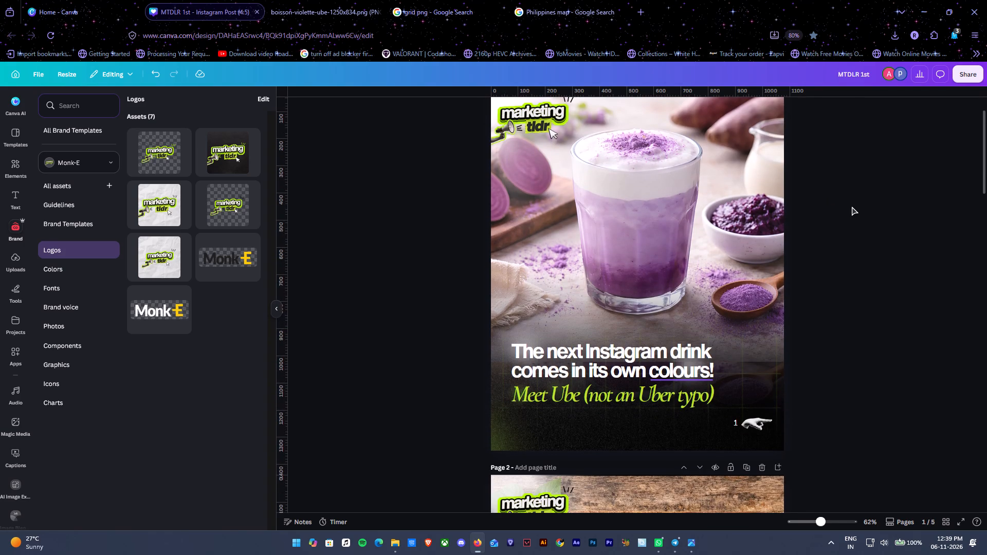
scroll(842, 220, down, 4)
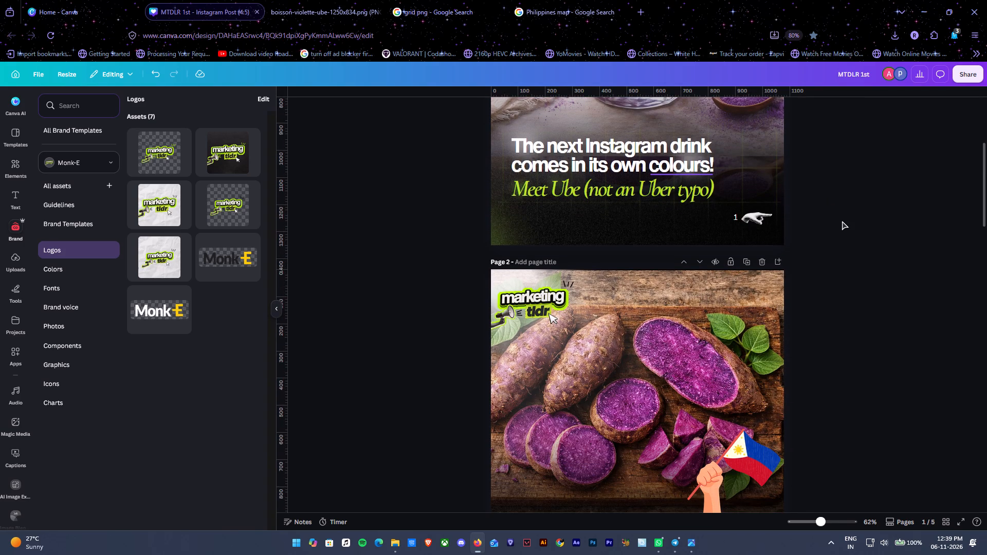
scroll(842, 221, down, 4)
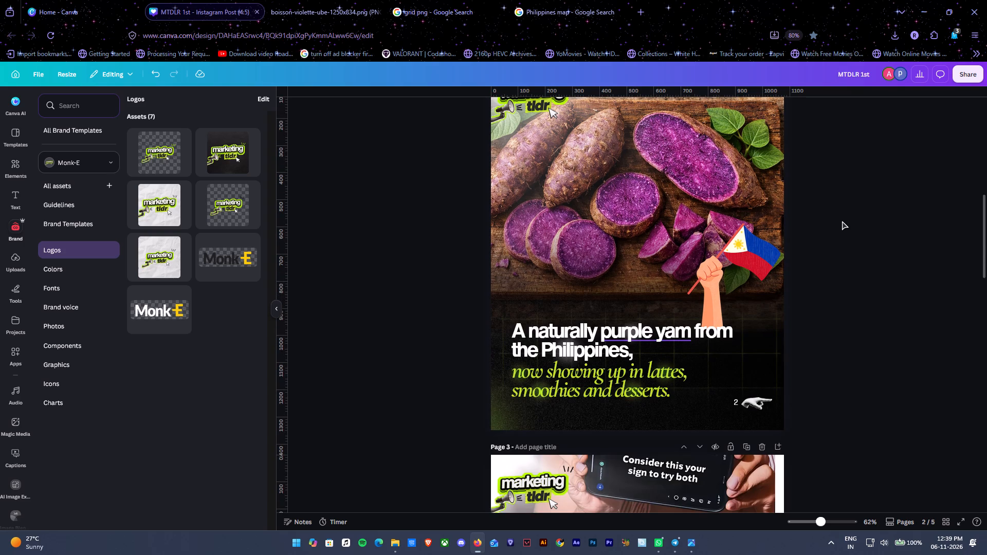
scroll(842, 221, up, 3)
scroll(842, 221, down, 3)
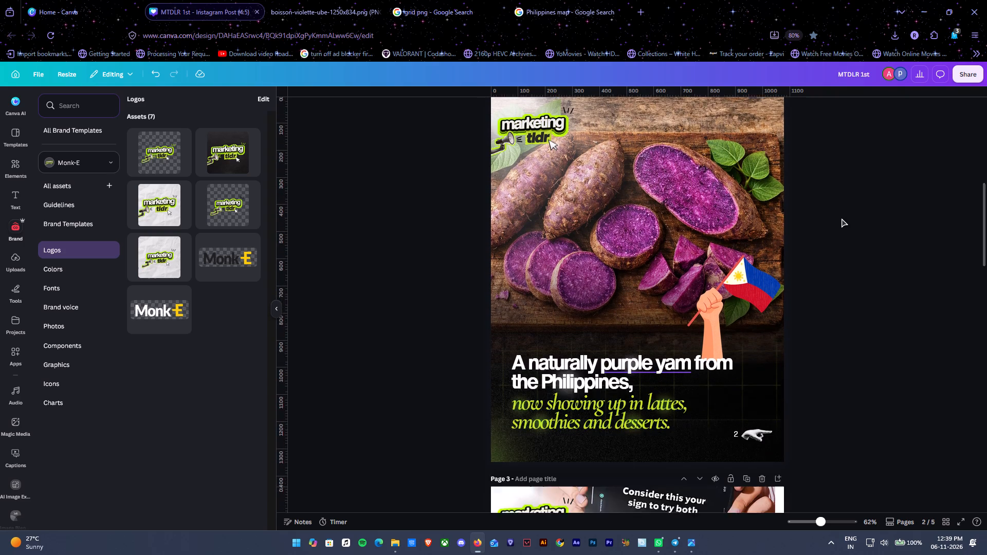
Add a horizontal ruler guide near the bottom of page 2, just above the centre of the pointing hand.
scroll(842, 216, up, 1)
drag(778, 89, 796, 455)
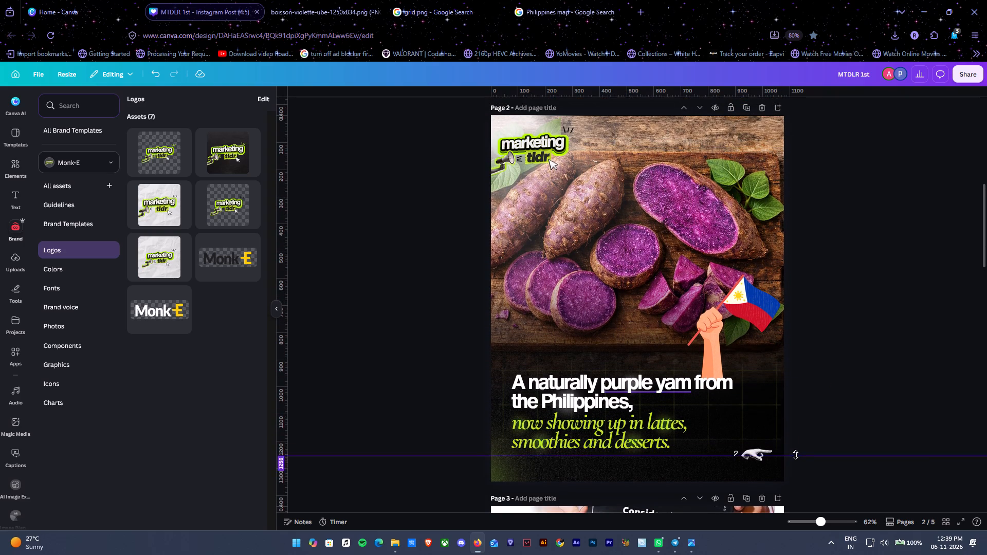
drag(796, 455, 798, 449)
Check the bottom elements of pages 3 to 5 against the new guide, and inspect page 3's text block up close.
scroll(885, 306, down, 9)
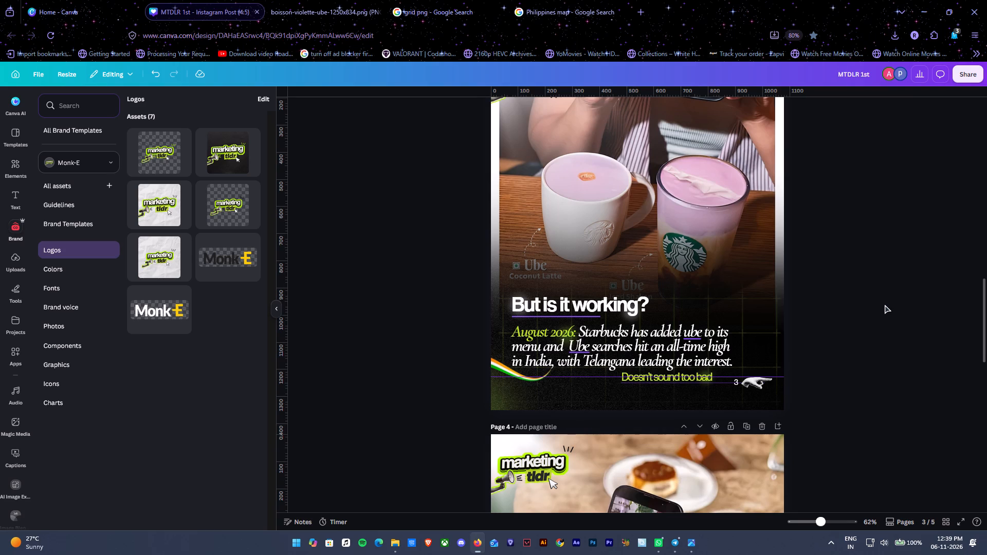
scroll(885, 305, up, 2)
scroll(885, 305, down, 7)
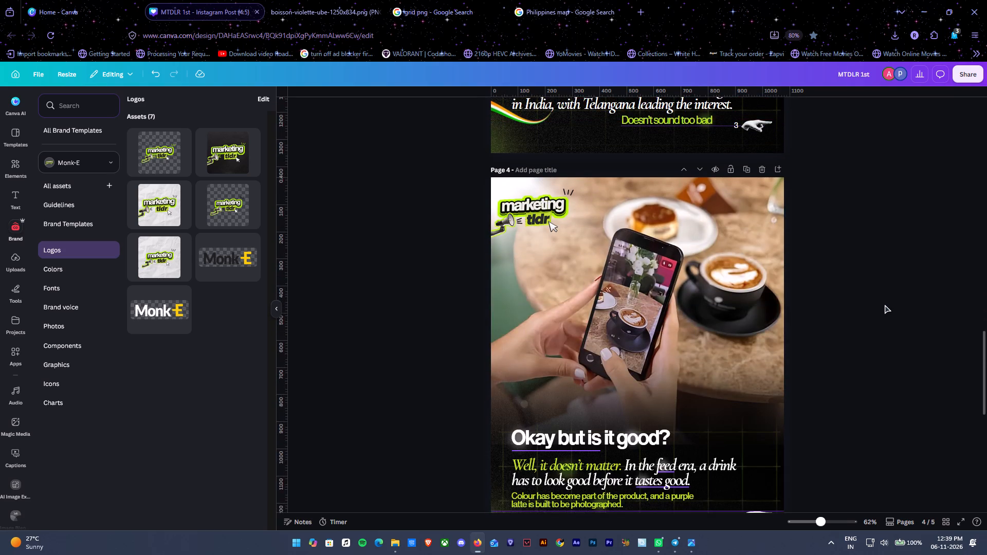
scroll(885, 305, down, 9)
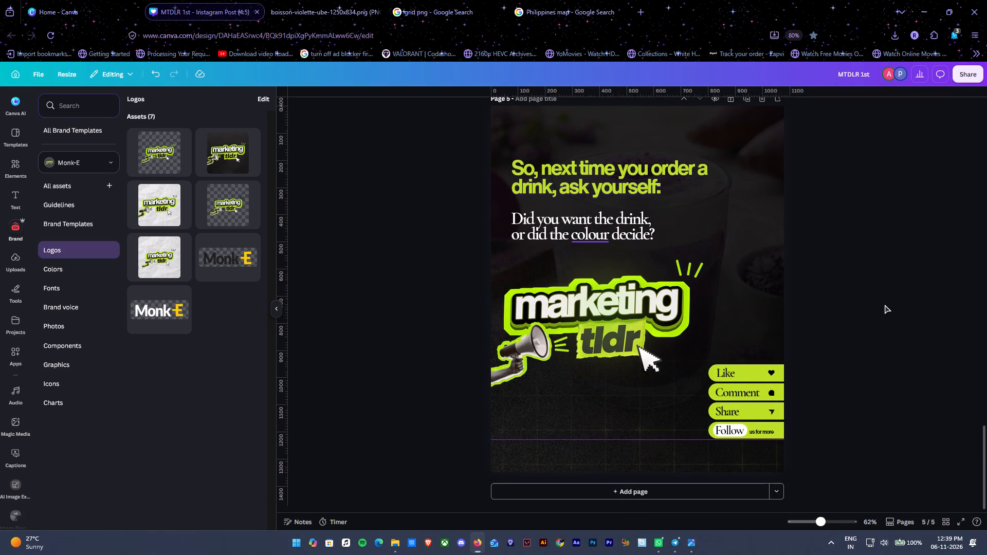
scroll(885, 305, up, 10)
scroll(887, 261, up, 4)
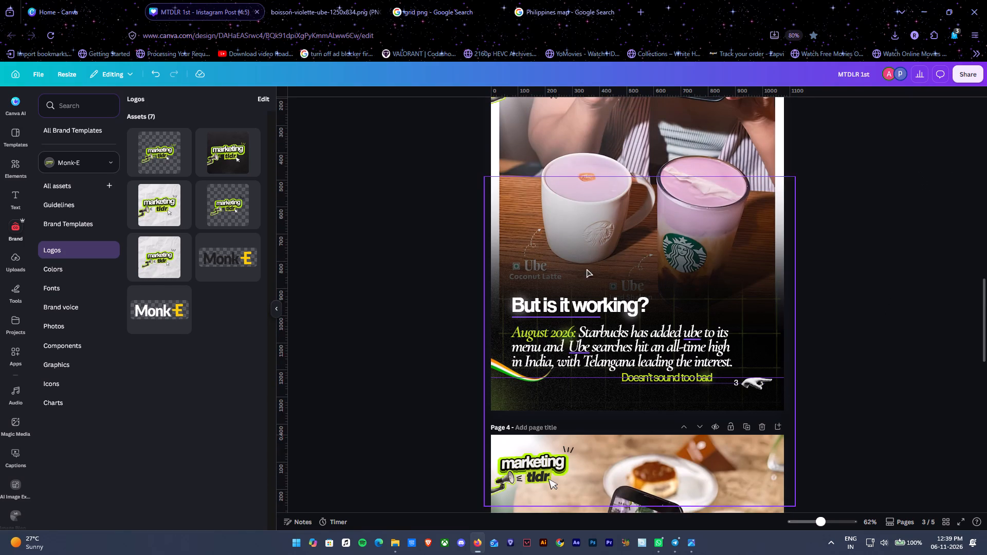
drag(415, 297, 451, 319)
ctrl+alt+scroll(605, 320, up, 6)
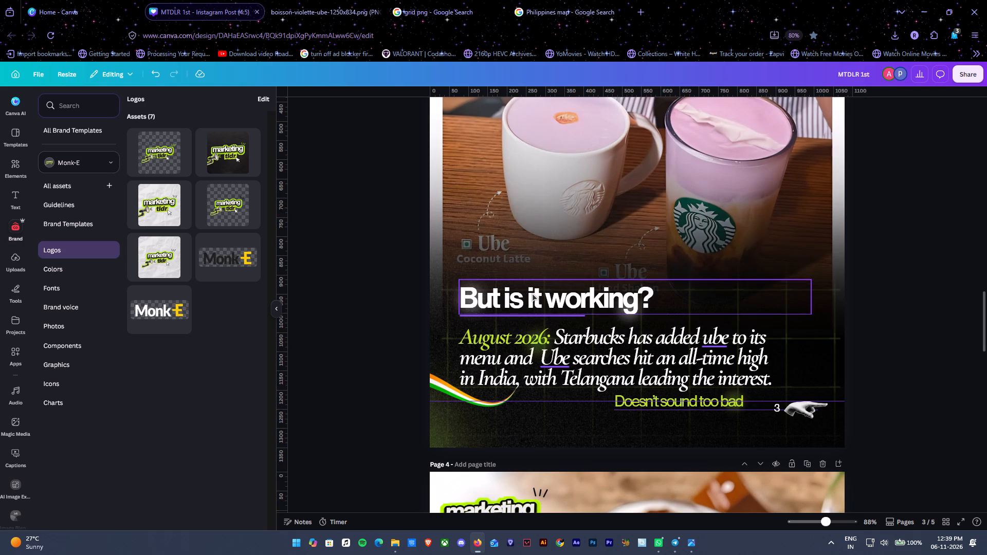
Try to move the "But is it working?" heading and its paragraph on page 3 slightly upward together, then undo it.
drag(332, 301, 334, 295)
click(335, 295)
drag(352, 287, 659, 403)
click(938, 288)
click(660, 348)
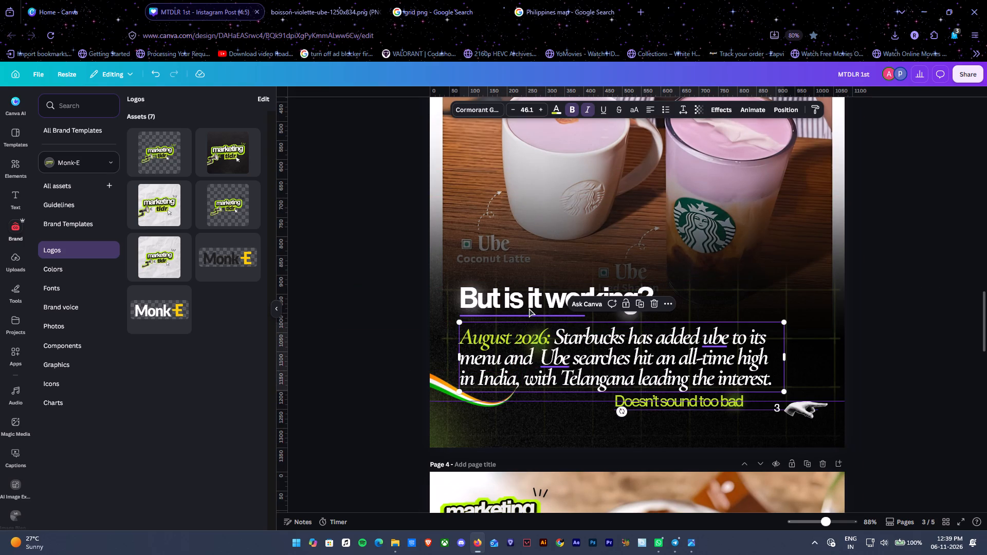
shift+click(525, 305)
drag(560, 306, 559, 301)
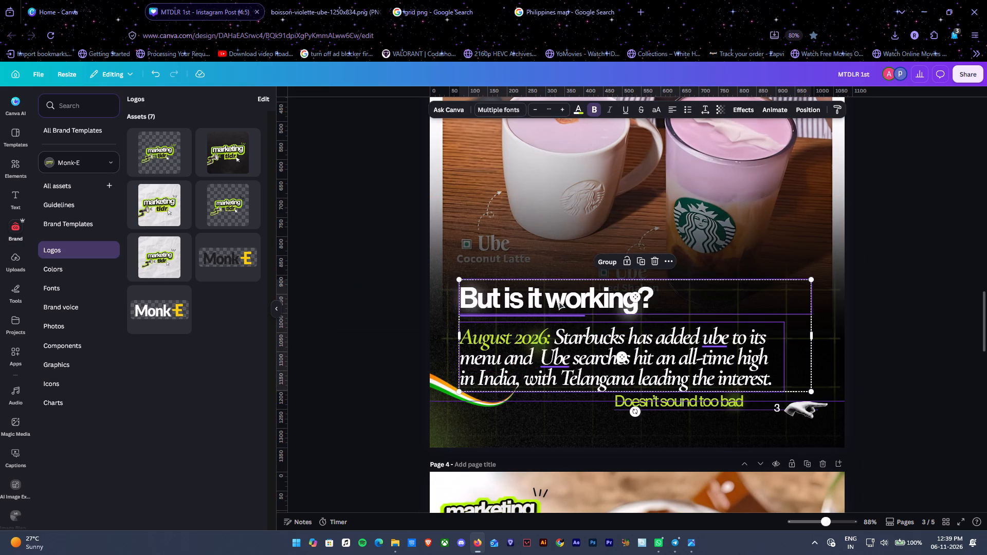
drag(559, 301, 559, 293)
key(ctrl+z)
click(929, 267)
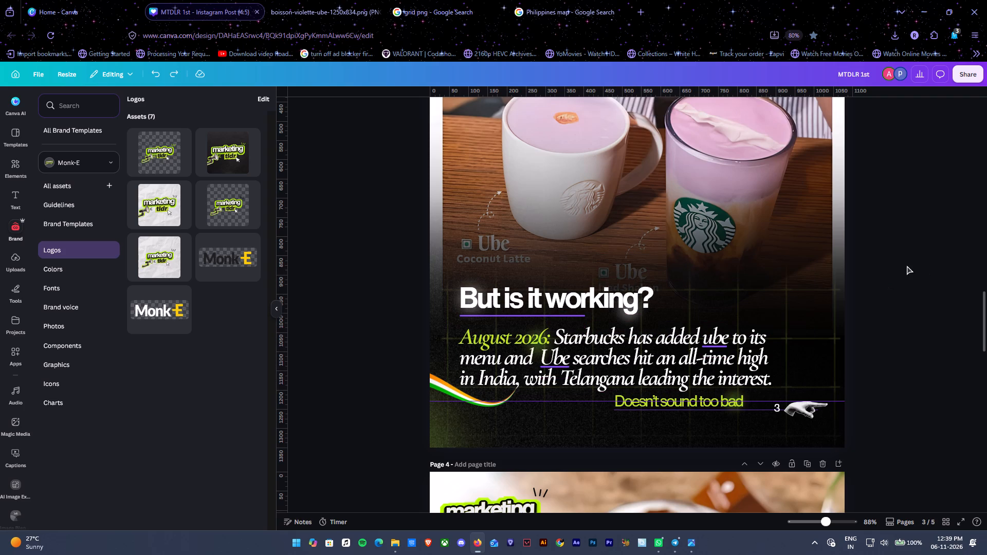
Lock the four dark gradient and overlay layers stacked directly above the background photo on page 3.
key(alt+1)
scroll(135, 341, up, 1)
scroll(135, 341, down, 8)
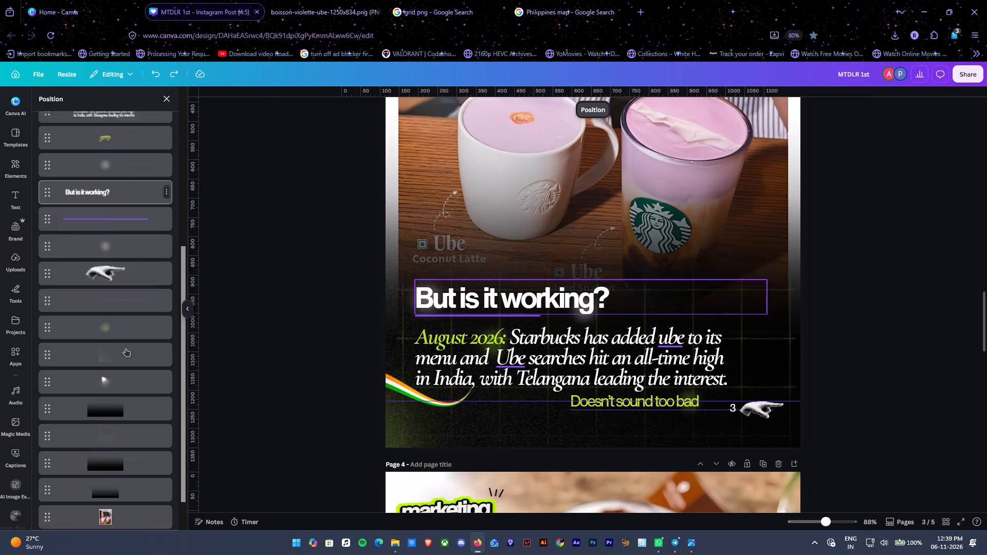
click(109, 461)
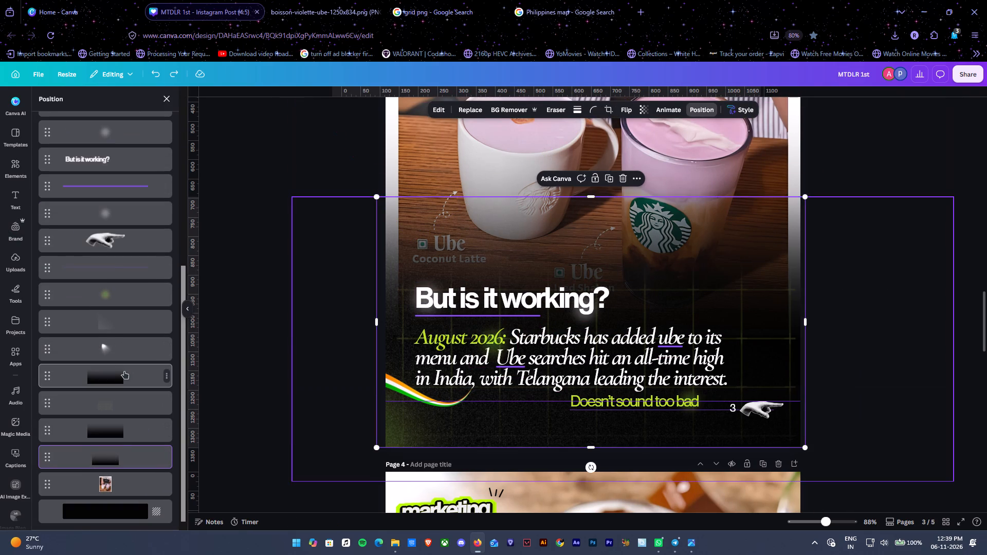
ctrl+shift+click(124, 371)
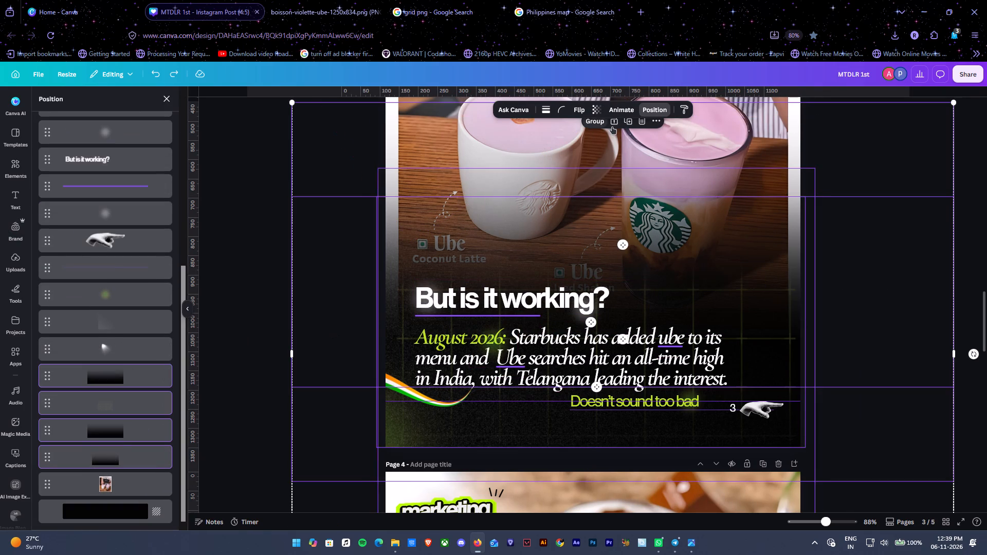
click(612, 121)
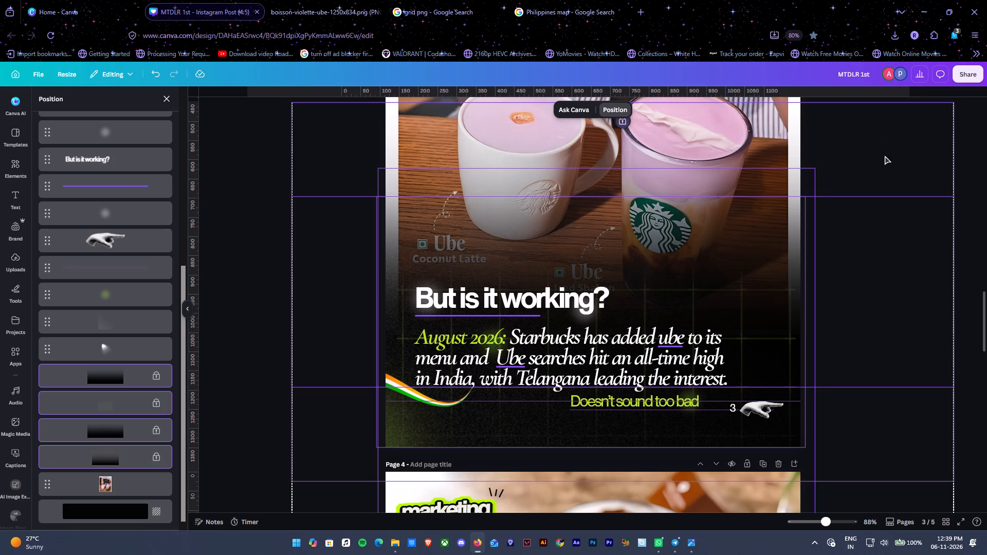
click(976, 139)
click(976, 139)
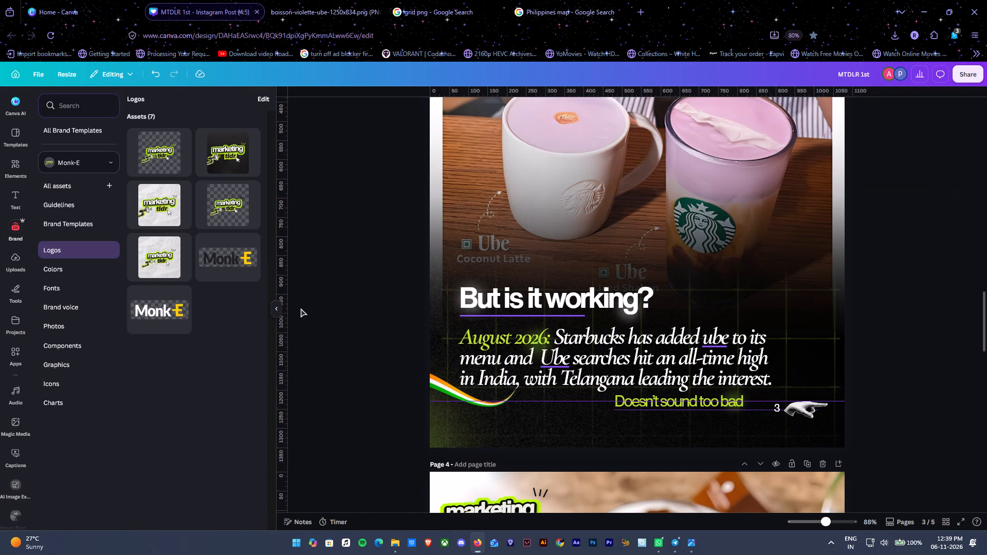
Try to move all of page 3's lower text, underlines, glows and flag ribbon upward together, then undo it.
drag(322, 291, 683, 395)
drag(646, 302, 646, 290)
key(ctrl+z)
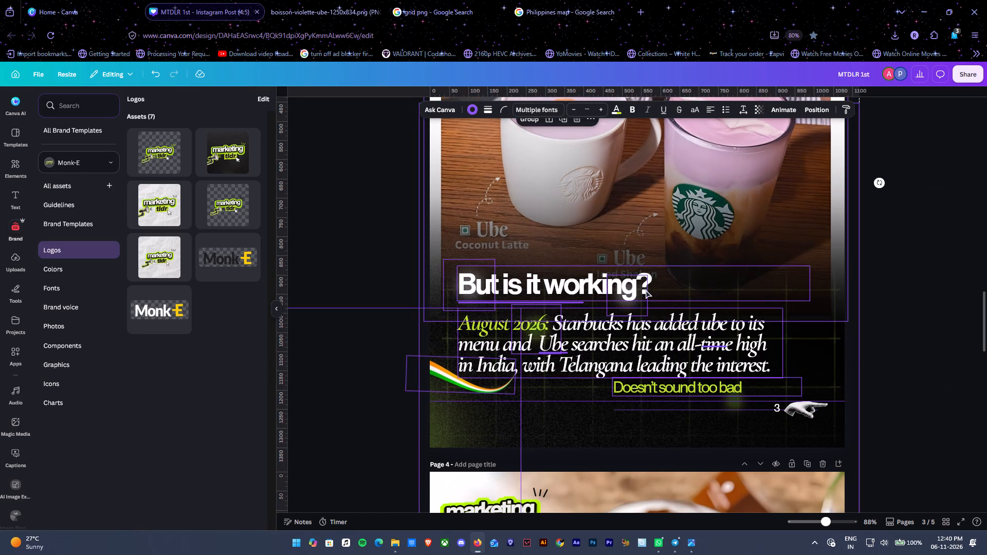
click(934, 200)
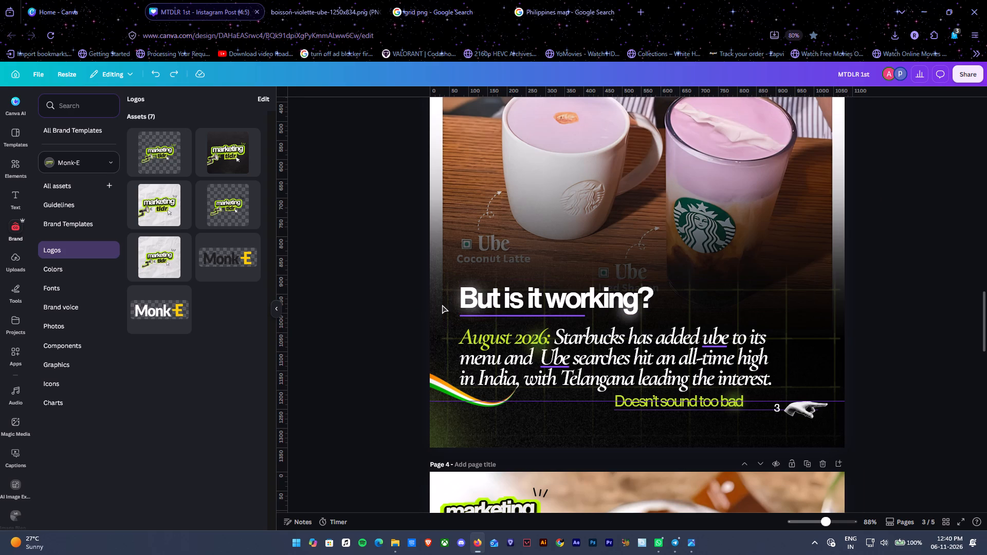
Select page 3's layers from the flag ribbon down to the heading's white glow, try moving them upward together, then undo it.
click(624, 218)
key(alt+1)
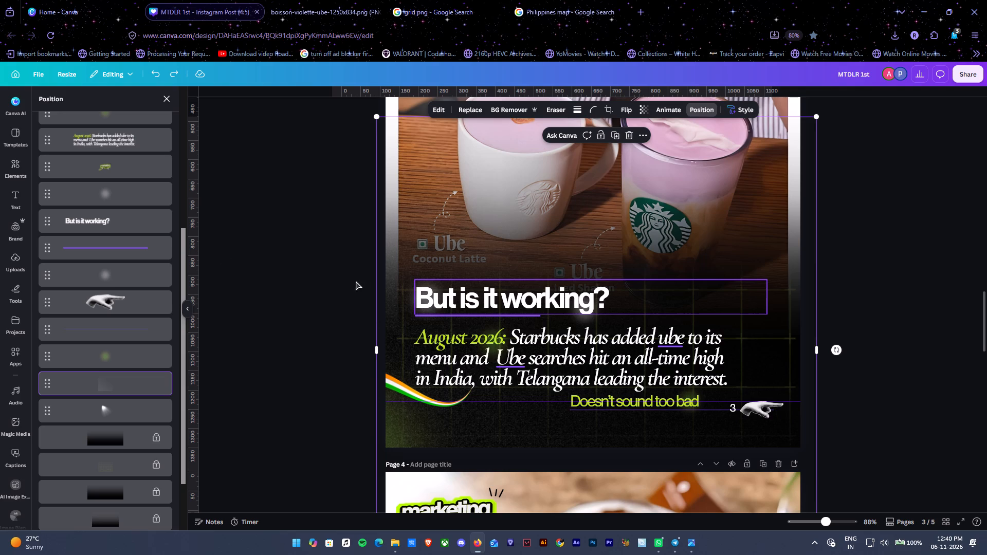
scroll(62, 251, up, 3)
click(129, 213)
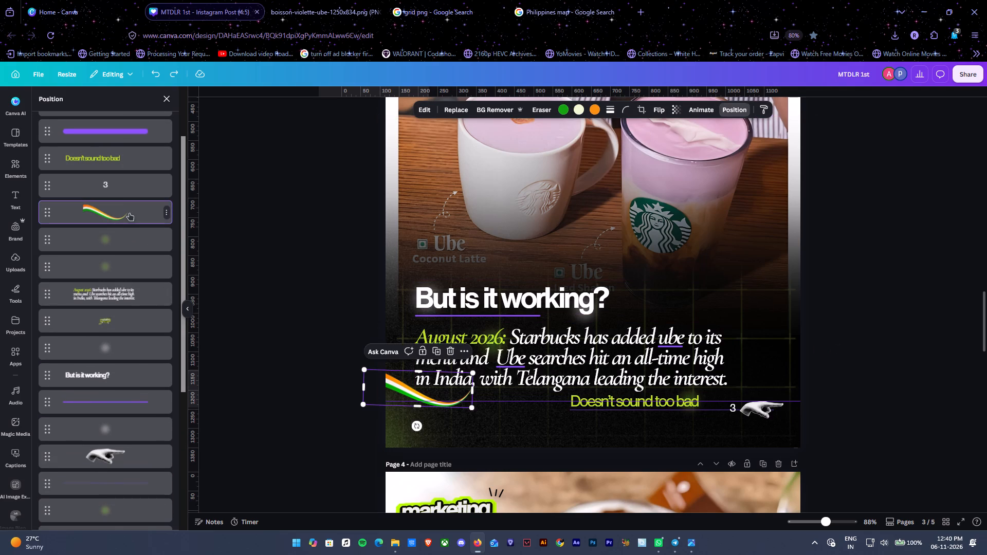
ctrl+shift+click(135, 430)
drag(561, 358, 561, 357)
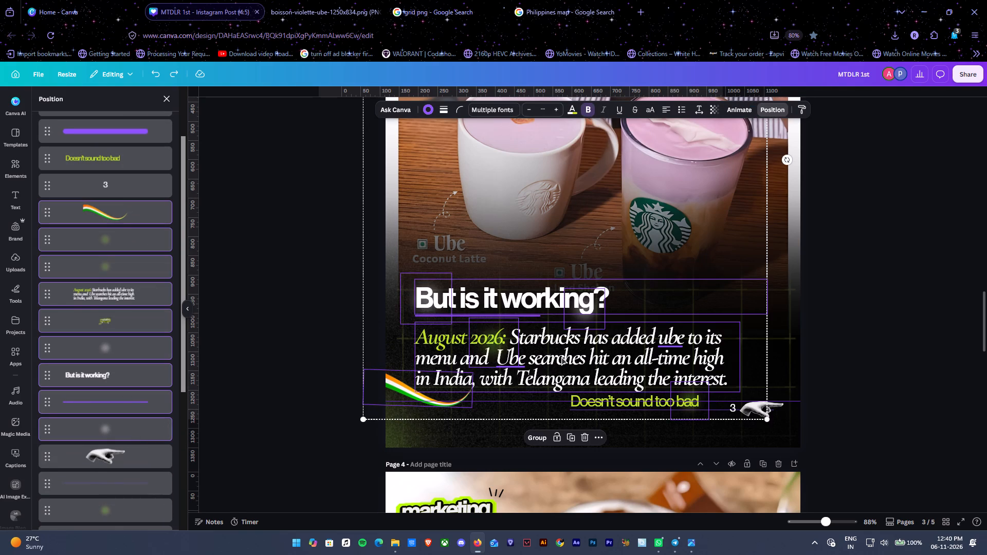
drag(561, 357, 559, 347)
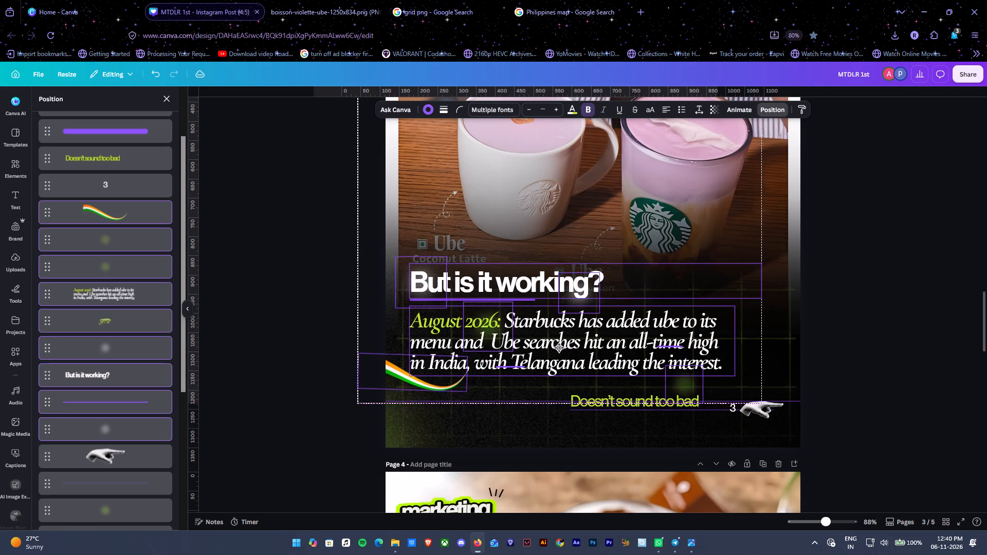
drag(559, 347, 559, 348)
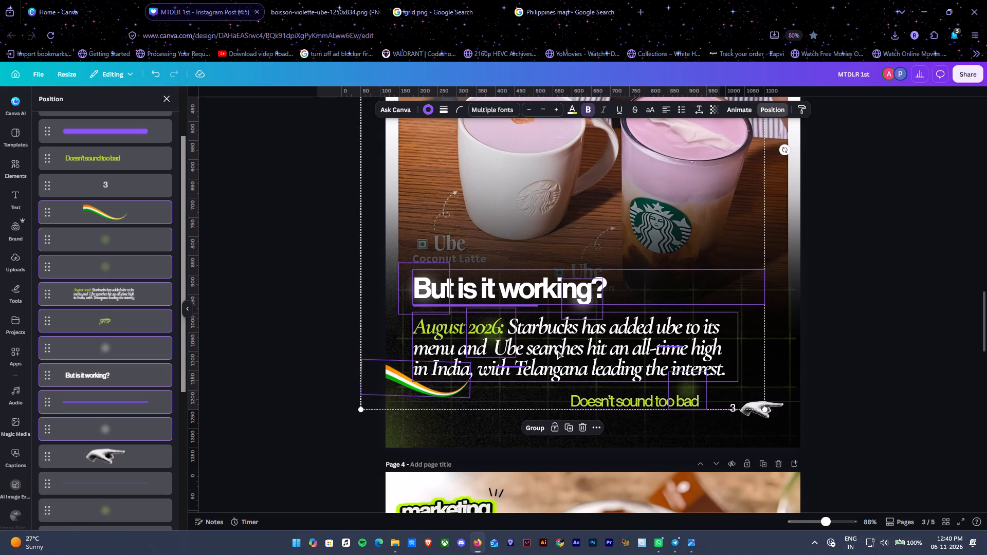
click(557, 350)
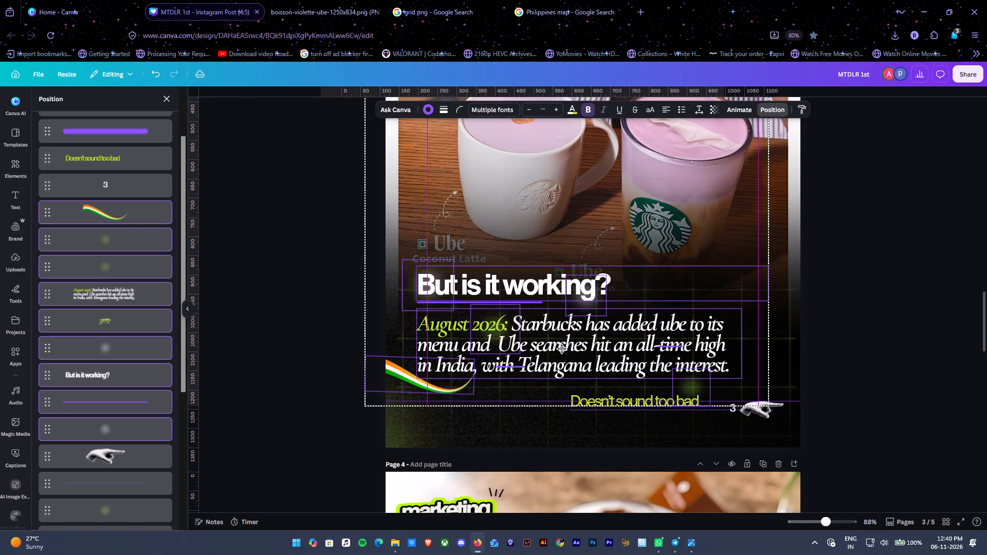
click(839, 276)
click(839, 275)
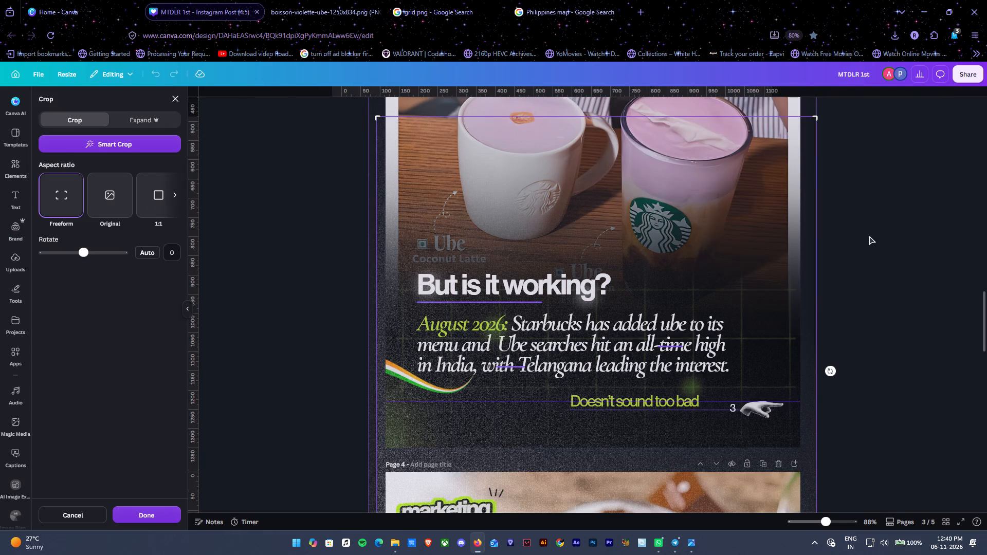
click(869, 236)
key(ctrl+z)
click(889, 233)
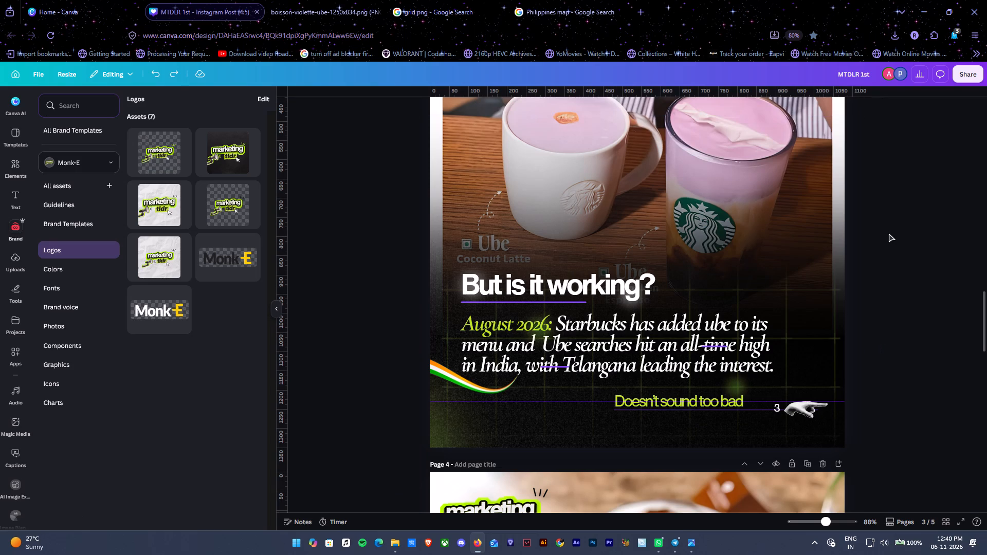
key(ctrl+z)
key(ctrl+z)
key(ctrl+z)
Add a vertical ruler guide aligned with the left edge of the "A naturally purple yam" heading on page 2.
scroll(889, 233, up, 4)
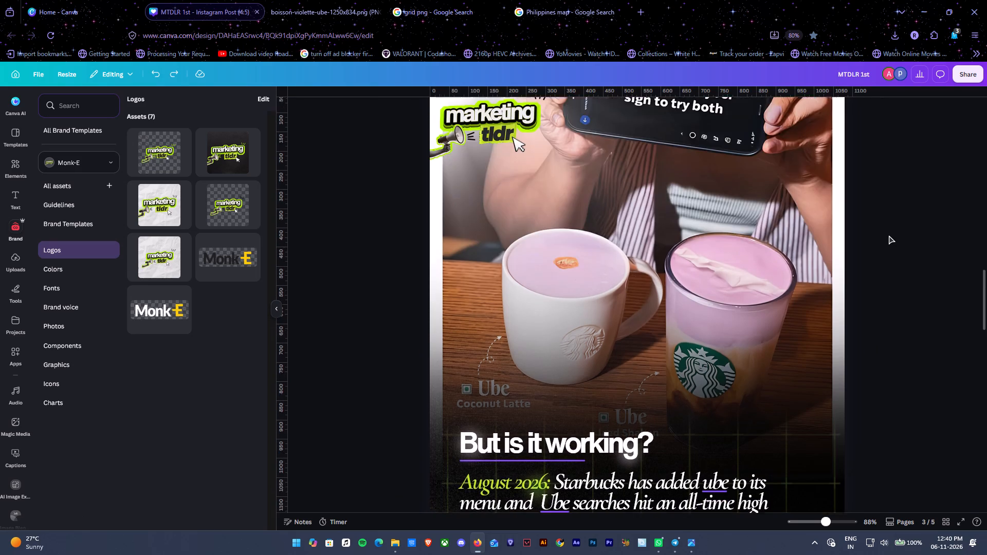
scroll(661, 233, up, 5)
drag(281, 203, 456, 216)
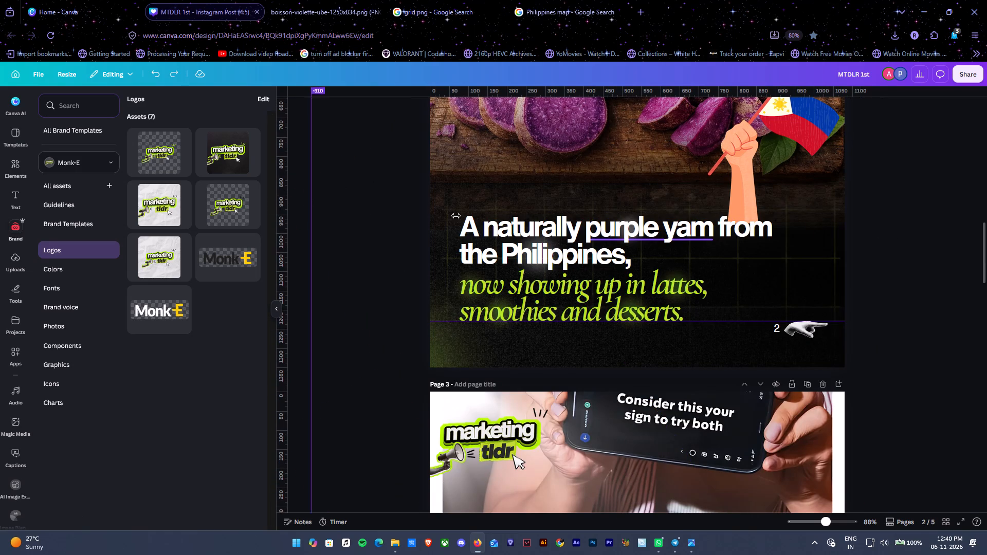
drag(456, 216, 460, 213)
Move page 3's "But is it working?" heading slightly up along the guide and bring its purple underline up beneath it.
scroll(635, 359, up, 2)
scroll(635, 359, down, 6)
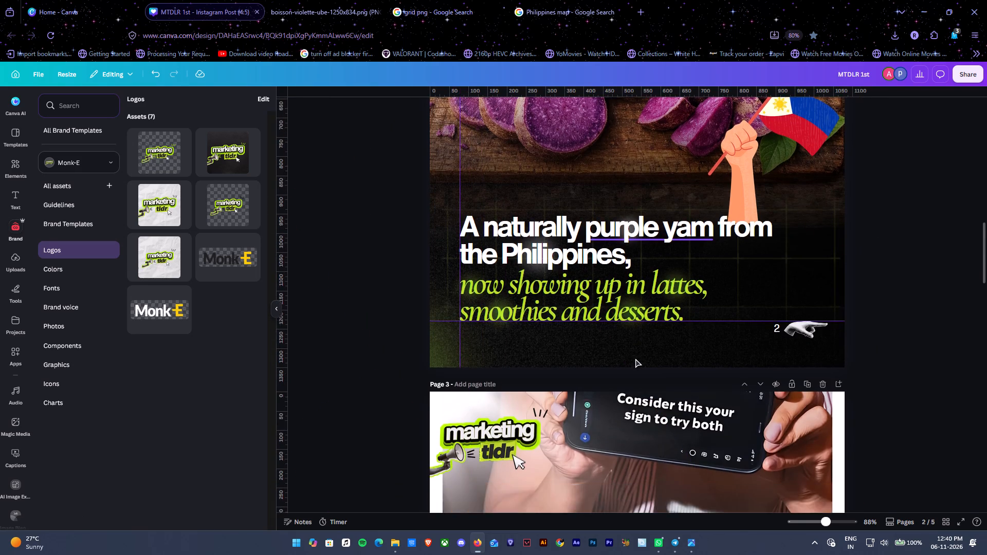
scroll(635, 359, down, 17)
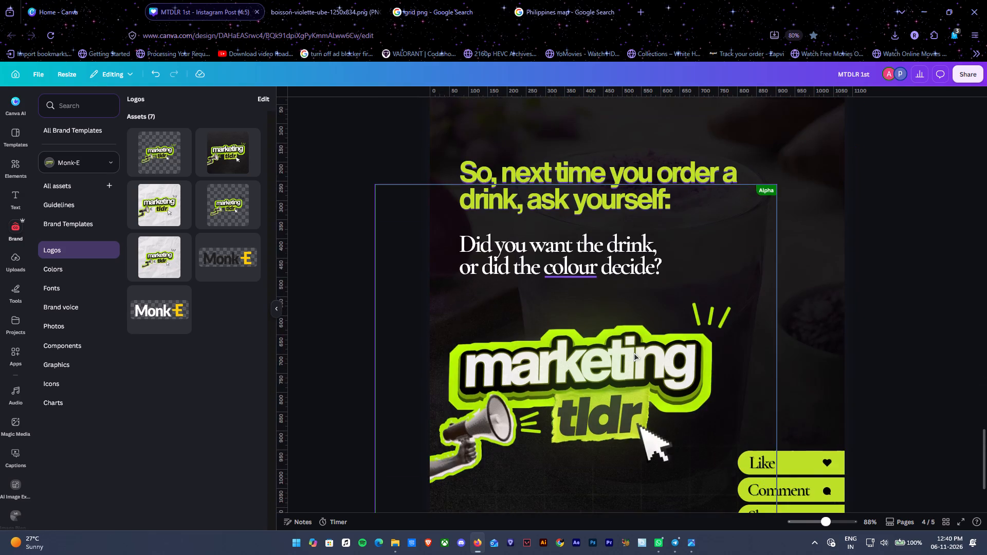
scroll(634, 353, up, 11)
scroll(634, 353, down, 3)
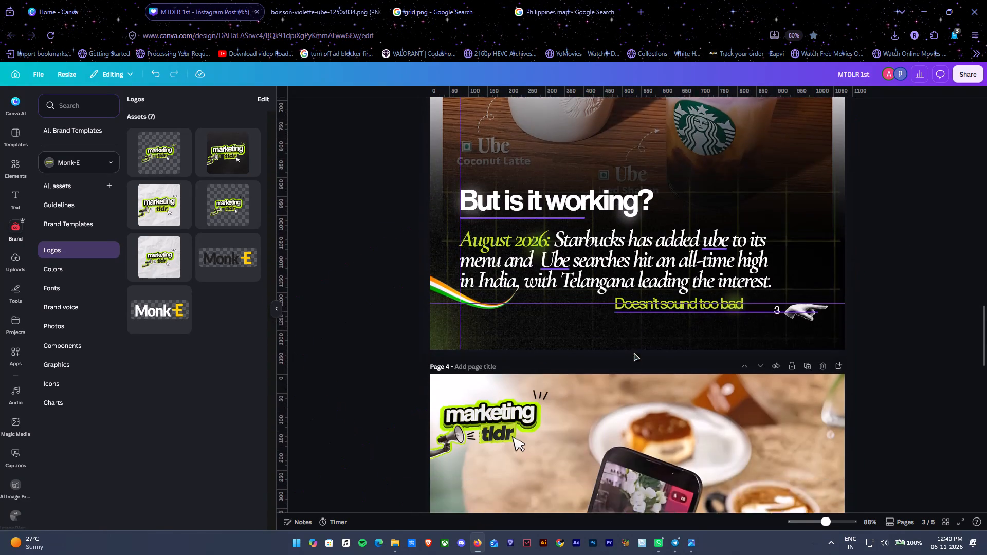
ctrl+alt+scroll(597, 253, up, 4)
scroll(563, 219, up, 2)
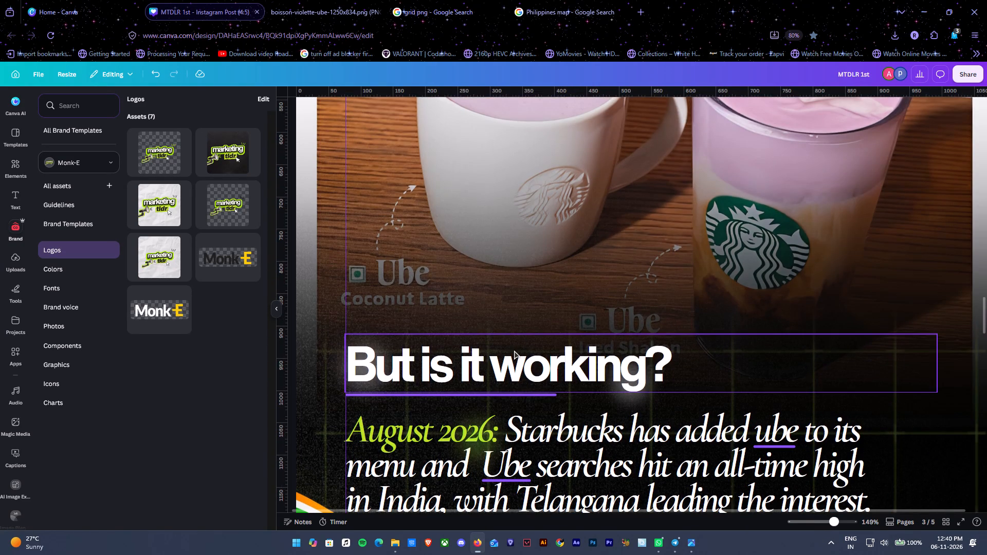
drag(513, 359, 513, 339)
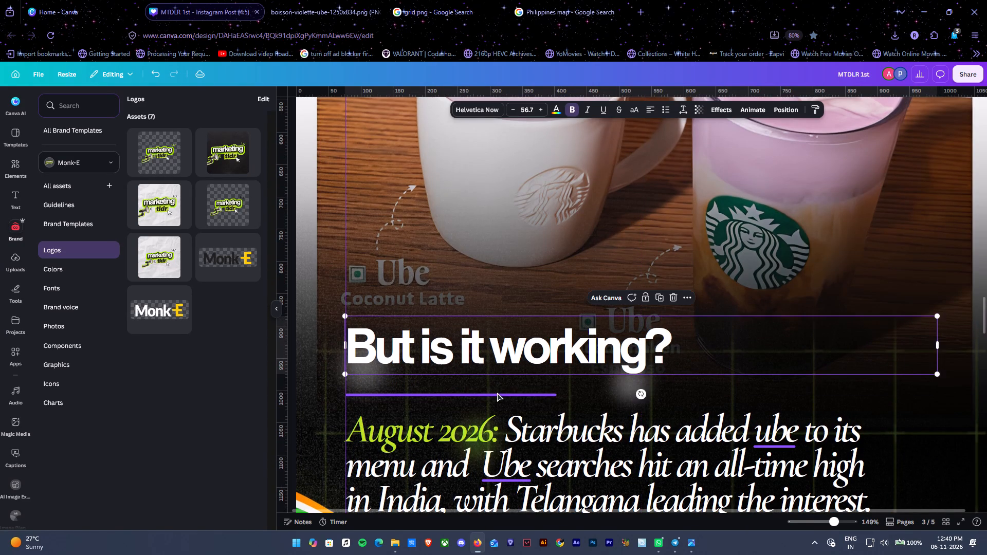
click(499, 400)
click(500, 393)
drag(506, 394, 507, 372)
Move the two white glows up behind the "But is it working?" heading.
click(630, 391)
click(633, 366)
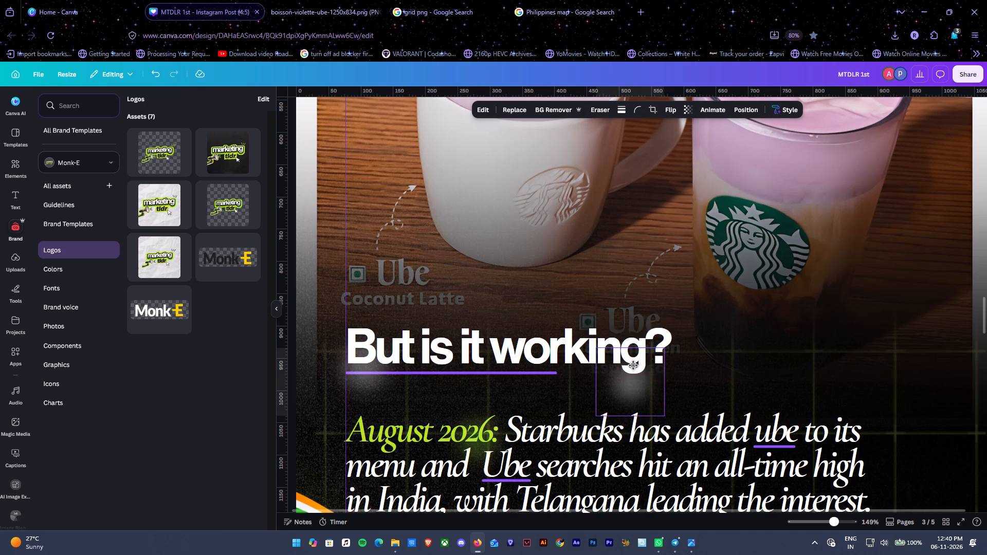
drag(632, 387, 632, 359)
click(368, 358)
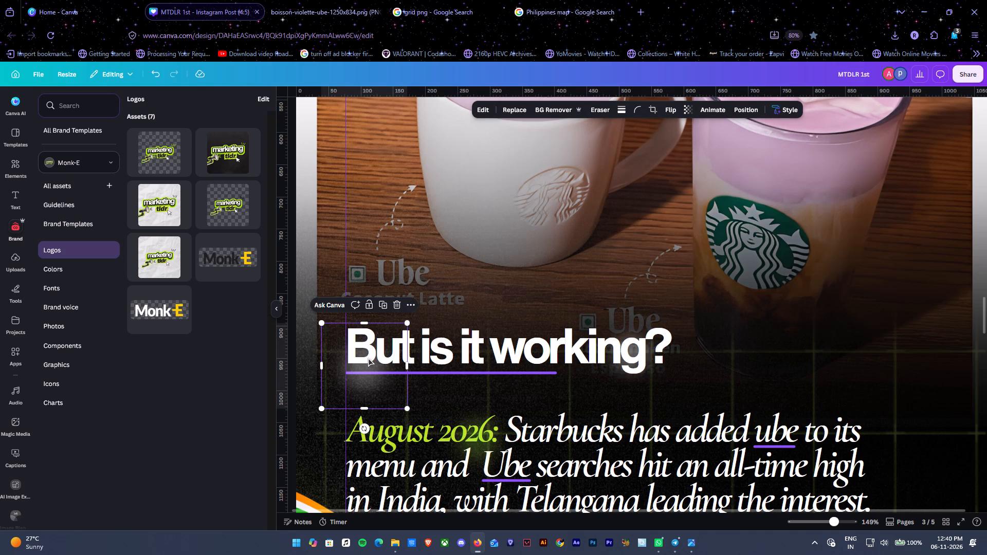
drag(379, 361, 378, 344)
Move the "August 2026" paragraph up, leaving a gap of about 12 below the heading and keeping it on the guide.
scroll(460, 388, down, 2)
click(541, 325)
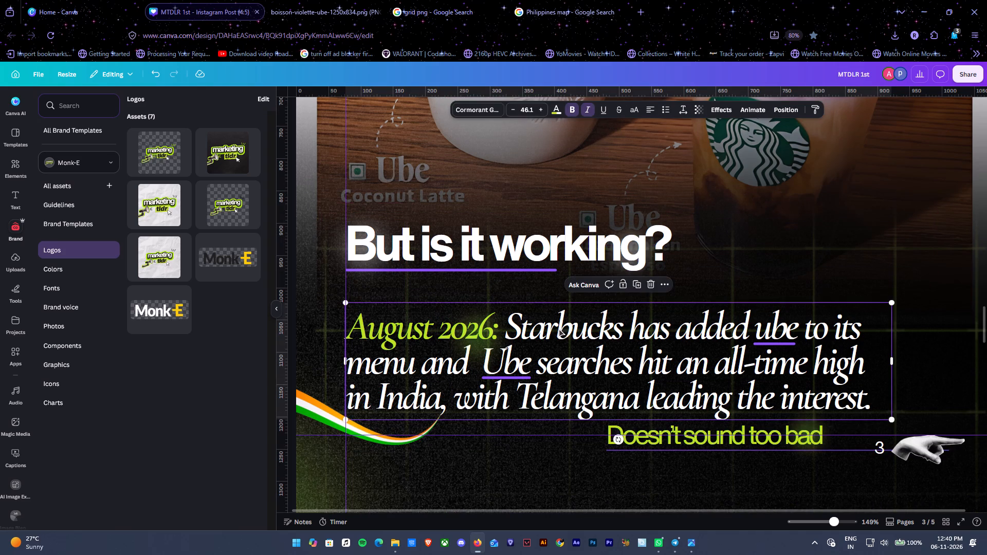
drag(563, 332, 562, 308)
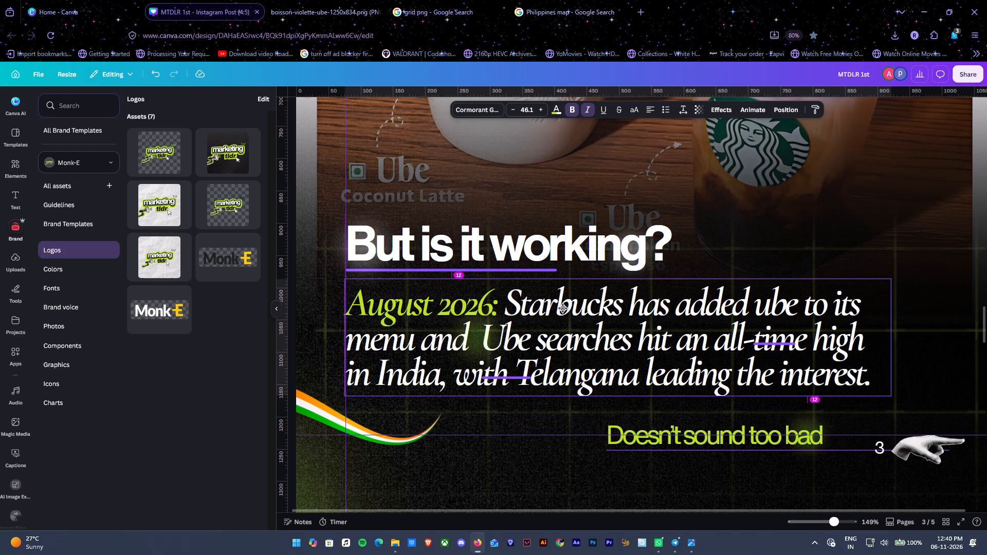
drag(562, 308, 561, 309)
Move the two short purple underlines up beneath "ube" and "Ube" in the paragraph, fine-tuning the height of the second one.
click(780, 342)
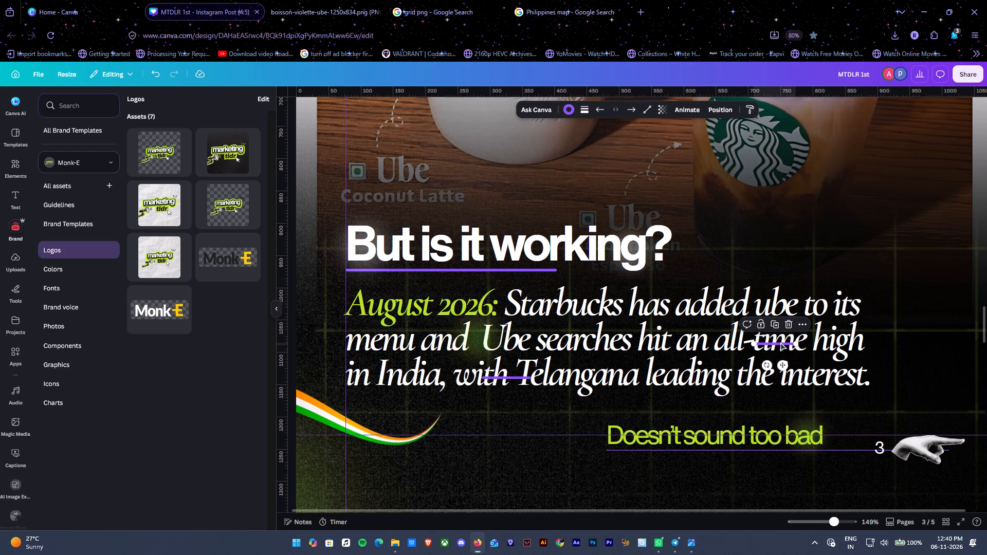
drag(782, 345, 780, 323)
click(510, 376)
drag(513, 376, 514, 355)
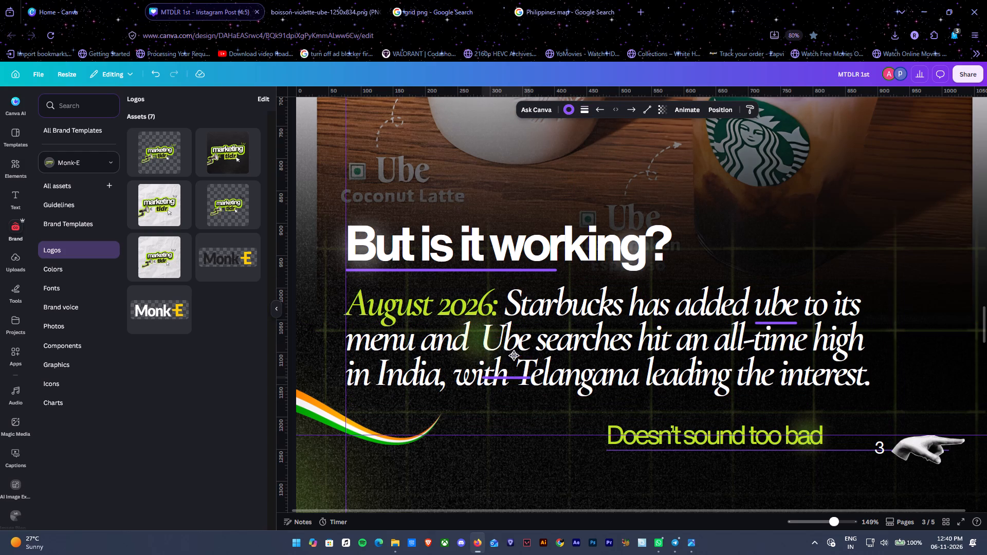
drag(514, 355, 513, 351)
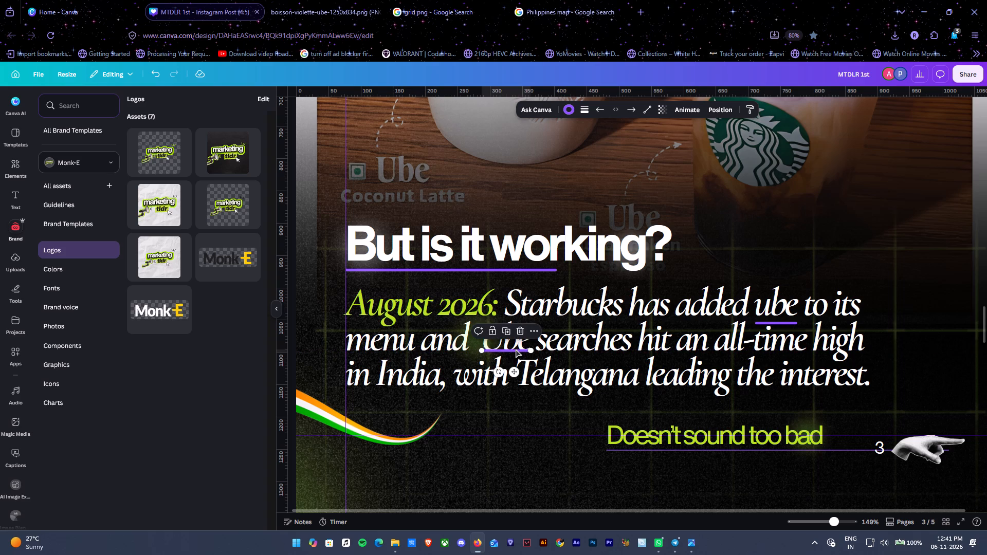
key(Down)
key(Down)
key(Down)
key(Down)
key(Down)
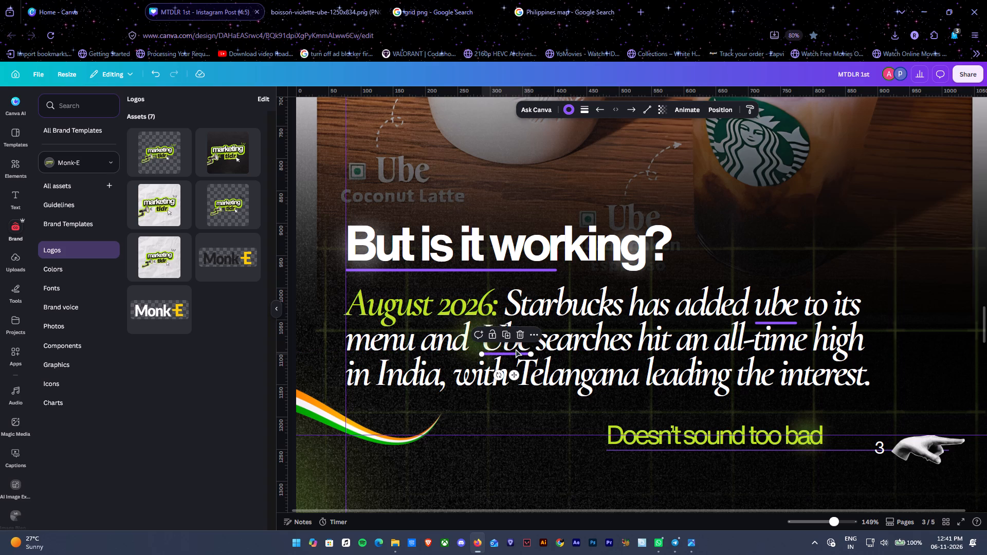
Move the "Doesn't sound too bad" line up just below the paragraph and bring its lime glow up behind it.
click(793, 441)
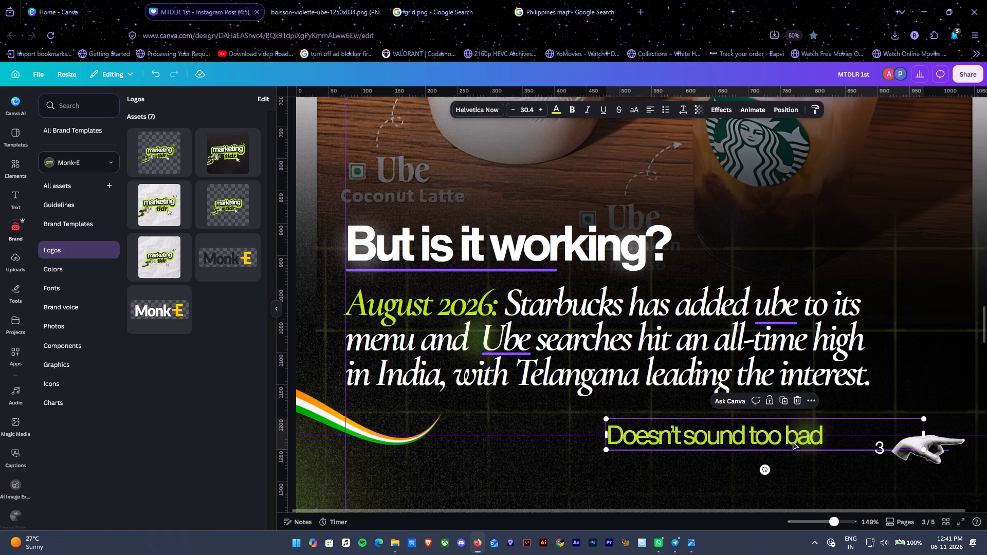
drag(800, 424, 798, 400)
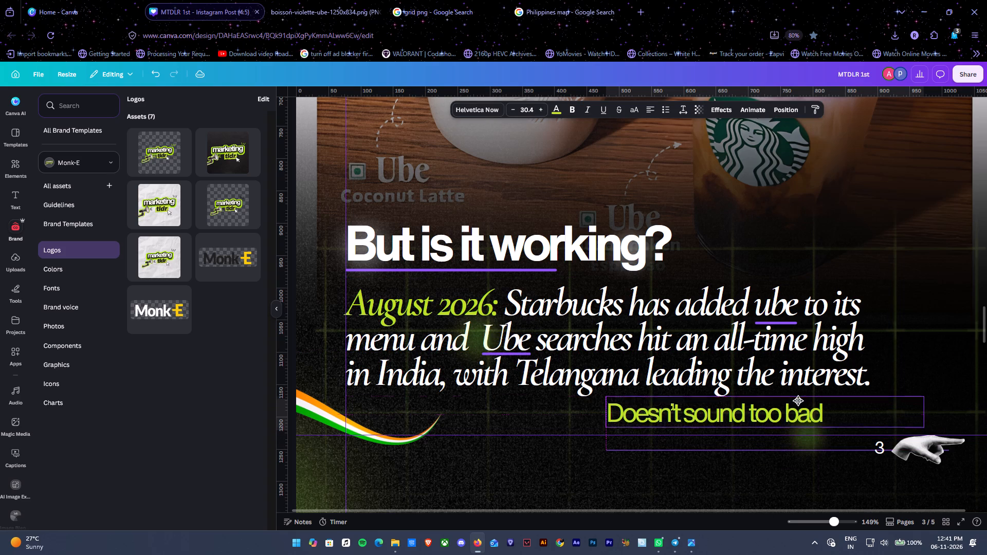
drag(798, 400, 798, 397)
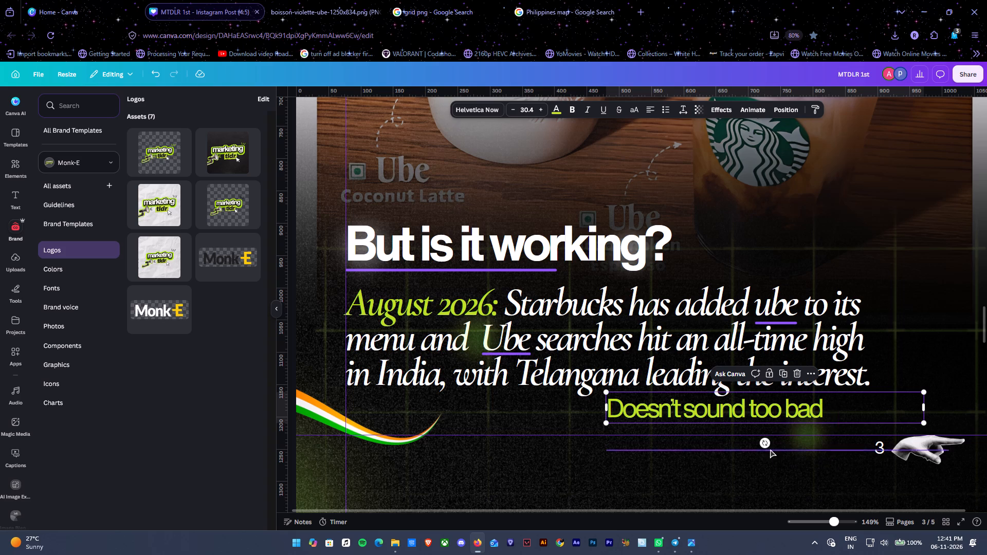
drag(816, 443, 814, 416)
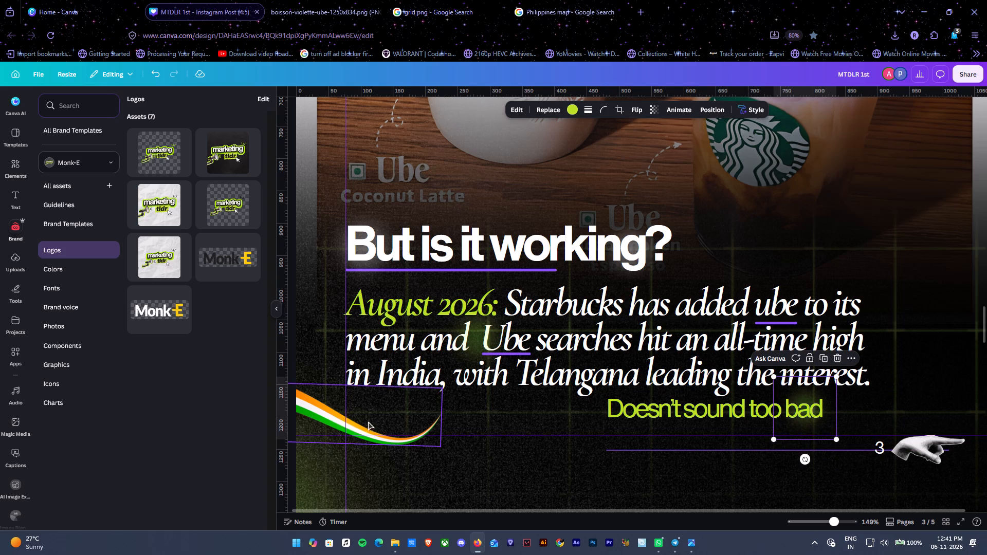
Move the Indian tricolour ribbon slightly up, closer to the last line of the "August 2026" paragraph on page 3.
drag(386, 428, 383, 407)
Move the thin purple line up beneath "Doesn't sound too bad" and extend its outer end to the page's right edge.
click(680, 452)
drag(680, 452, 684, 422)
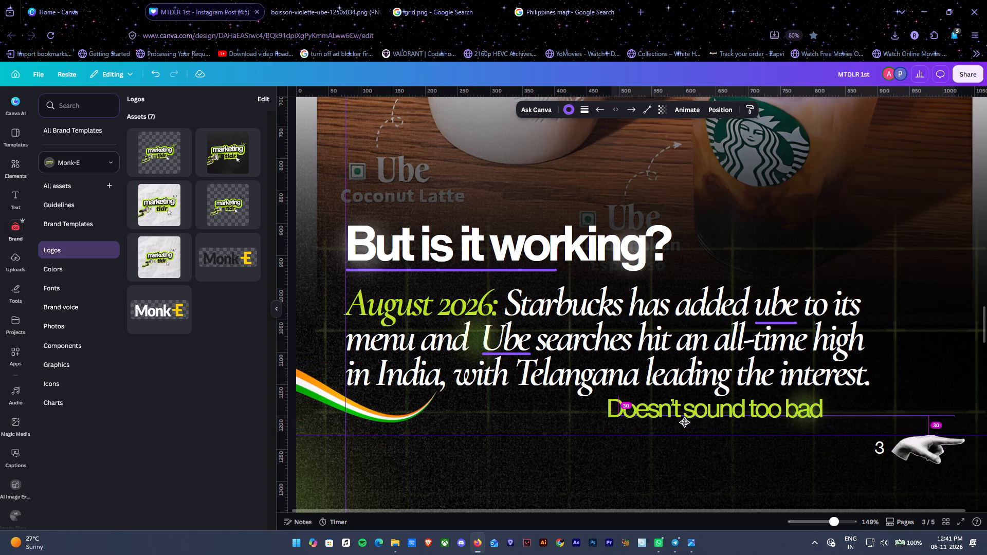
drag(684, 422, 680, 425)
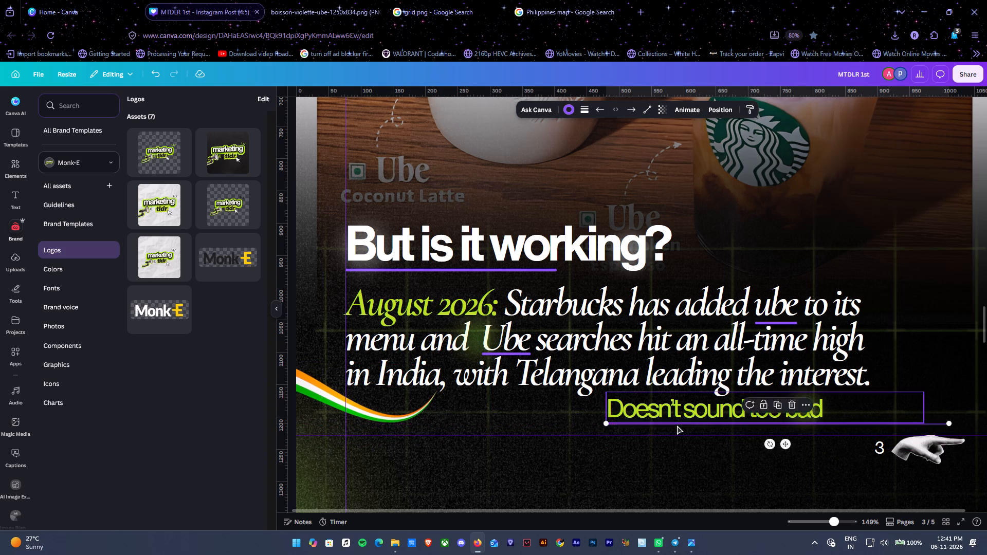
ctrl+alt+scroll(677, 425, down, 3)
drag(854, 423, 938, 418)
click(945, 386)
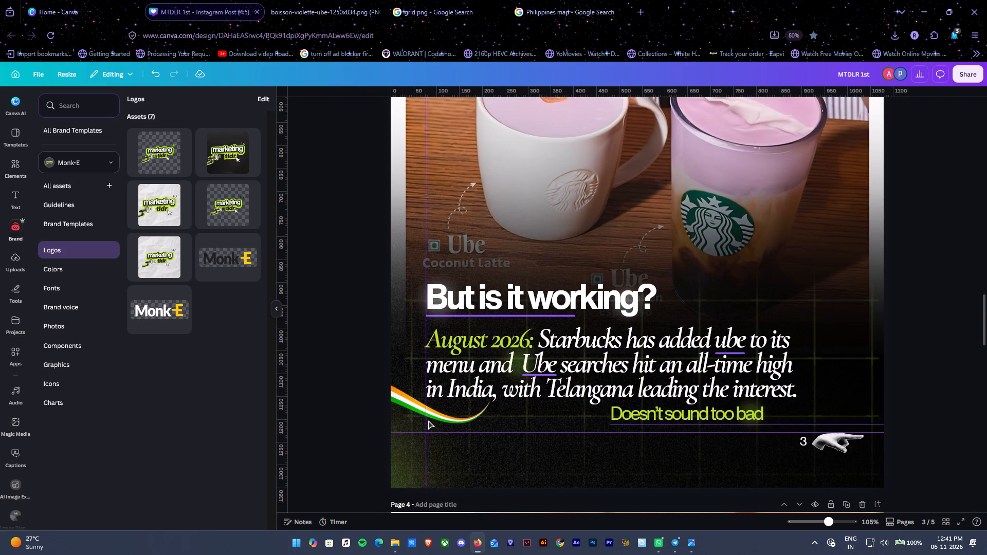
Remove the horizontal guide near the bottom of page 3.
drag(513, 432, 521, 520)
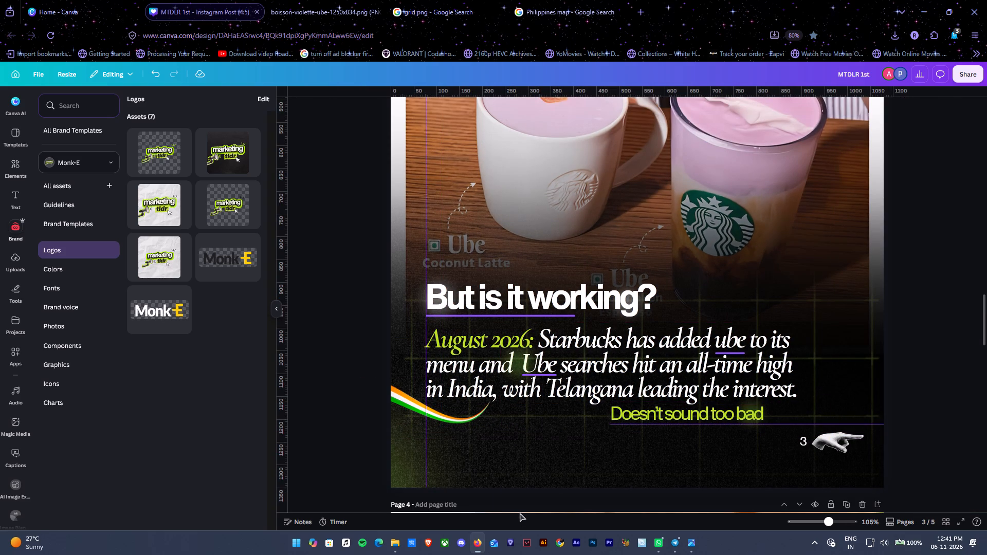
Fine-tune the position of the tricolour ribbon below "in India" and deselect it.
ctrl+alt+scroll(408, 435, up, 11)
ctrl+alt+scroll(374, 403, up, 3)
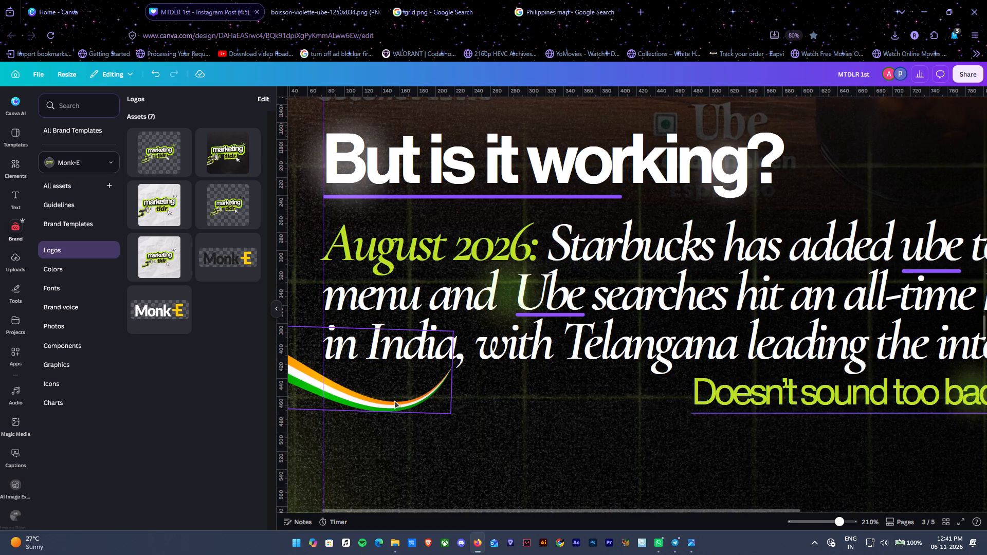
drag(418, 399, 422, 397)
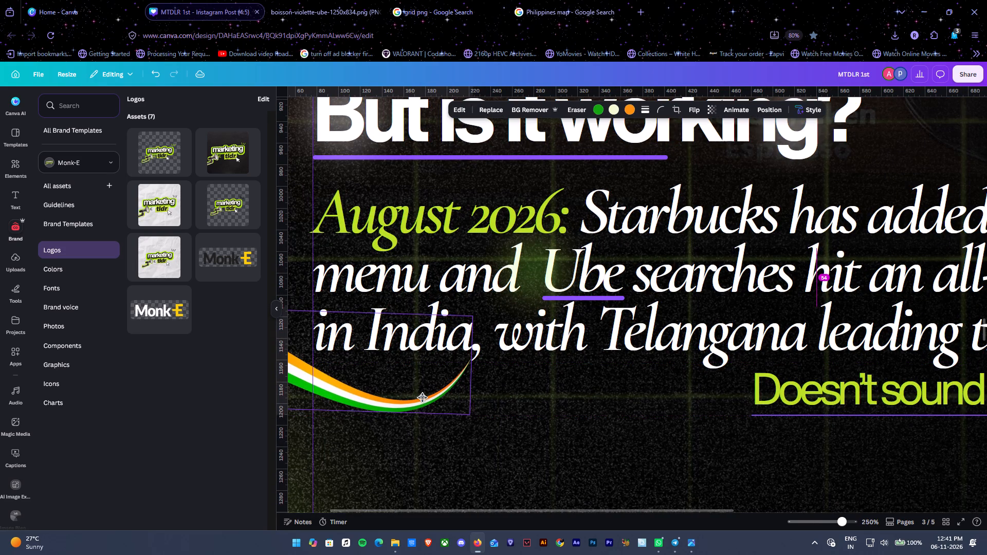
drag(422, 397, 423, 398)
ctrl+alt+scroll(423, 397, down, 16)
click(925, 337)
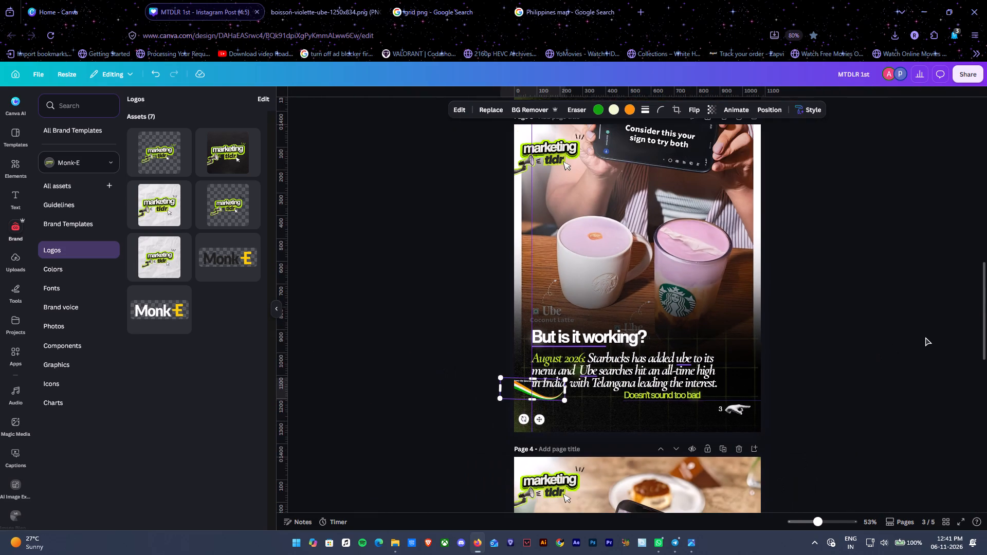
click(925, 337)
scroll(925, 338, down, 2)
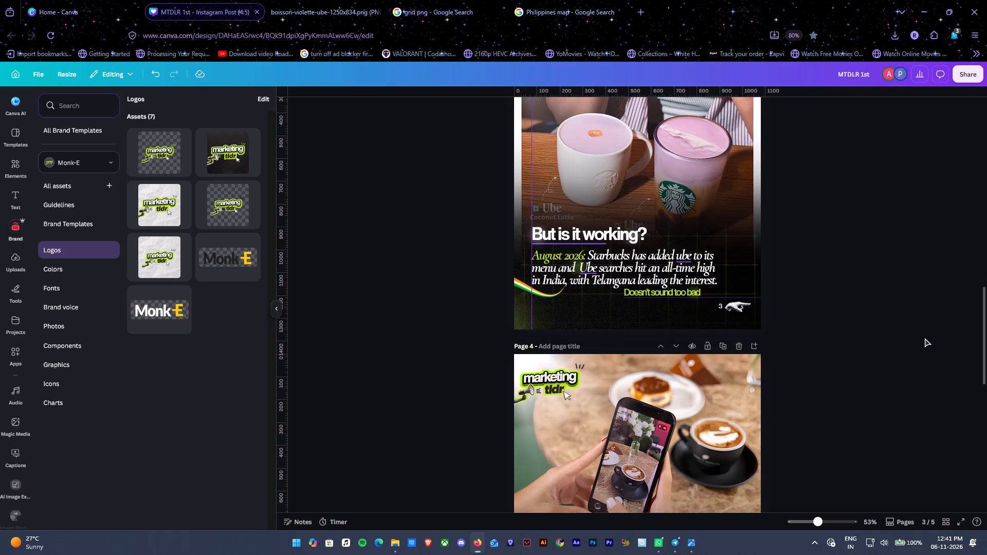
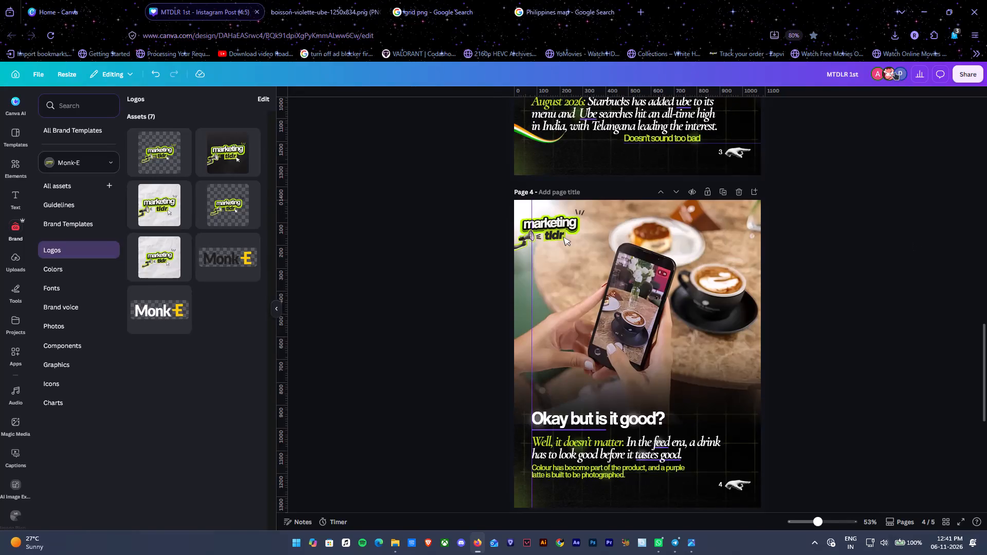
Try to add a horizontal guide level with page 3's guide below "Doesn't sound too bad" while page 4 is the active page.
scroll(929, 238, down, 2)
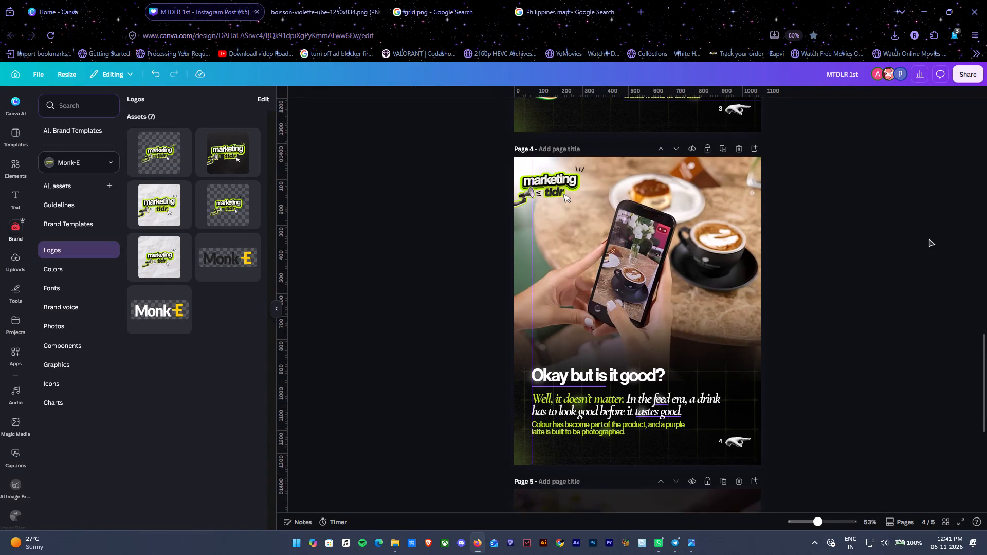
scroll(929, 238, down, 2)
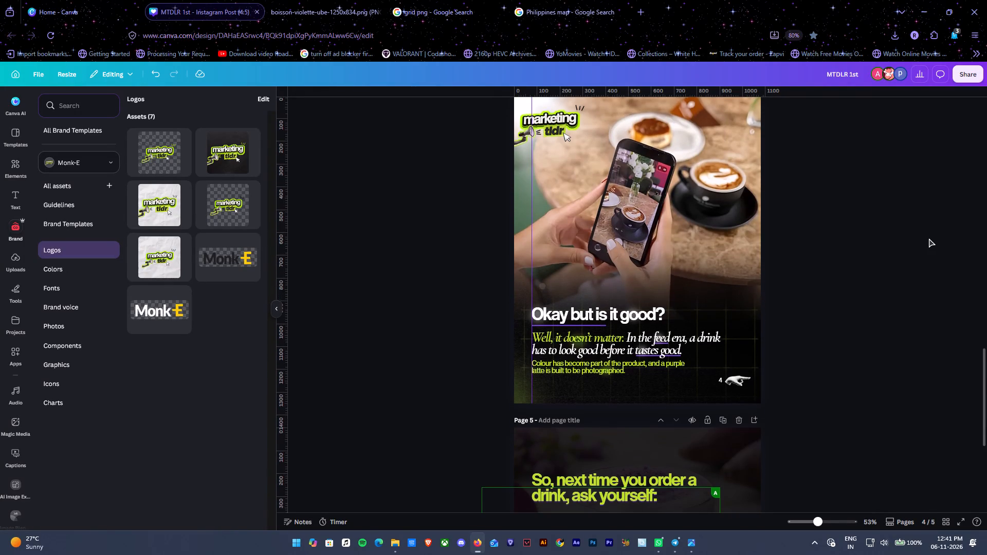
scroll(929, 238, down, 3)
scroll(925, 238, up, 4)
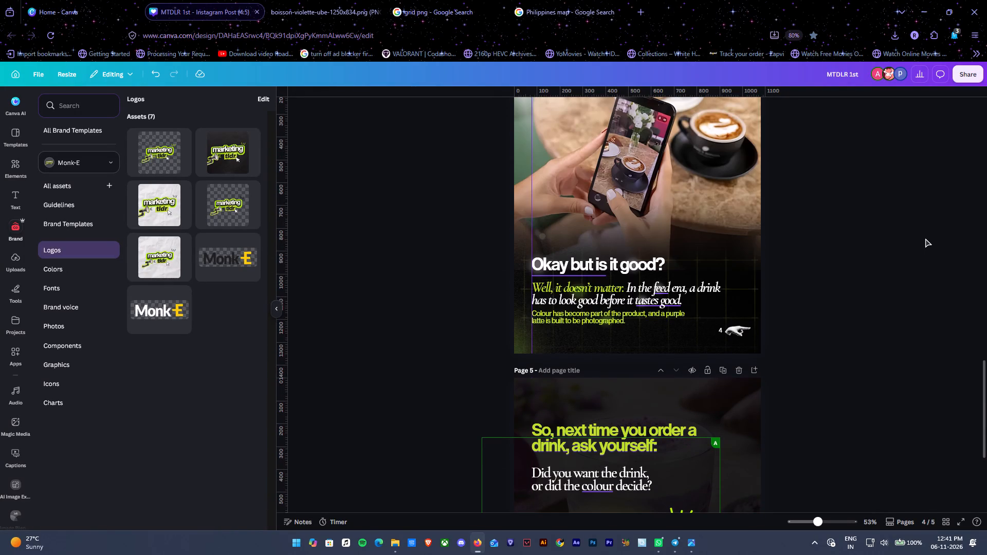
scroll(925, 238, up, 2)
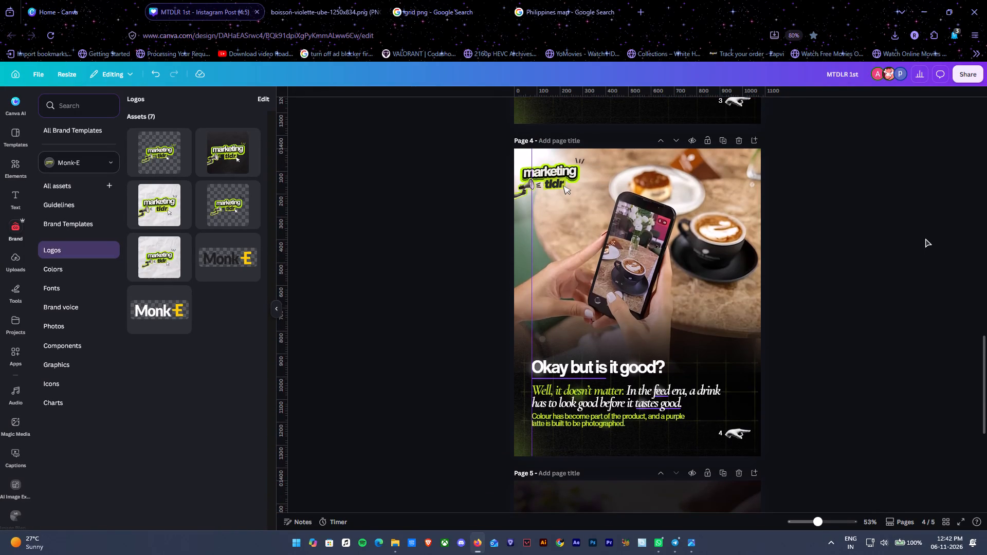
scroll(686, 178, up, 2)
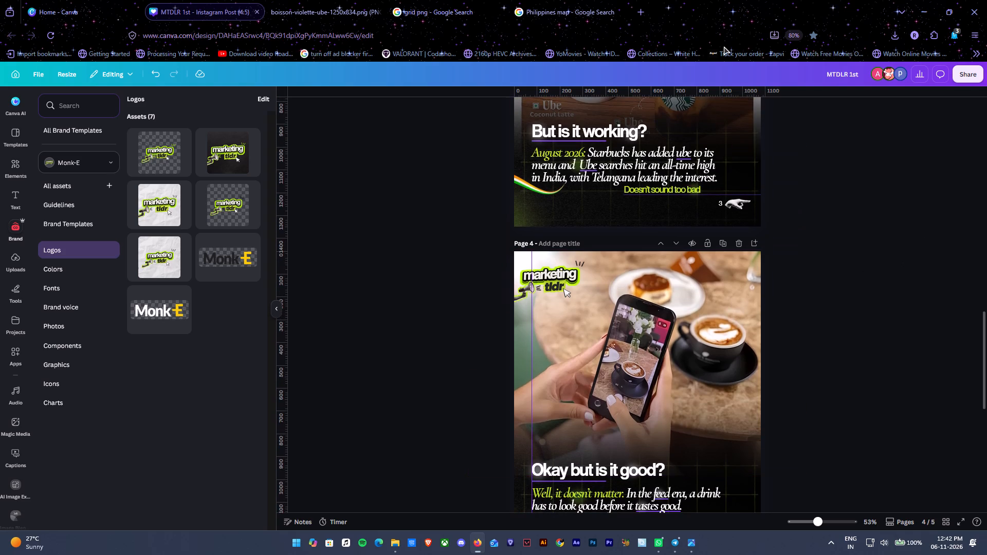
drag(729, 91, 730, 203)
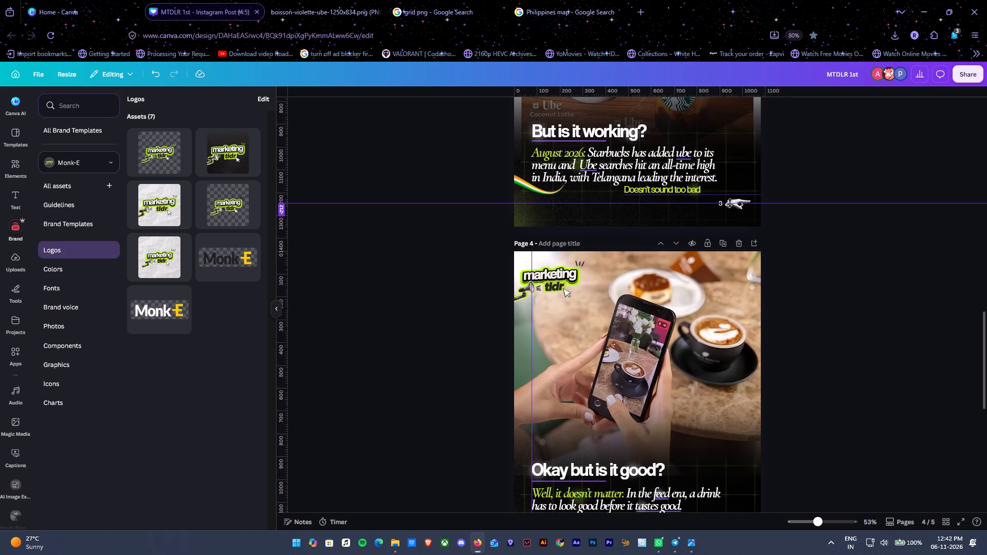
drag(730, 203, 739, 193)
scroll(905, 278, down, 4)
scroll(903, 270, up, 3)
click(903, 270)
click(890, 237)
With page 3 active, place a horizontal guide on its line just below "Doesn't sound too bad" to mark the same height on page 4.
scroll(869, 220, up, 2)
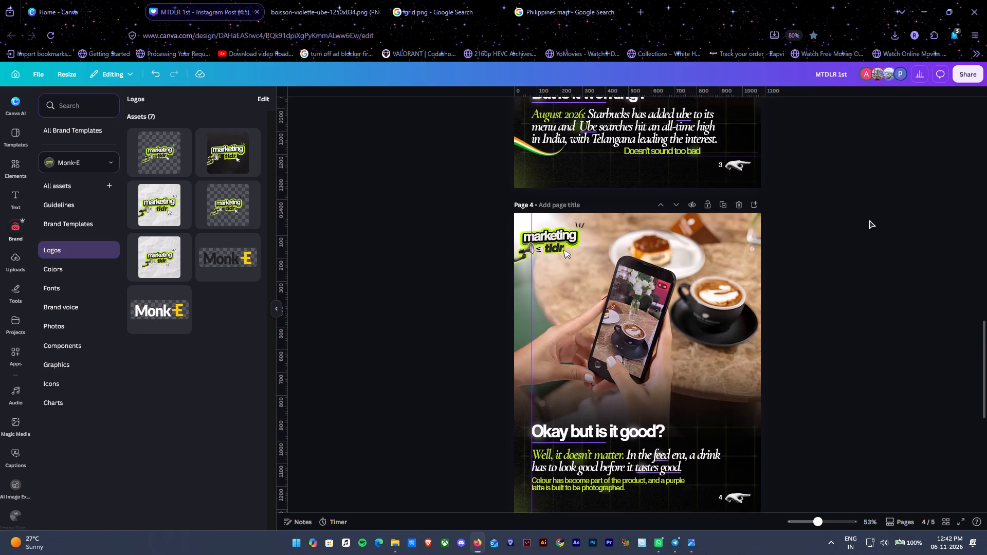
scroll(869, 220, up, 1)
scroll(827, 147, up, 1)
drag(764, 91, 740, 194)
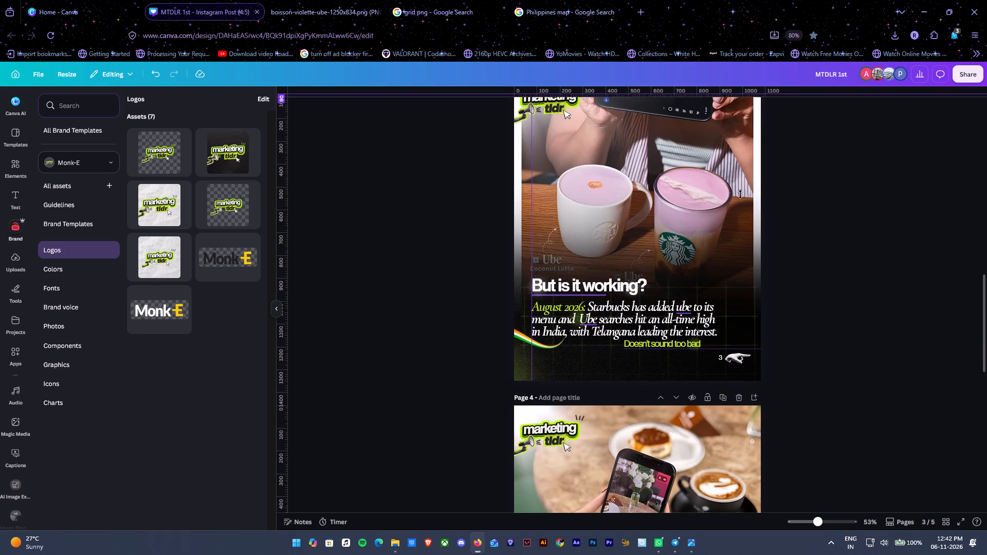
drag(740, 194, 741, 348)
scroll(875, 301, down, 7)
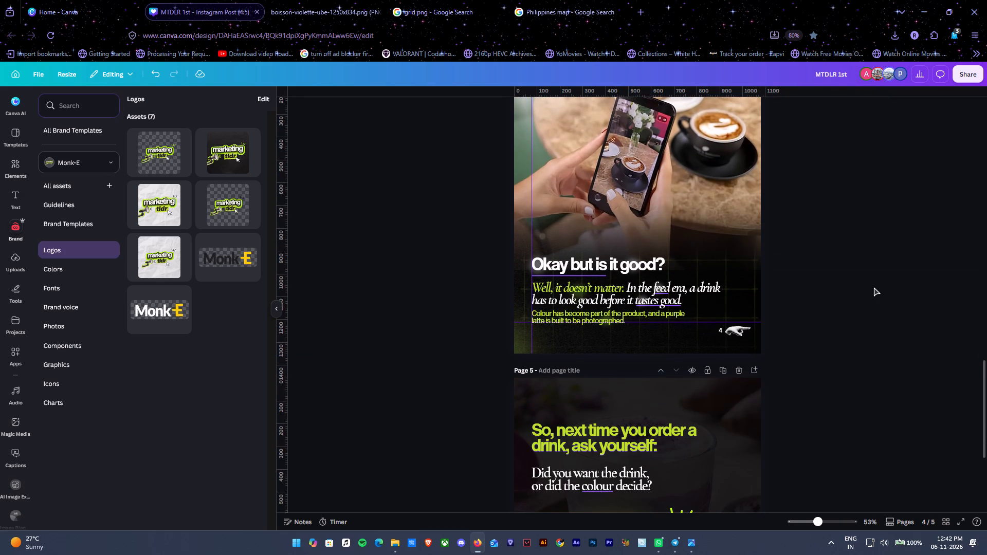